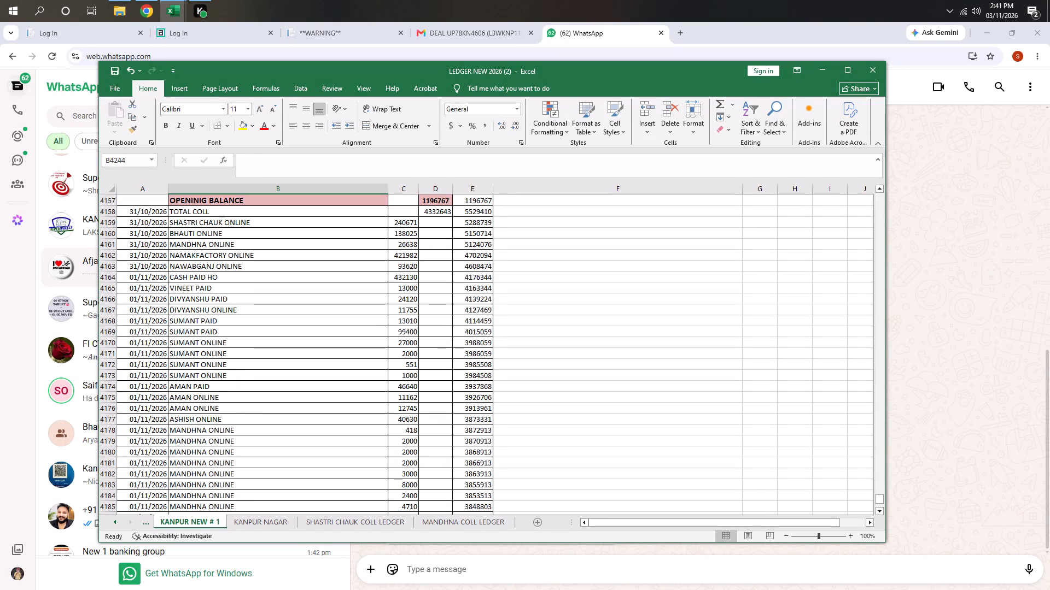
Review the November 2026 entries in the KANPUR NEW # 1 ledger, then select the 01/11/2026 BHAUTI ONLINE entry.
scroll(317, 369, "down", 10)
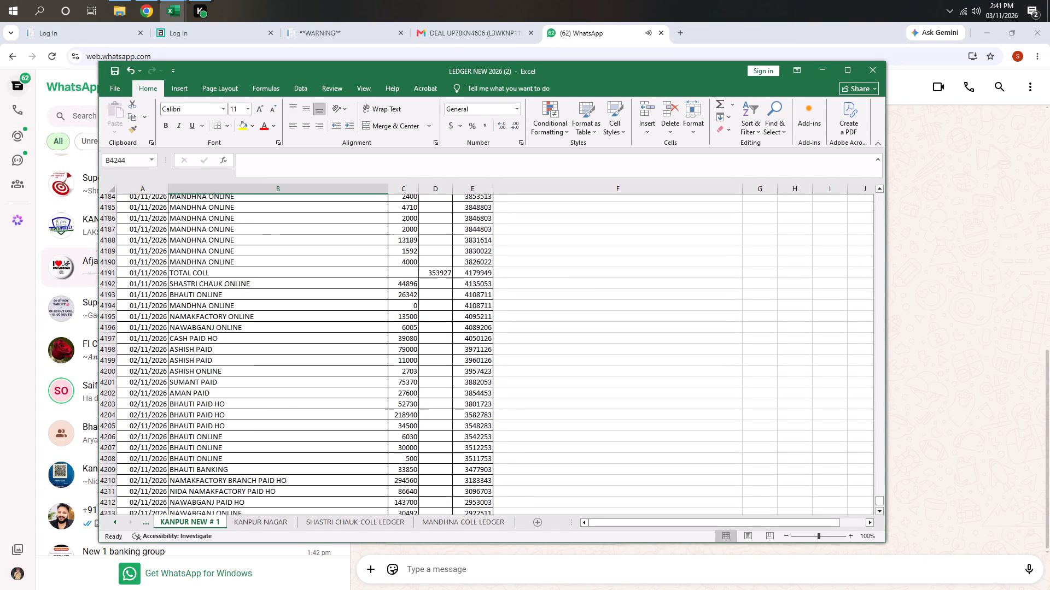
scroll(320, 361, "down", 1)
scroll(287, 313, "down", 3)
scroll(310, 324, "up", 6)
scroll(343, 327, "down", 3)
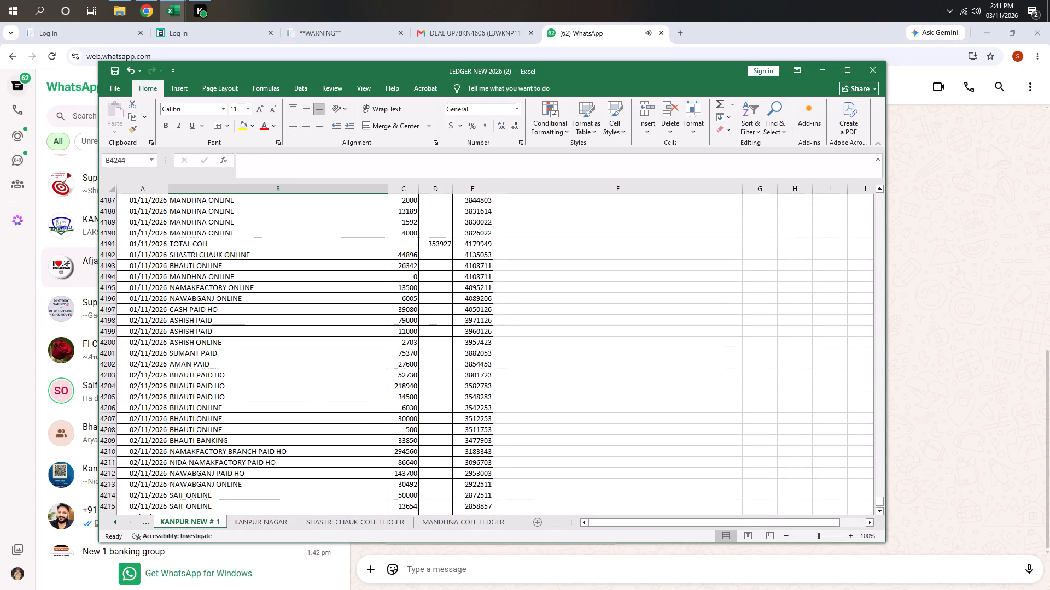
scroll(345, 329, "down", 6)
scroll(346, 329, "up", 2)
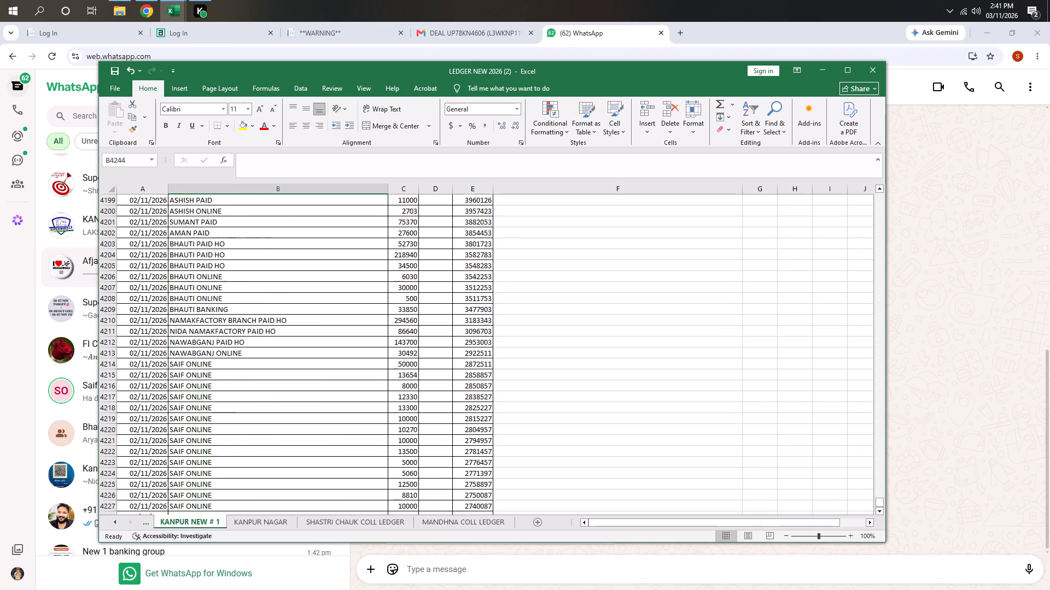
scroll(346, 329, "up", 8)
left_click(297, 353)
left_click(248, 360)
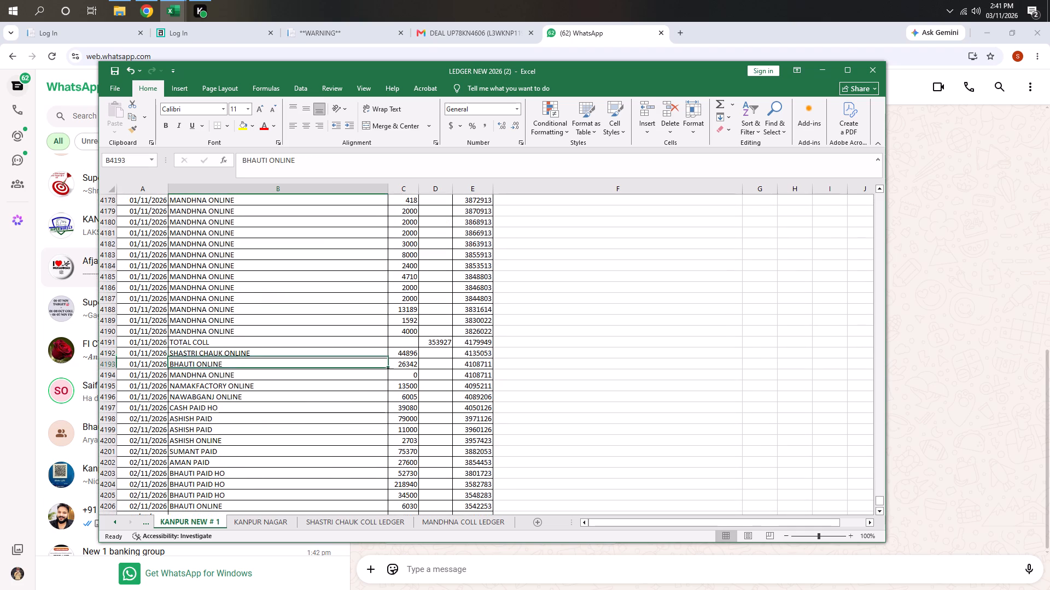
Examine the 02/11/2026 entries down to the end of the ledger and back up to the LEDGER 2026 NOVEMBER heading.
scroll(336, 376, "down", 8)
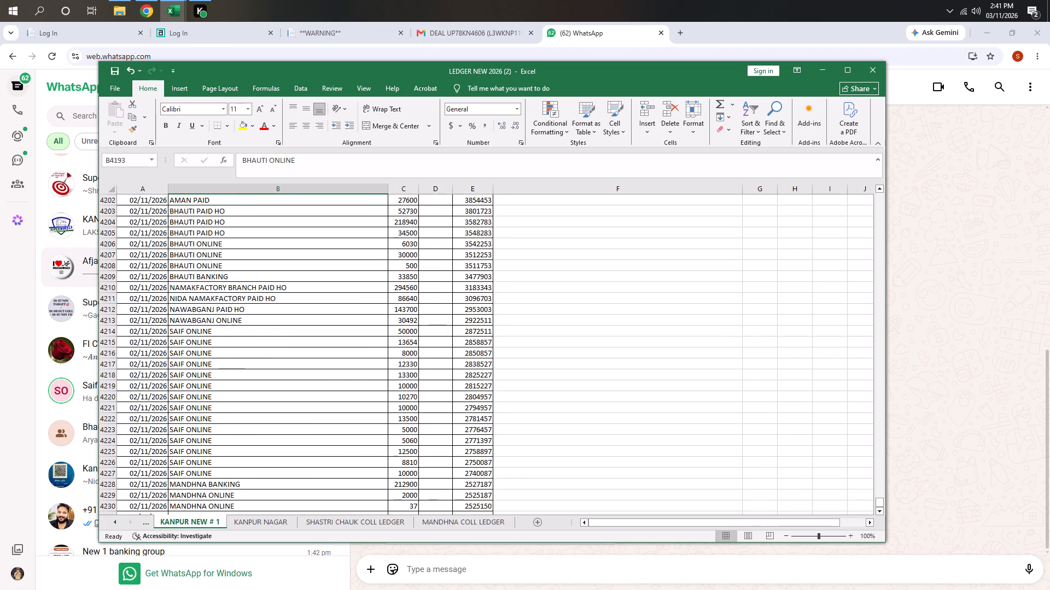
scroll(366, 375, "down", 3)
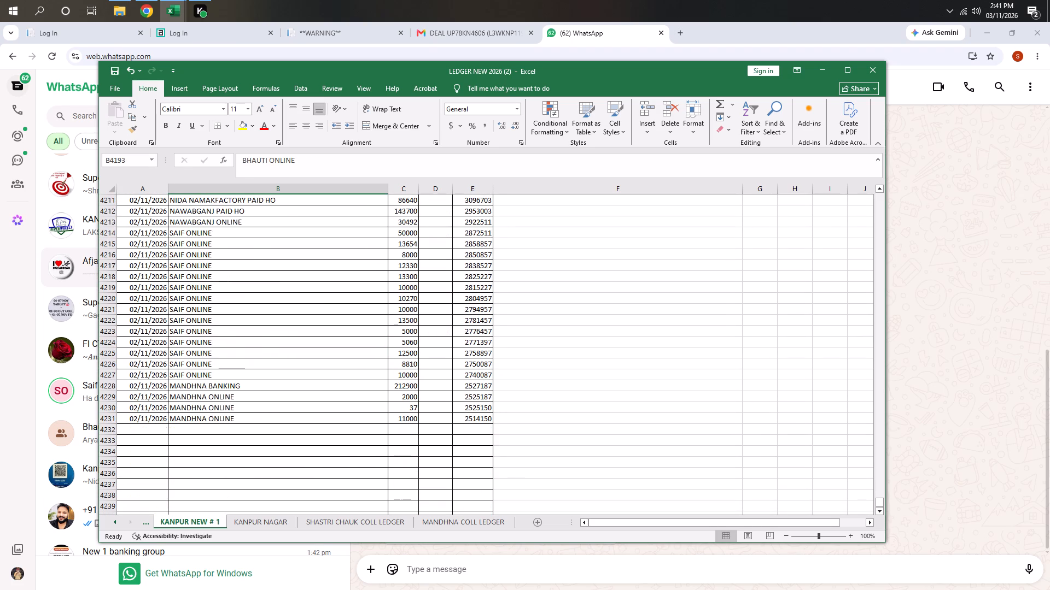
scroll(336, 367, "down", 3)
scroll(305, 353, "up", 2)
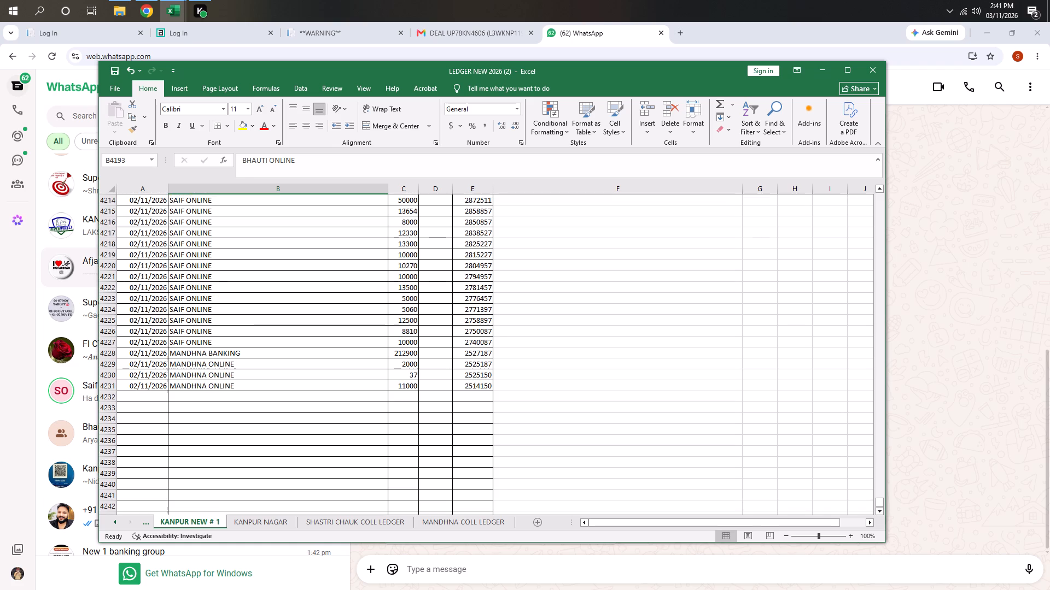
scroll(325, 357, "up", 14)
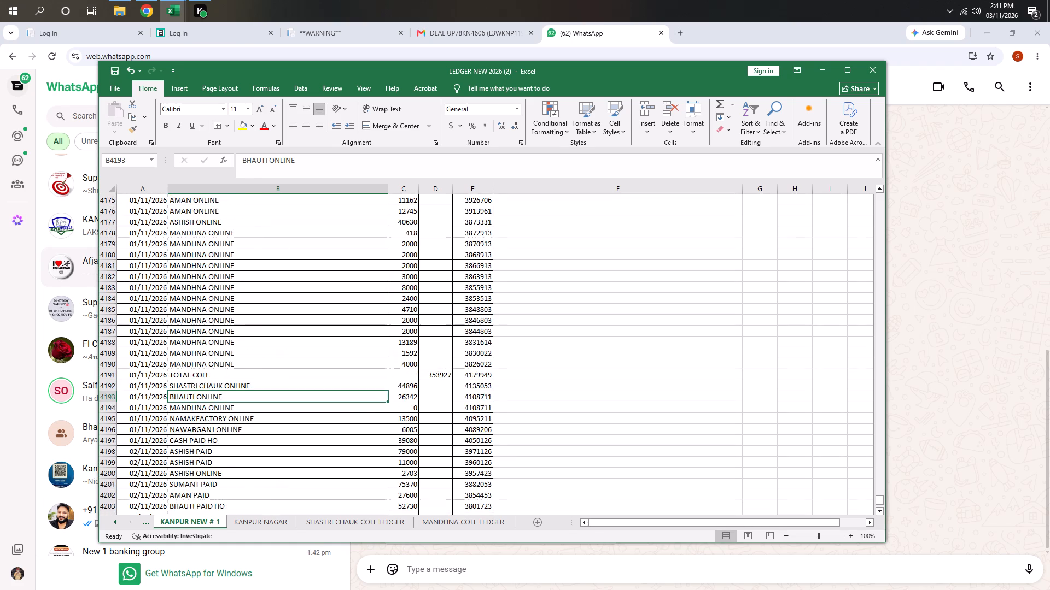
scroll(329, 363, "up", 11)
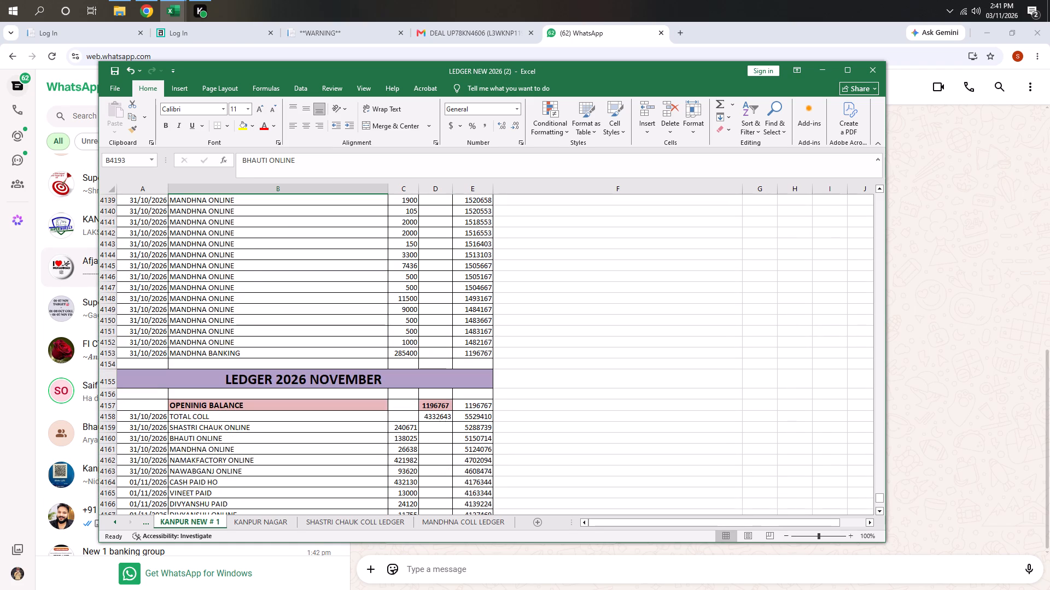
Select the paid amounts in C4197, C4198, C4201, C4203:C4205 and C4210:C4212 together to total them.
scroll(351, 342, "down", 3)
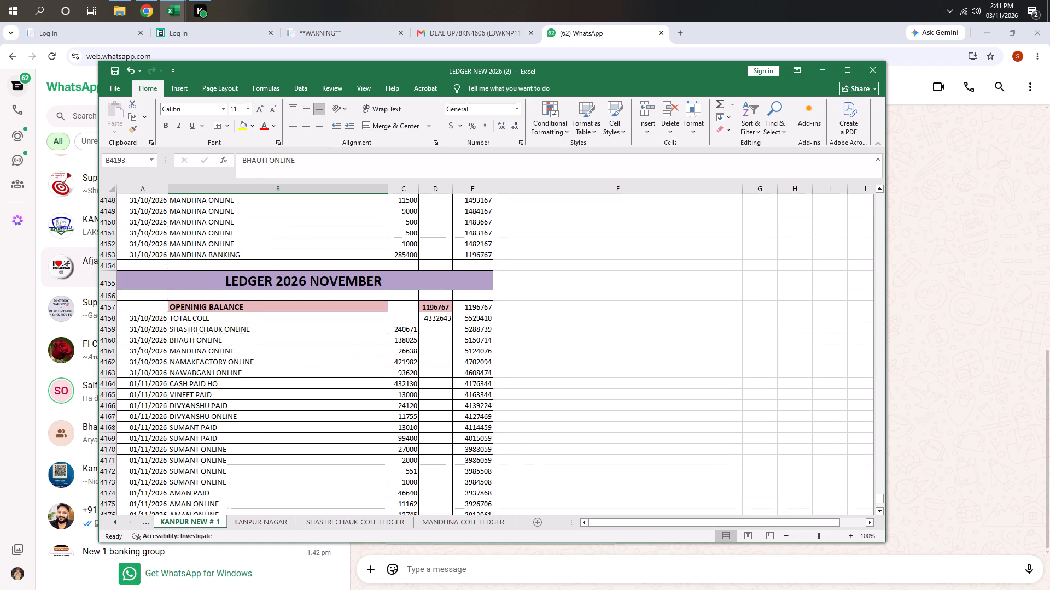
scroll(352, 345, "down", 10)
left_click(273, 379)
scroll(219, 388, "down", 2)
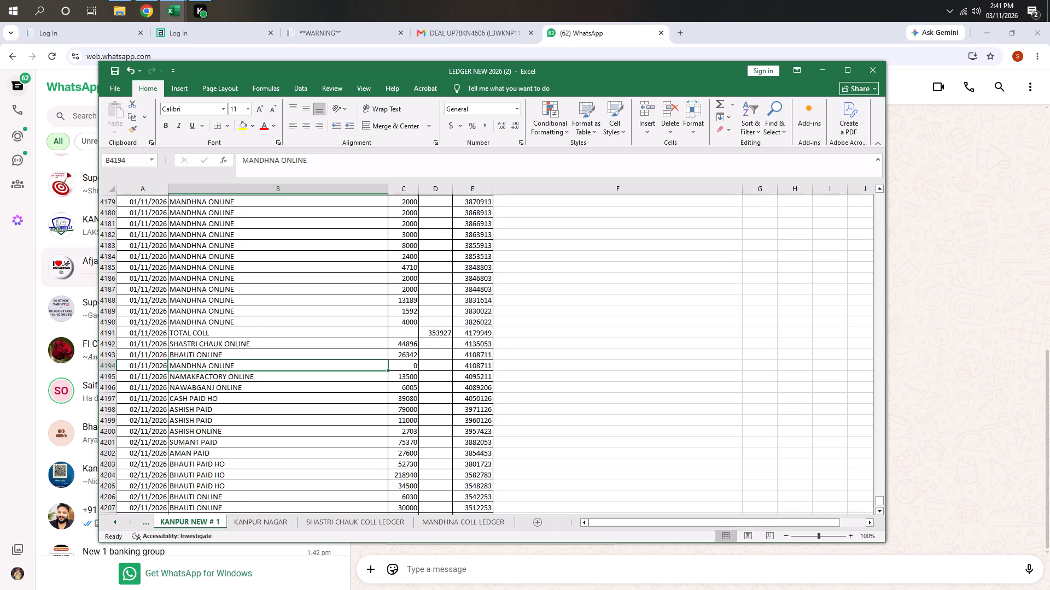
left_click(230, 341)
key("shift+space")
left_click(409, 340)
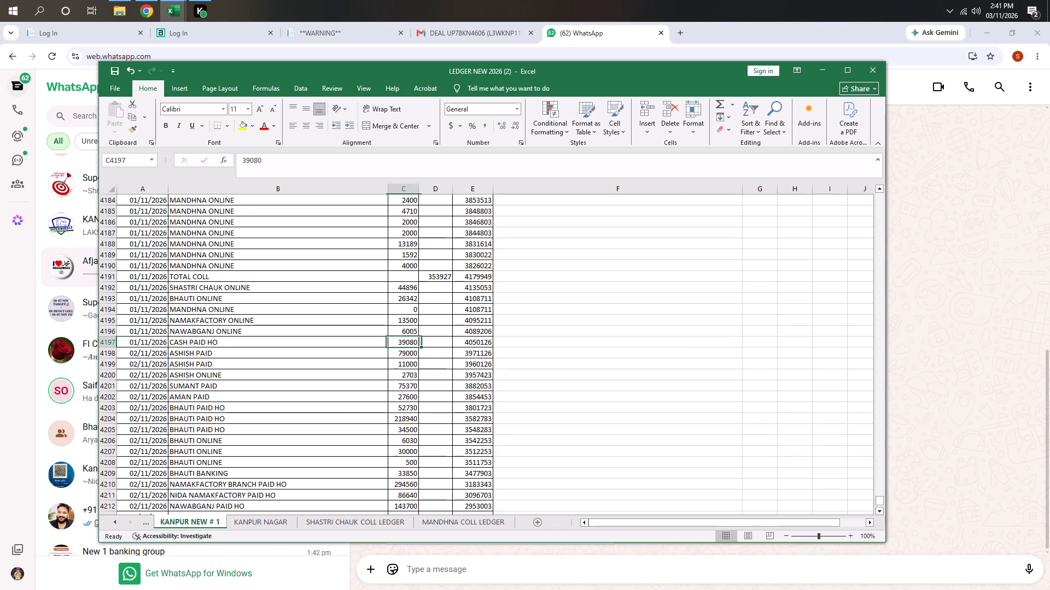
left_click(406, 355, "ctrl")
left_click(398, 387, "ctrl")
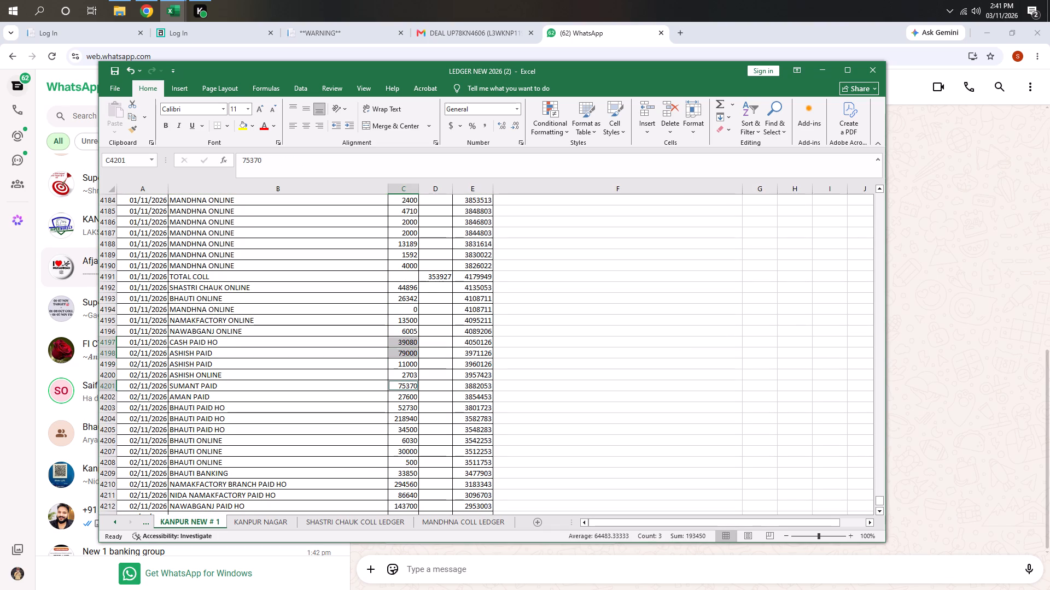
left_click(393, 406, "ctrl")
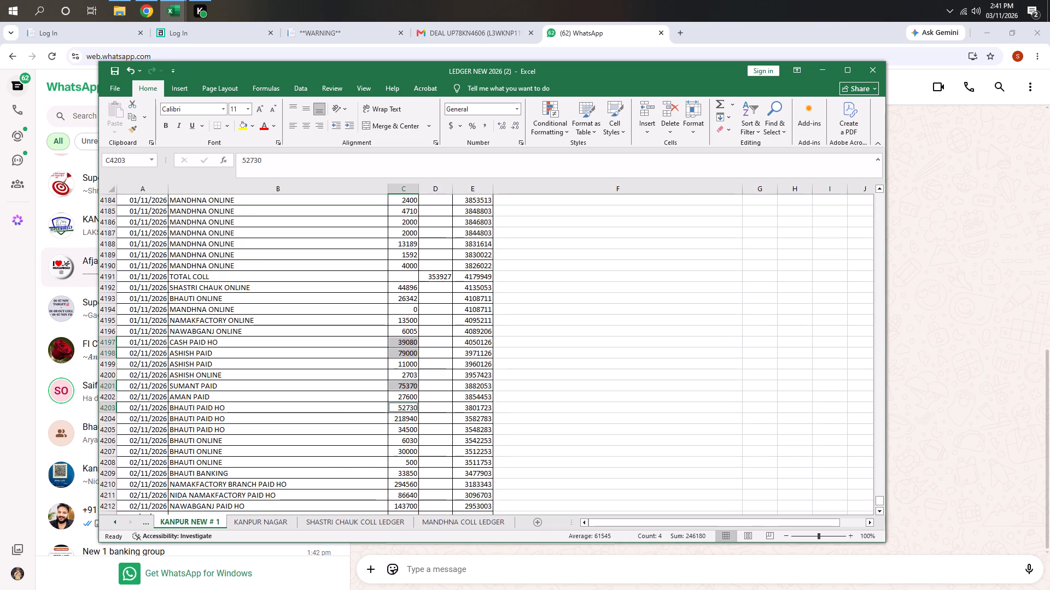
left_click_drag(397, 418, 397, 428, "ctrl")
scroll(282, 352, "down", 3)
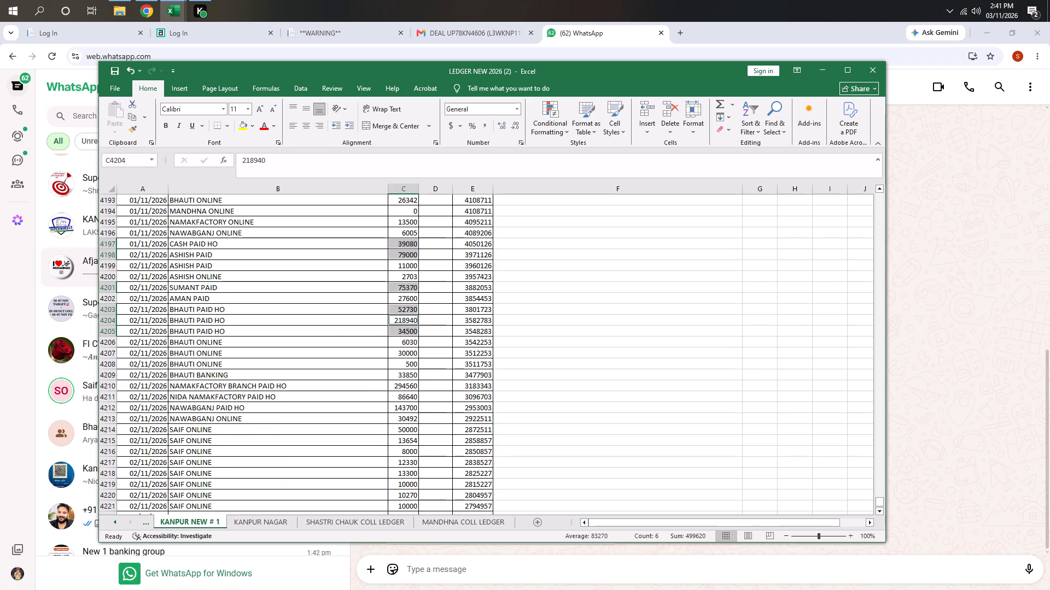
left_click(396, 384, "ctrl")
left_click(398, 394, "ctrl")
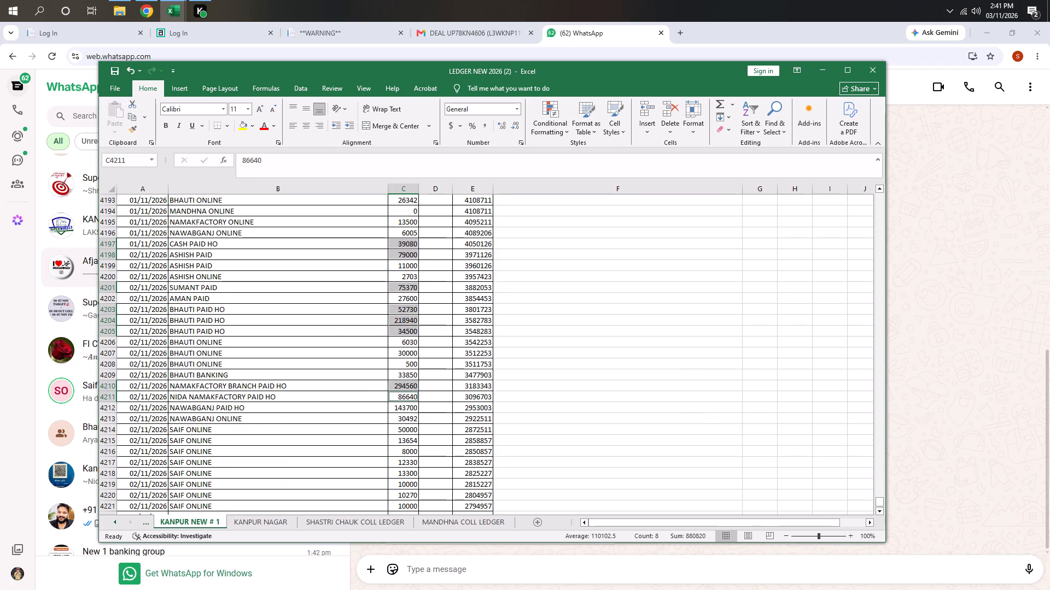
left_click(393, 406, "ctrl")
Review the November ledger entries around the selected payments, from the 31/10/2026 rows through the 02/11/2026 rows.
scroll(282, 339, "down", 2)
scroll(314, 414, "down", 3)
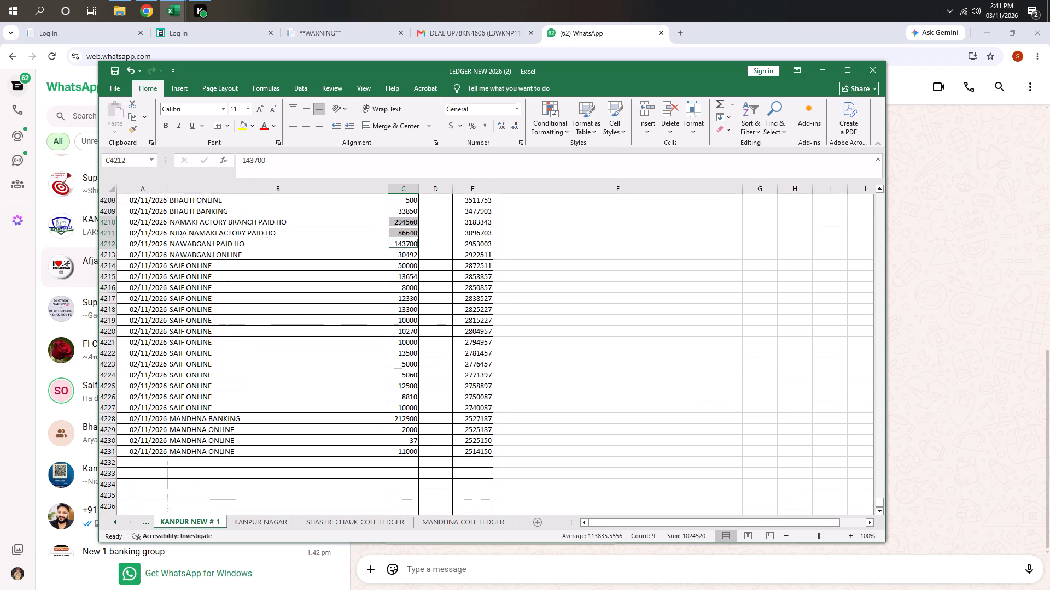
scroll(312, 404, "down", 2)
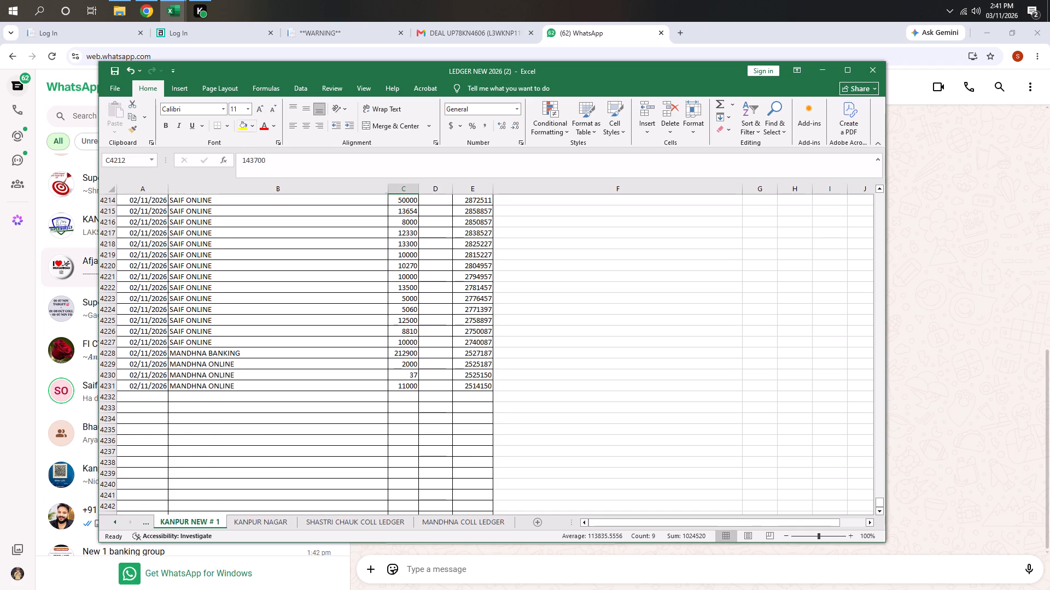
scroll(272, 228, "up", 13)
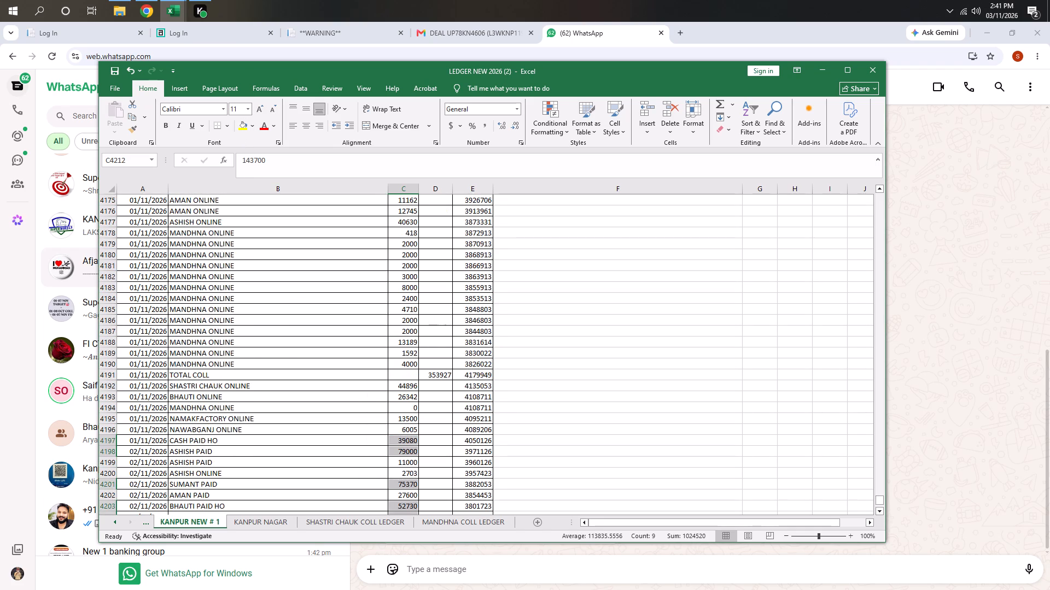
scroll(340, 392, "up", 5)
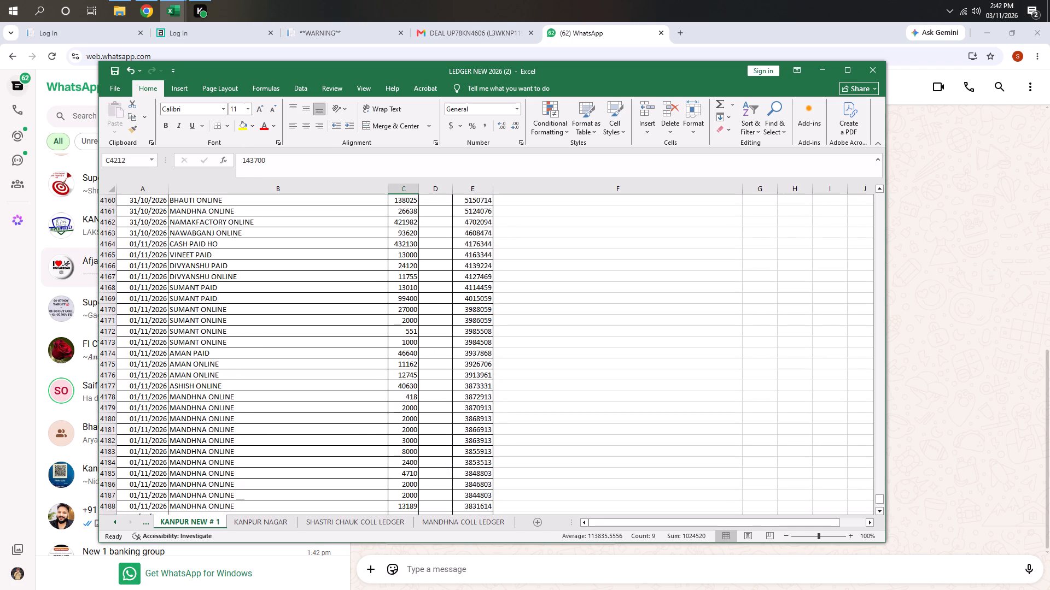
scroll(343, 387, "up", 2)
scroll(343, 387, "down", 10)
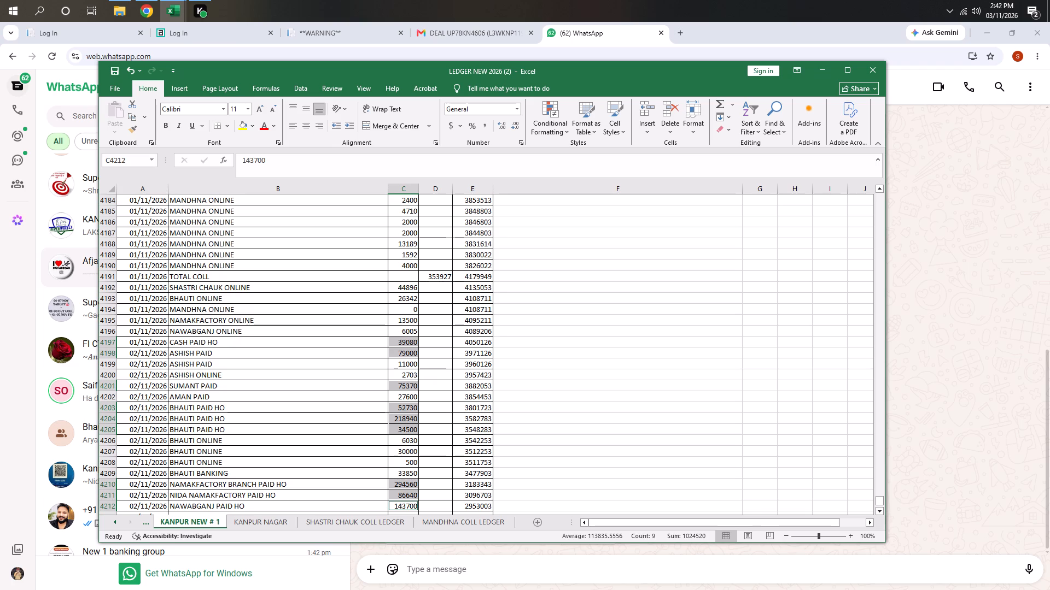
scroll(339, 351, "down", 4)
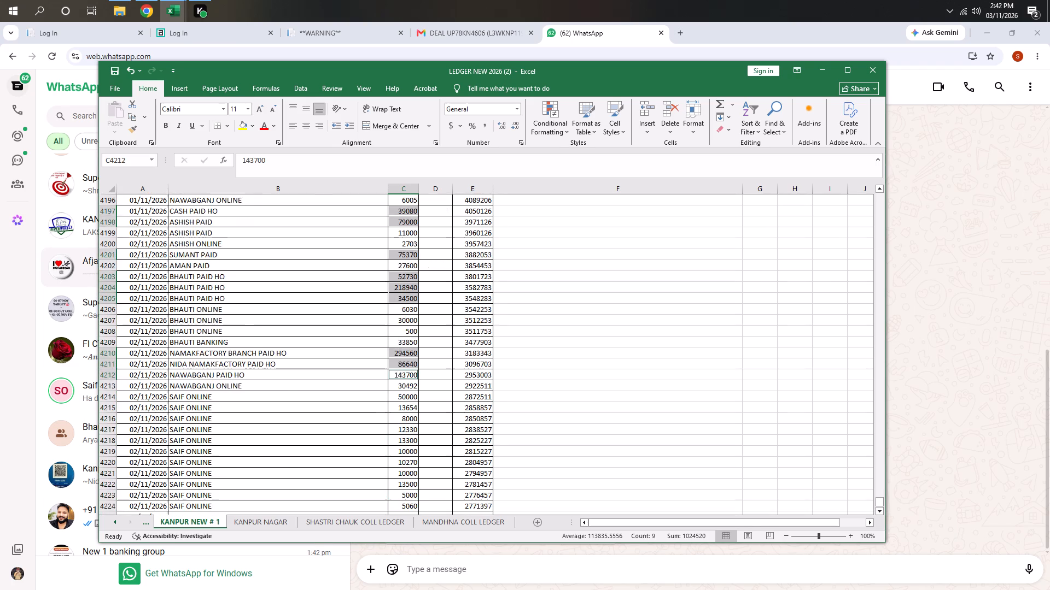
scroll(339, 351, "down", 3)
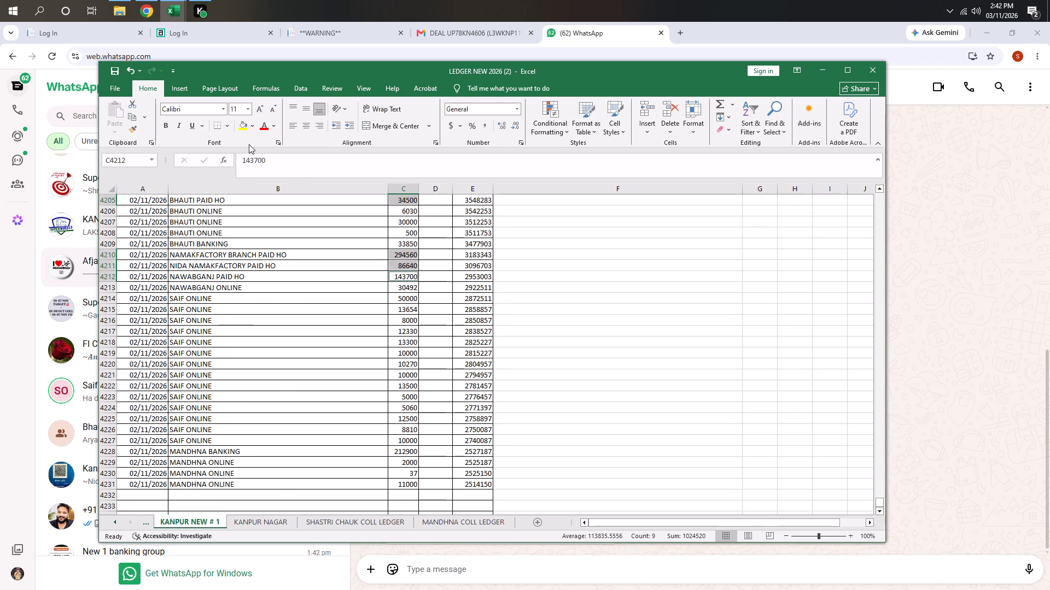
Examine the final 02/11/2026 ledger entries, covering the Nawabganj, Saif and Mandhna rows down to the last filled row.
scroll(318, 276, "down", 3)
scroll(341, 308, "up", 3)
scroll(369, 337, "down", 2)
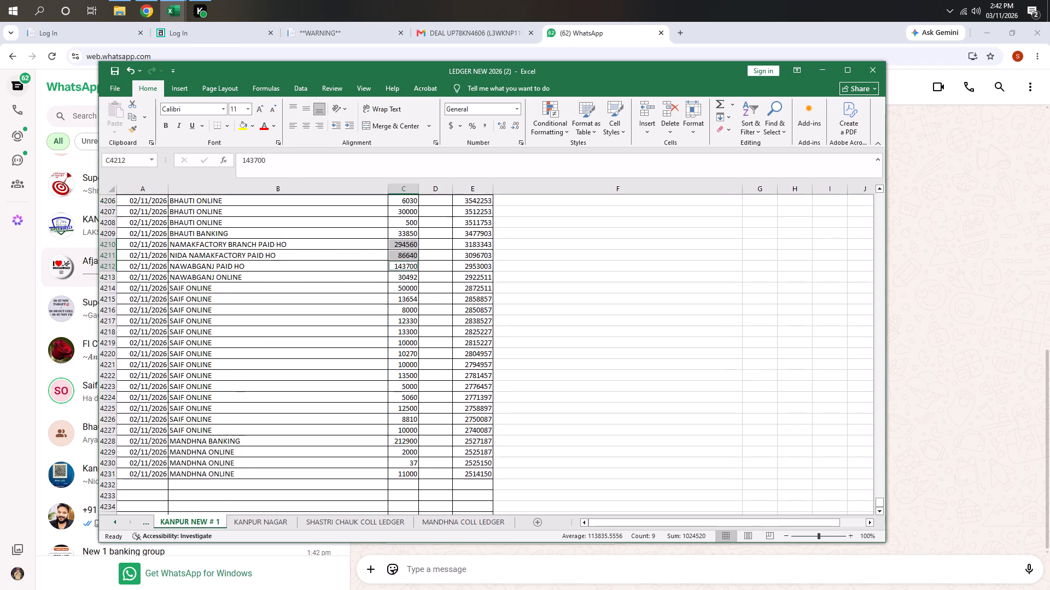
scroll(361, 366, "down", 1)
scroll(361, 368, "up", 3)
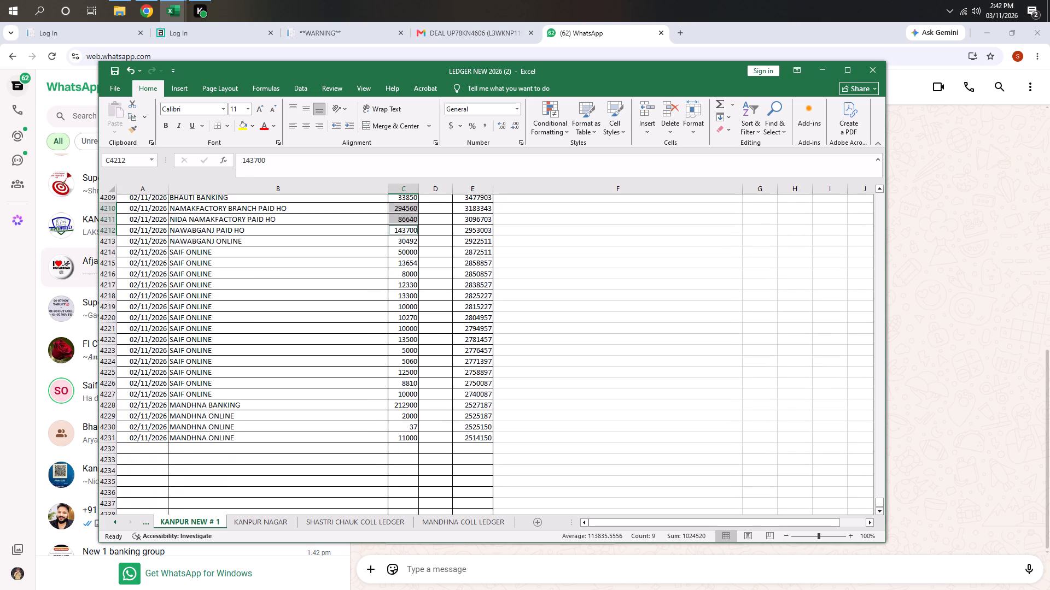
scroll(361, 368, "up", 1)
scroll(360, 363, "down", 4)
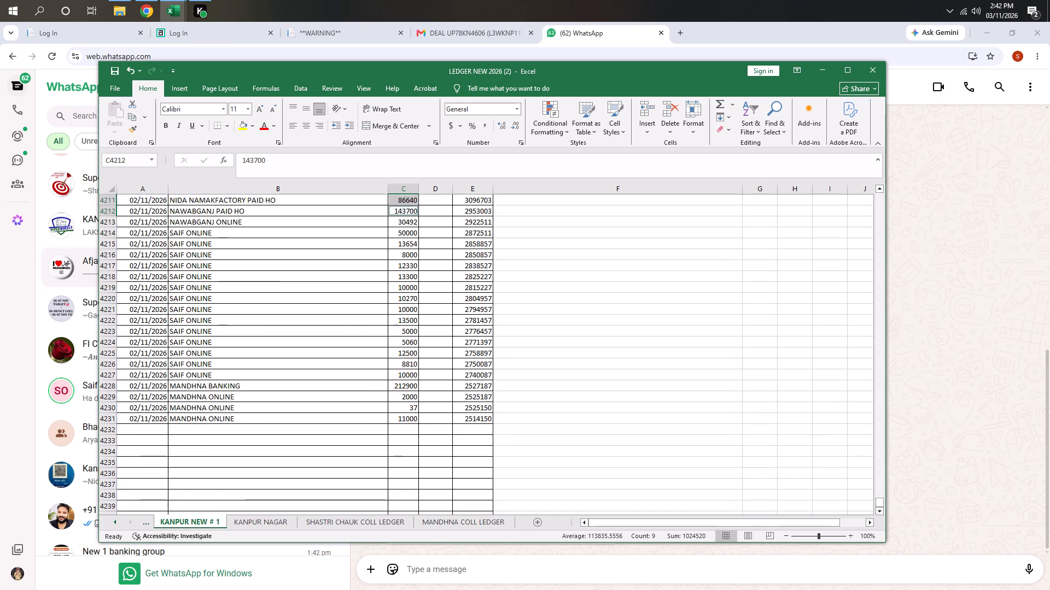
scroll(359, 359, "down", 1)
scroll(359, 357, "up", 1)
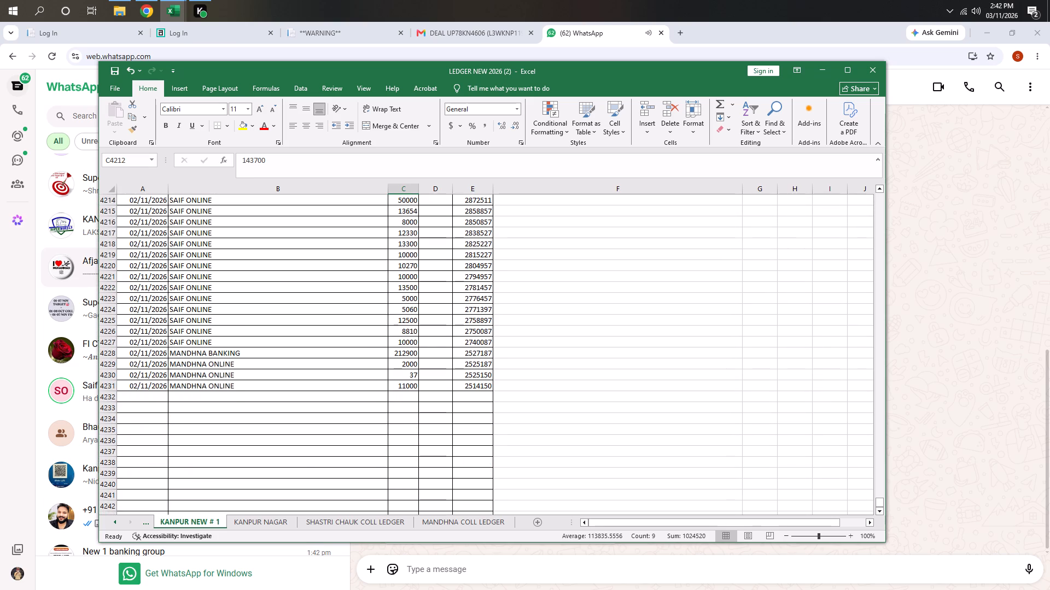
scroll(322, 366, "down", 2)
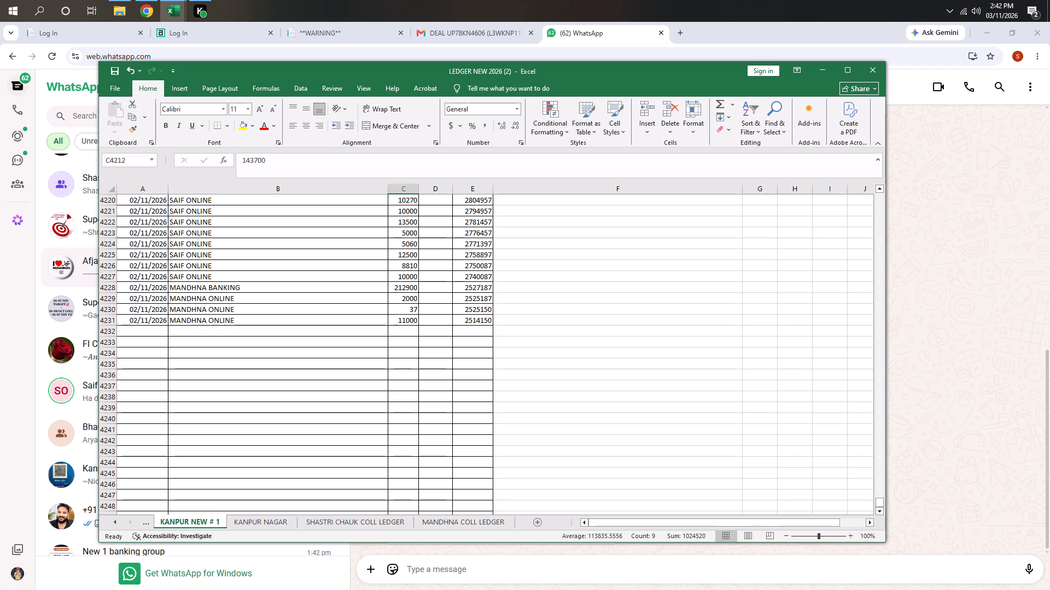
scroll(319, 350, "up", 2)
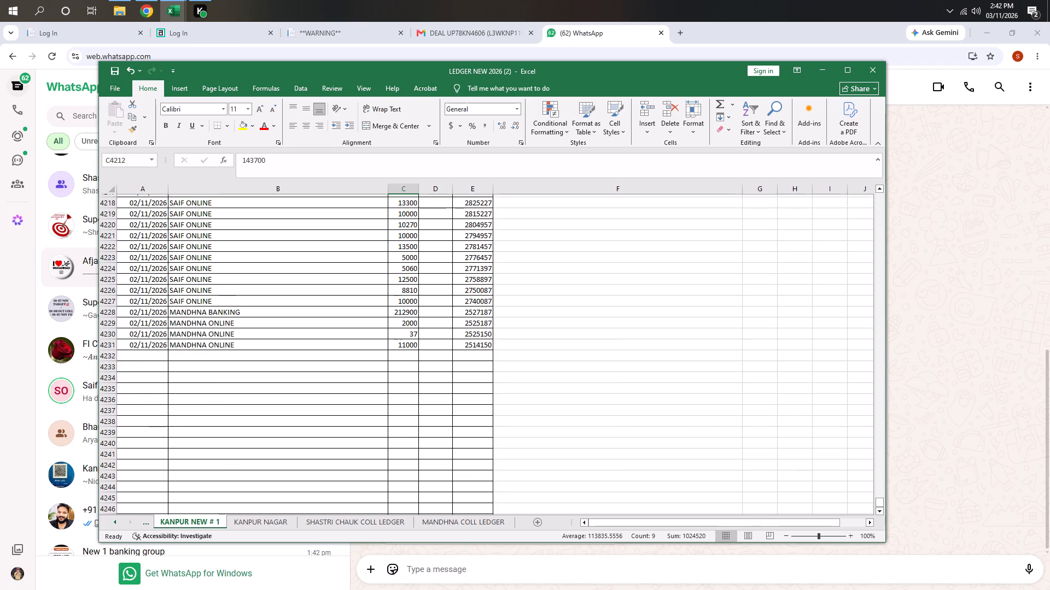
Recheck the selected payment rows against the 01/11/2026 and 02/11/2026 entries down to the end of the ledger.
scroll(347, 404, "up", 6)
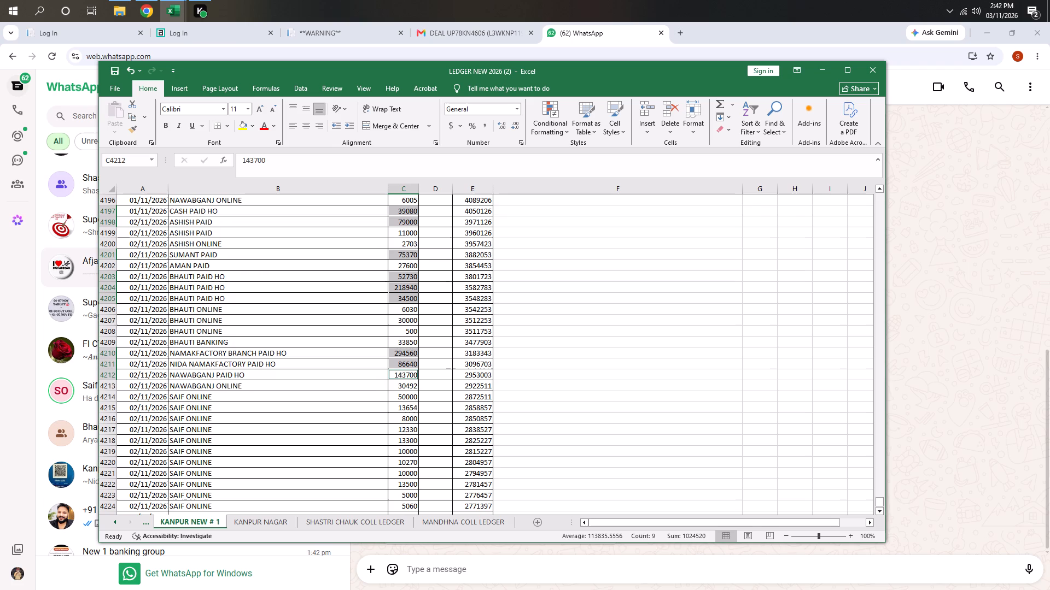
scroll(287, 364, "up", 1)
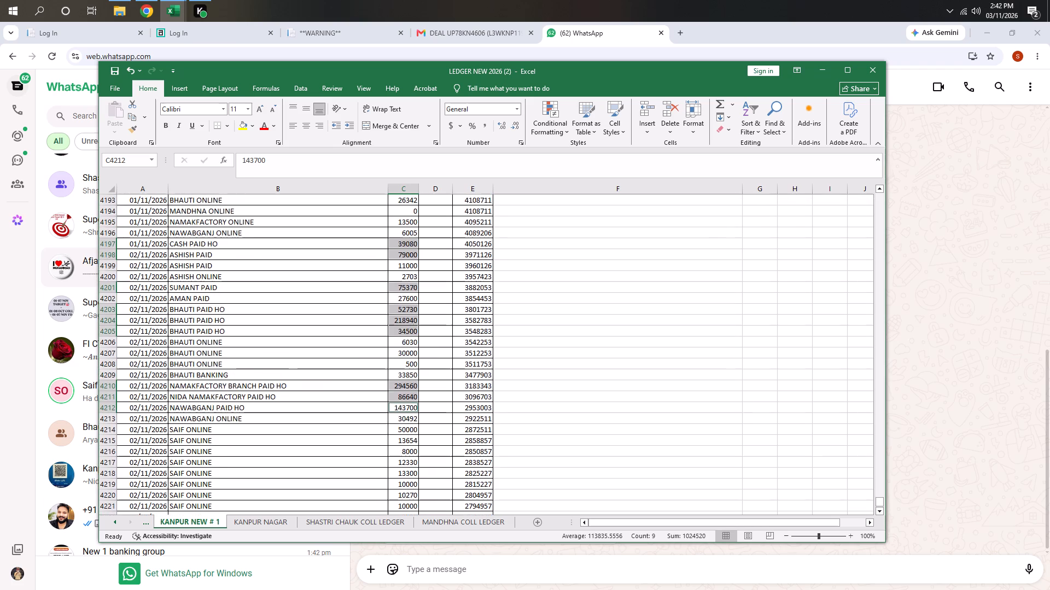
scroll(322, 348, "up", 3)
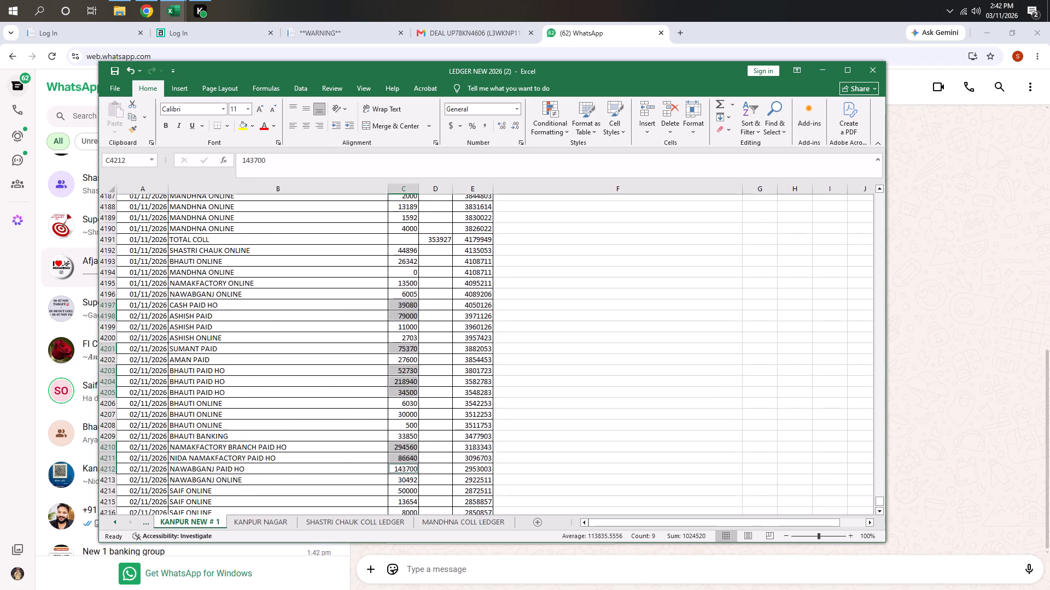
scroll(354, 364, "up", 1)
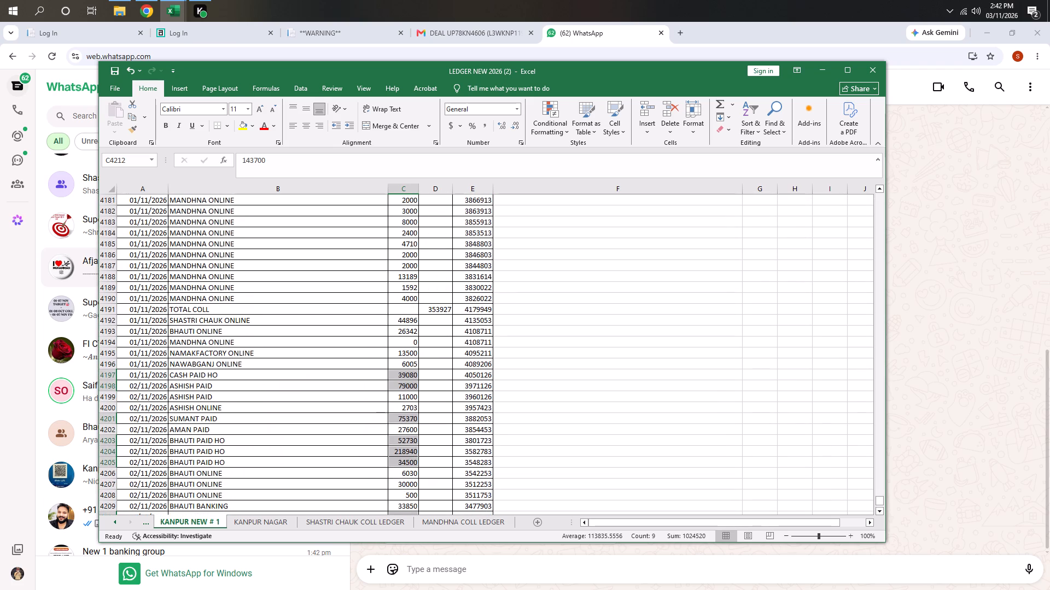
scroll(349, 362, "down", 4)
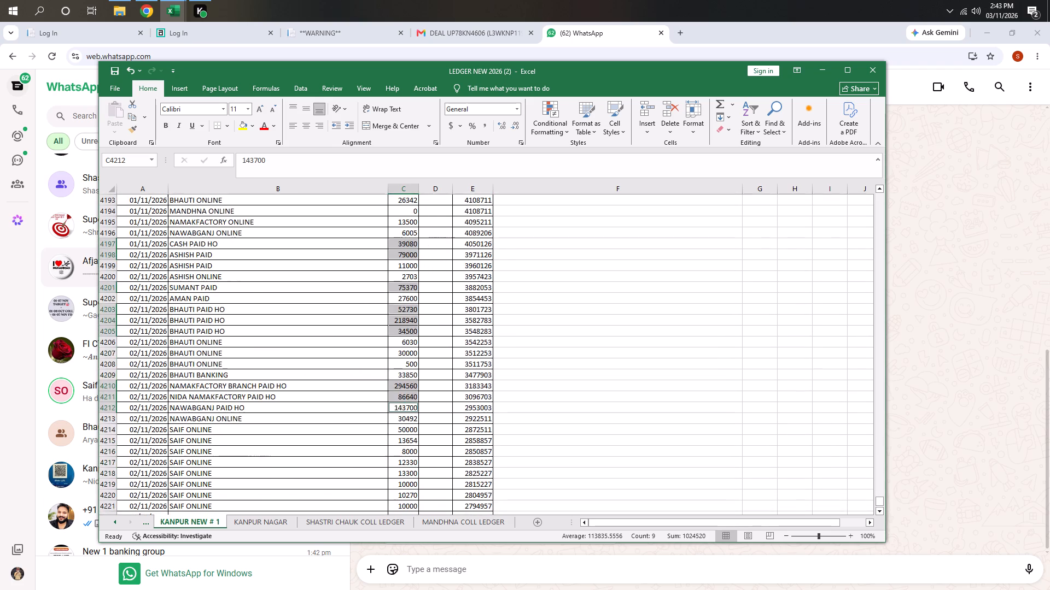
scroll(348, 362, "down", 6)
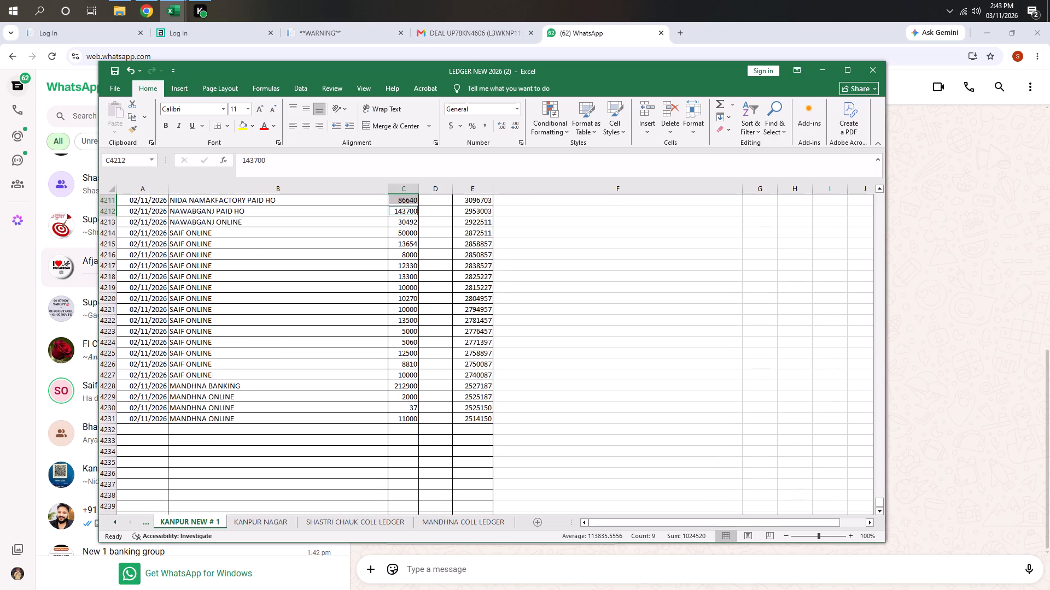
Select the paid amounts dated 01/11/2026 in C4164, C4166, C4168:C4169 and C4174 together to total them, and review the surrounding rows.
scroll(352, 362, "up", 7)
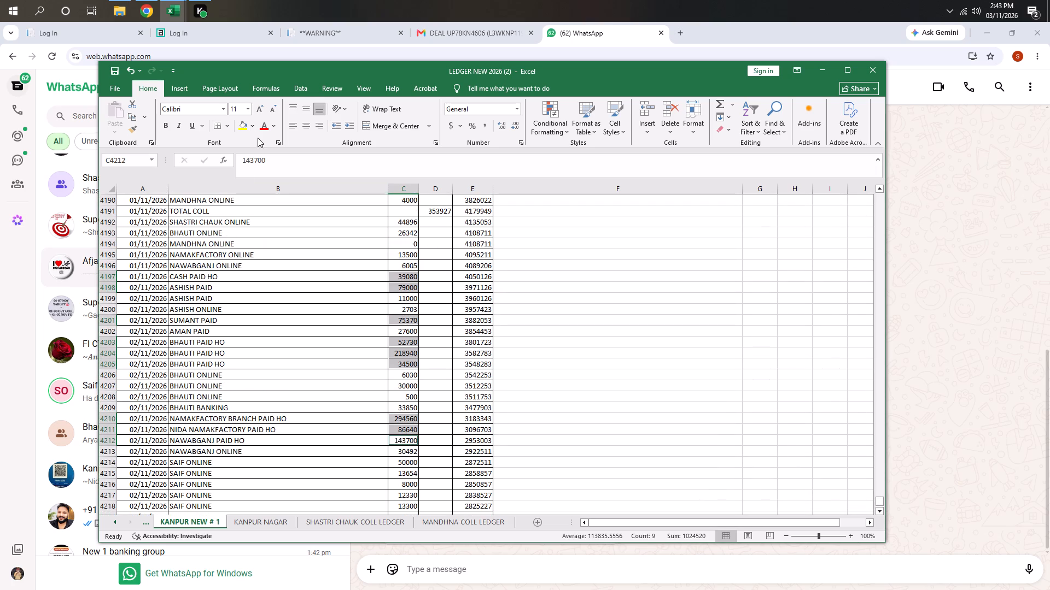
scroll(310, 301, "up", 7)
scroll(363, 326, "up", 1)
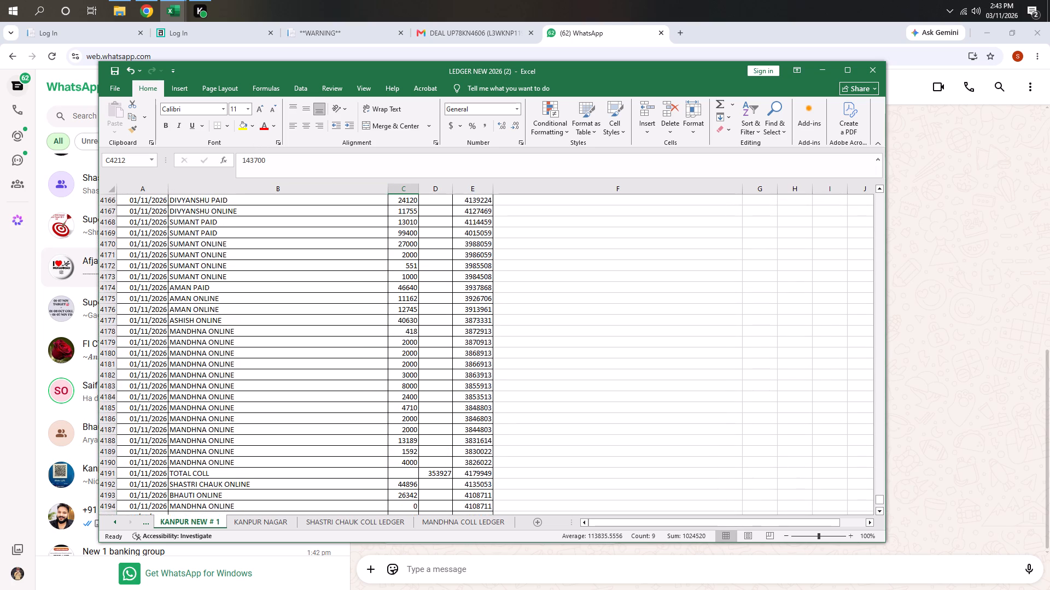
scroll(248, 290, "up", 3)
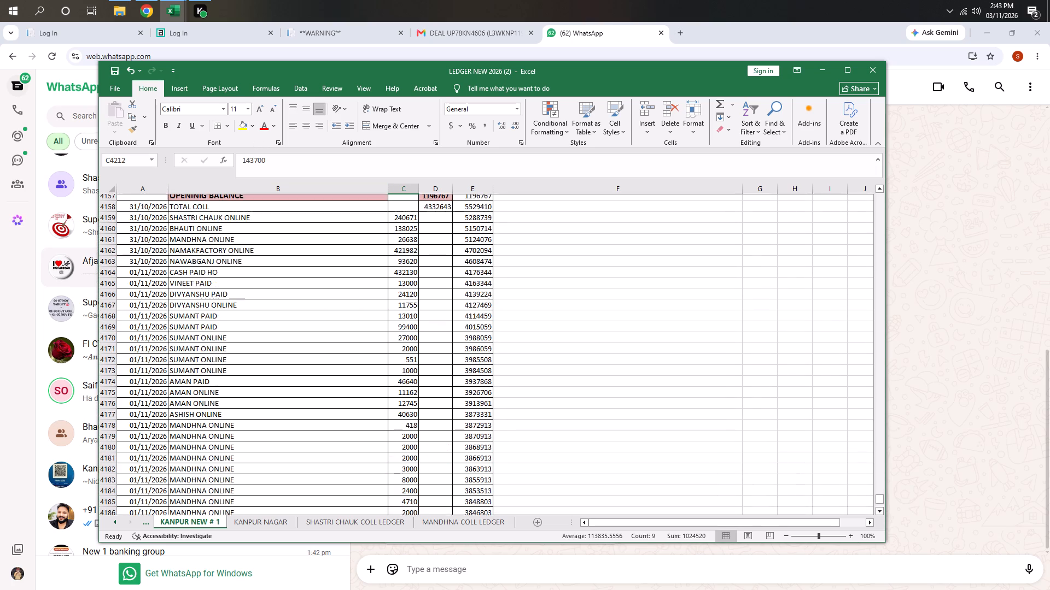
scroll(352, 265, "up", 1)
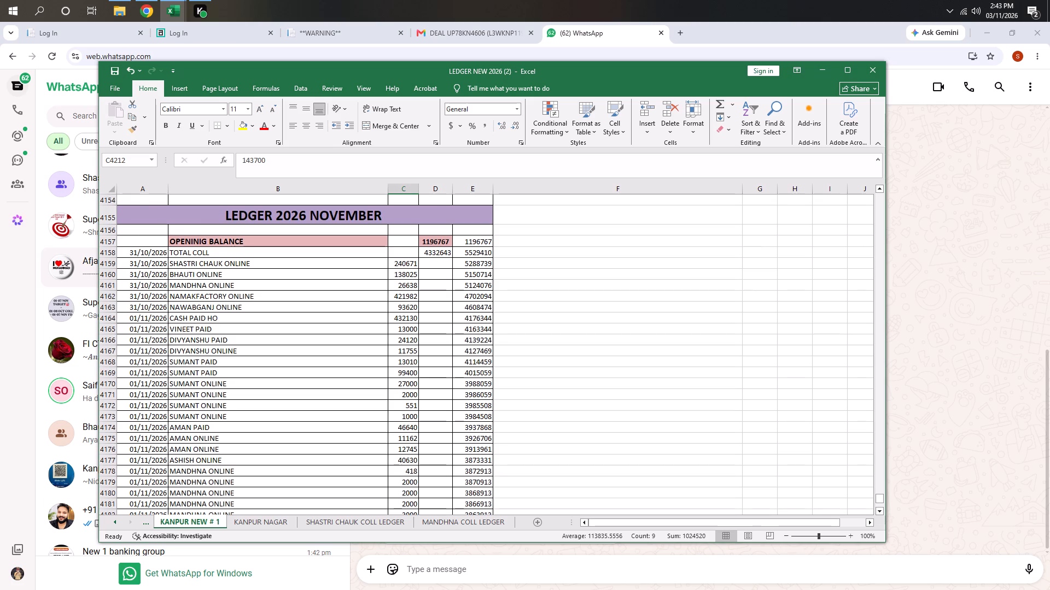
left_click(367, 309)
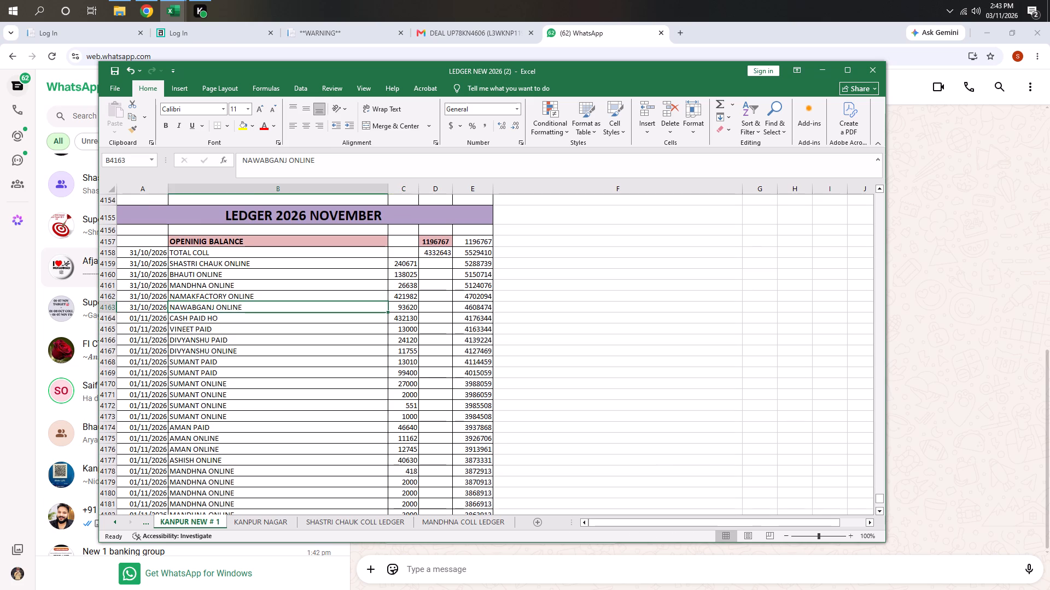
left_click(401, 317)
left_click(404, 341, "ctrl")
scroll(317, 343, "down", 1)
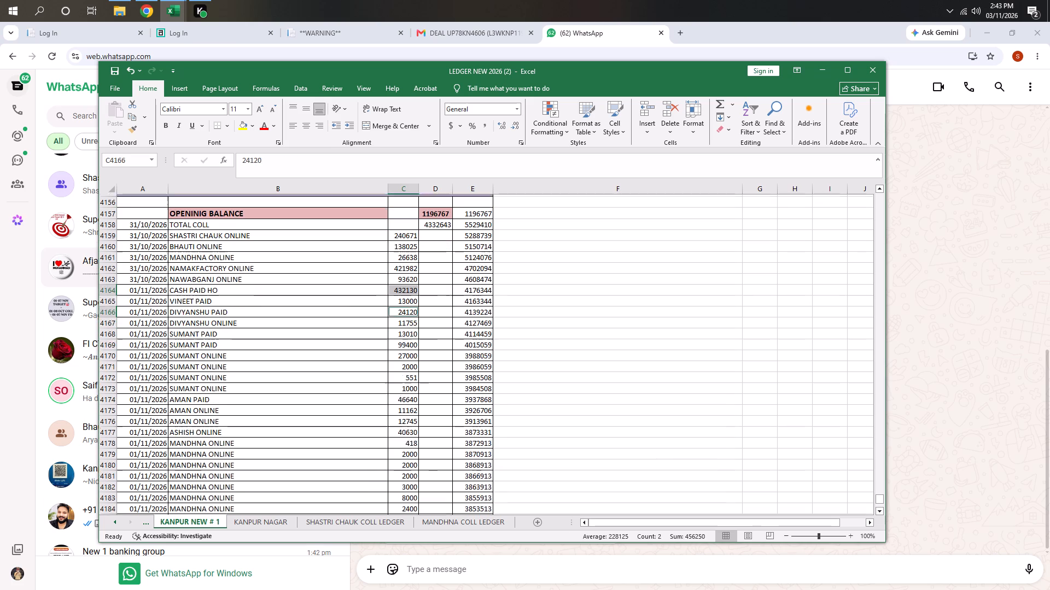
left_click_drag(401, 318, 396, 337, "ctrl")
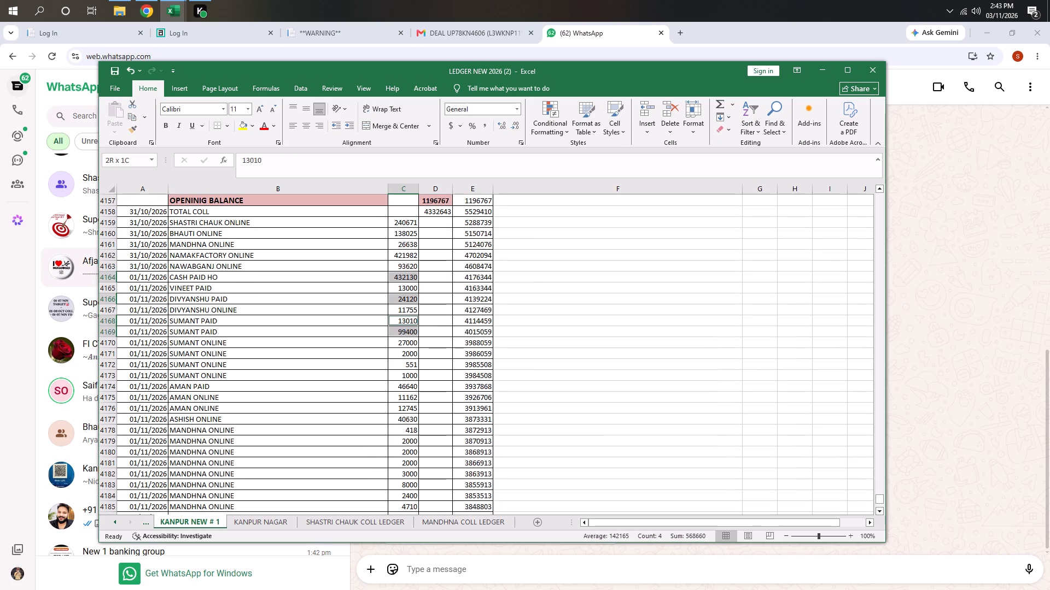
left_click_drag(396, 337, 383, 333, "ctrl")
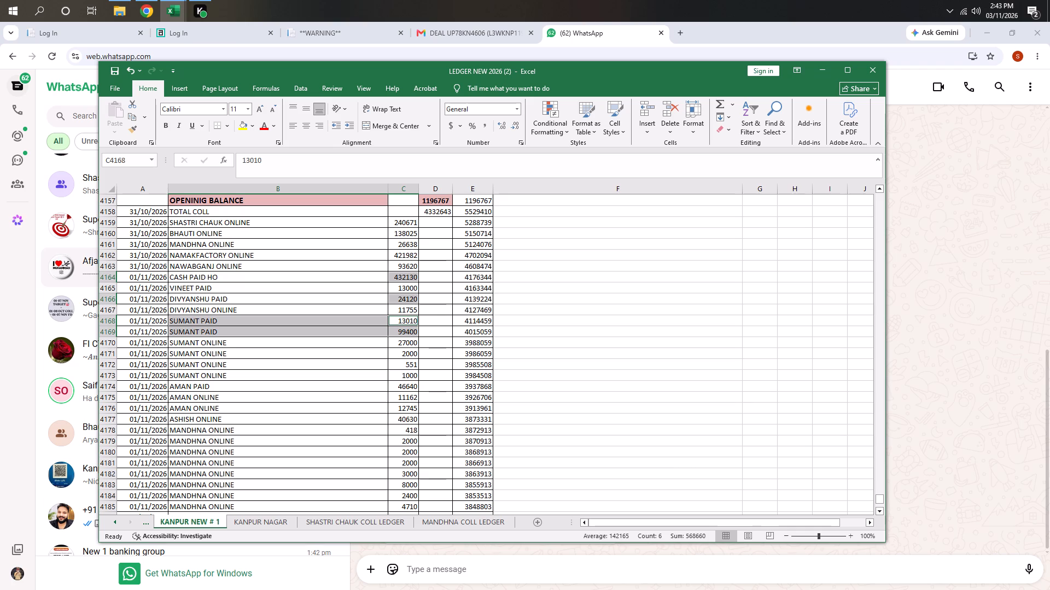
left_click(398, 387, "ctrl")
scroll(251, 370, "down", 1)
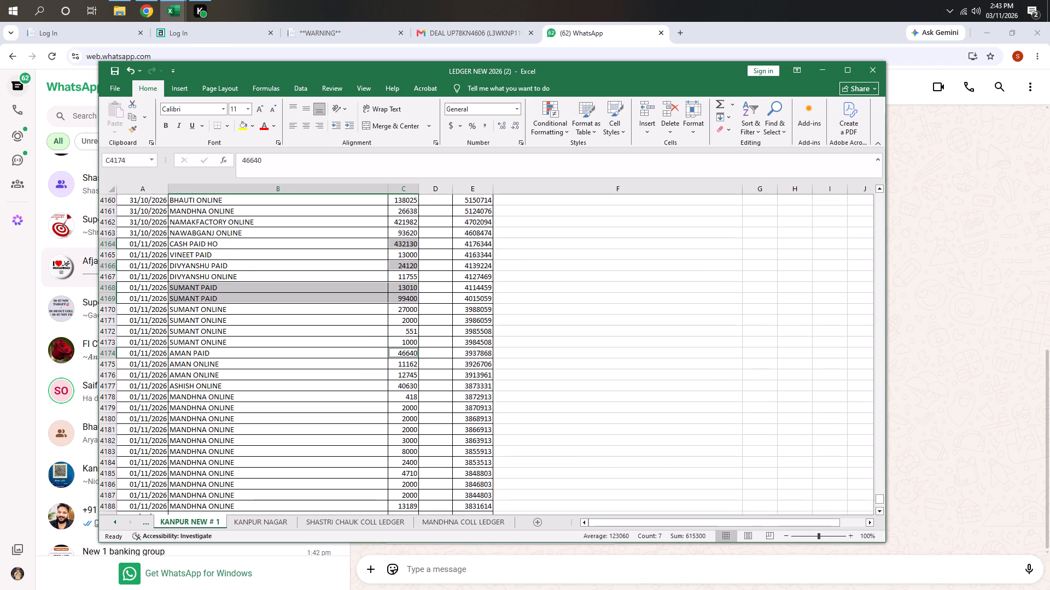
scroll(249, 390, "down", 2)
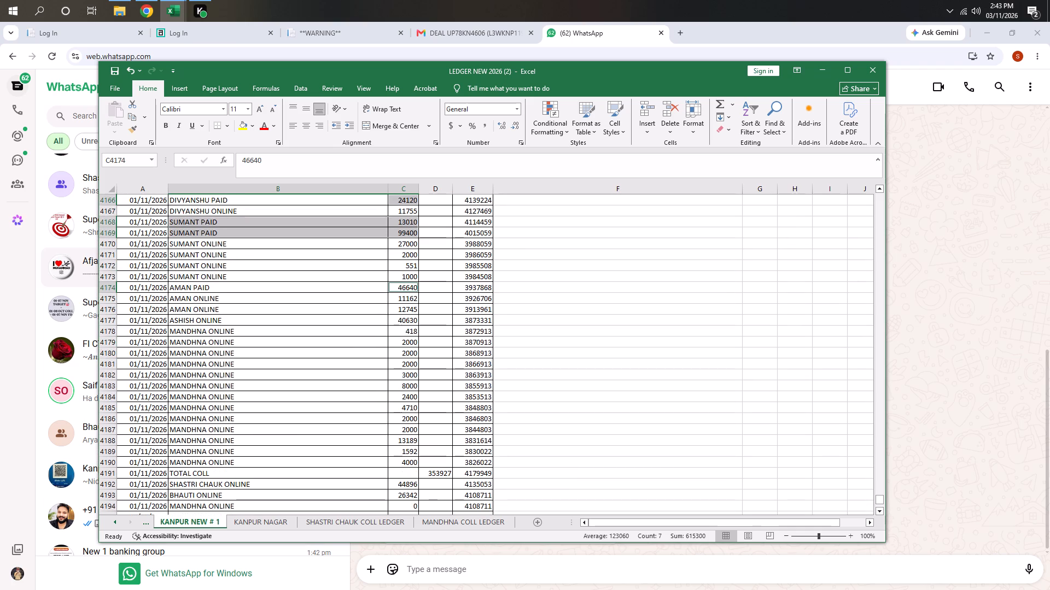
scroll(279, 323, "down", 2)
scroll(271, 407, "down", 1)
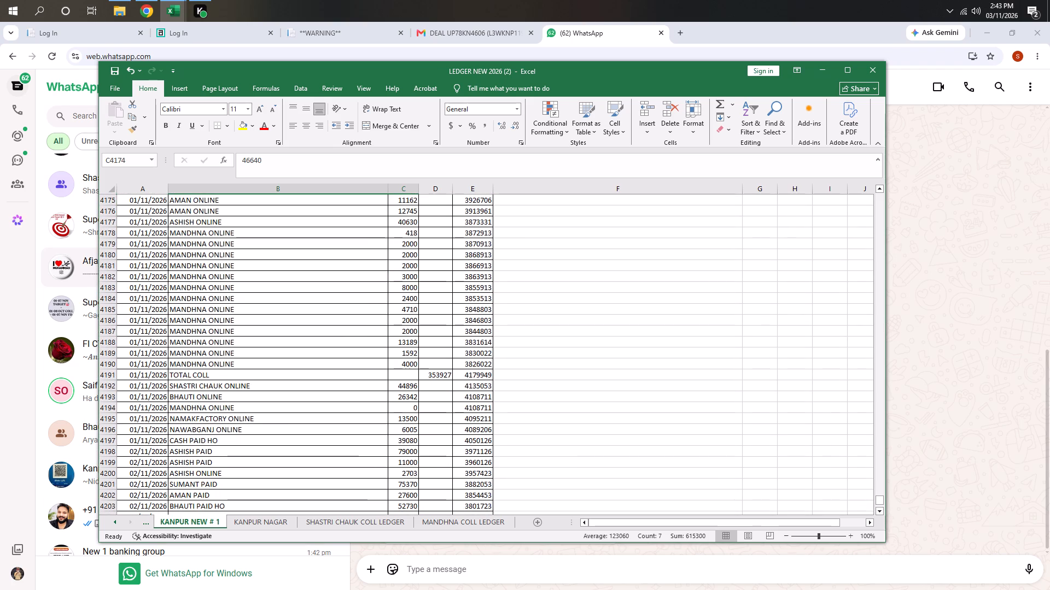
scroll(371, 382, "up", 8)
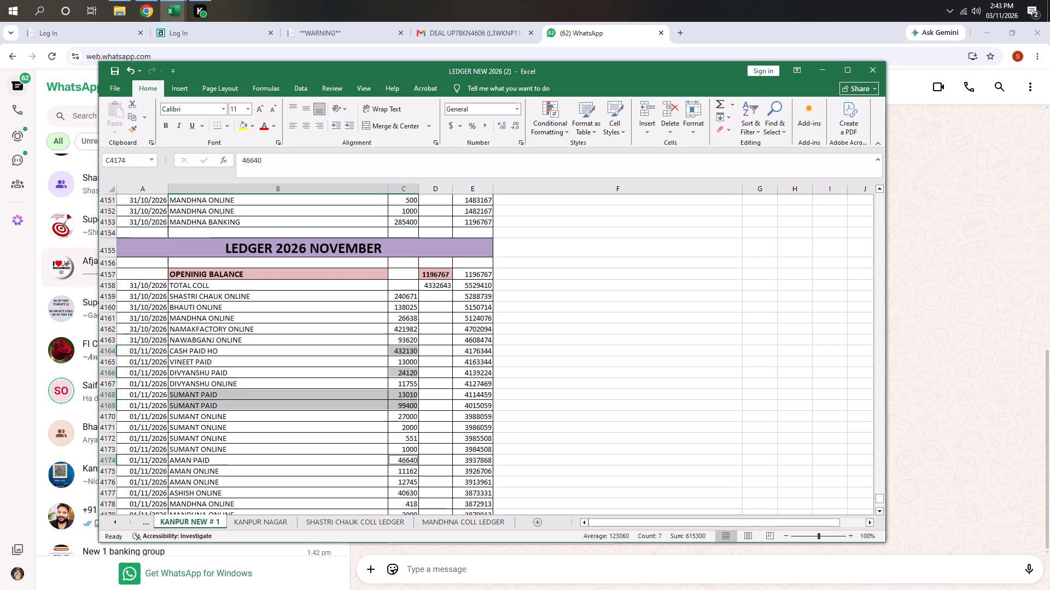
scroll(376, 379, "down", 2)
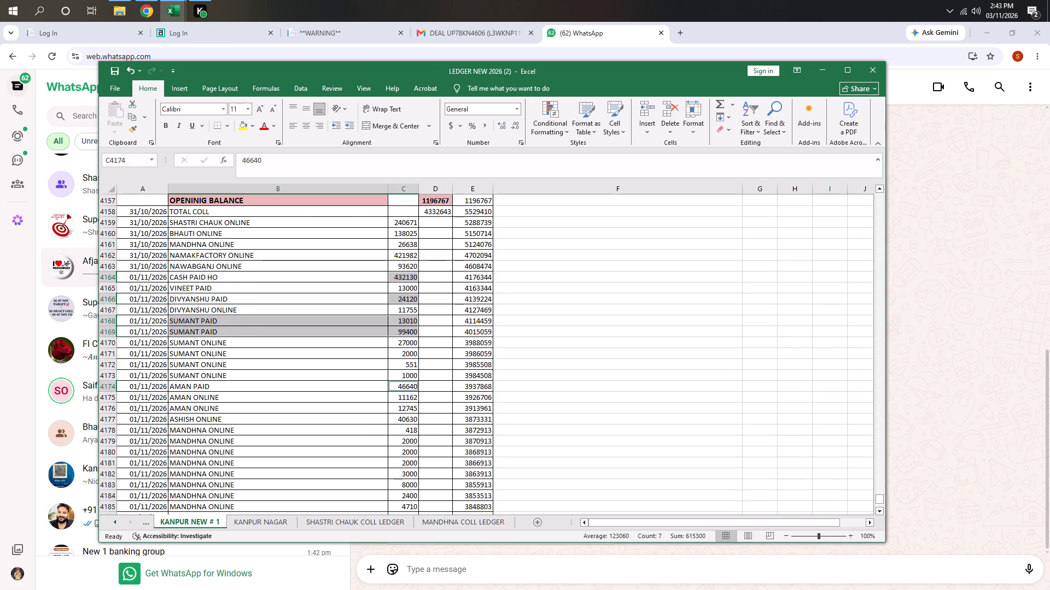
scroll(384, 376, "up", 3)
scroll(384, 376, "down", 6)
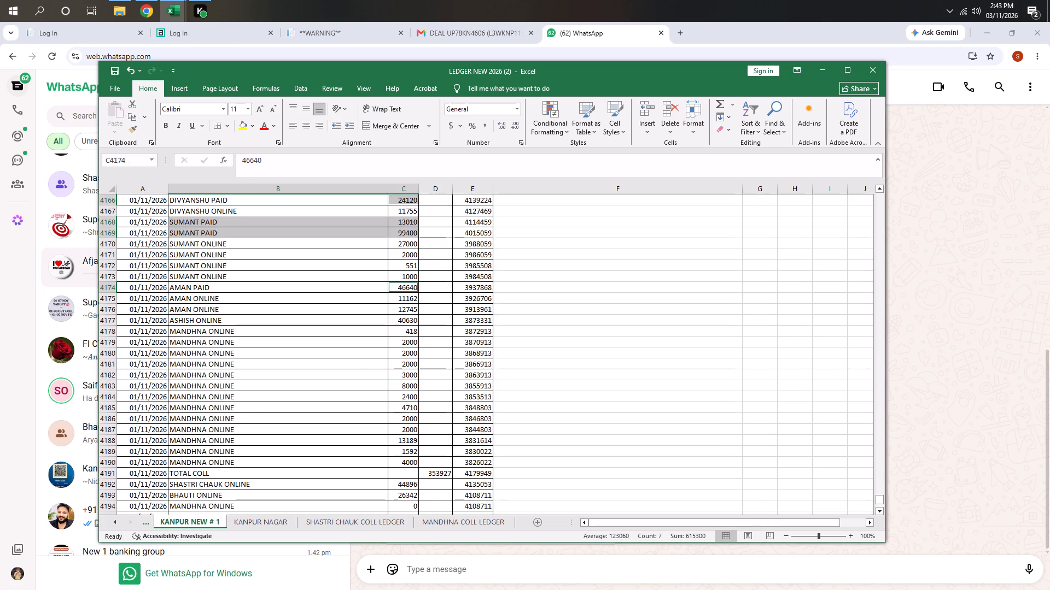
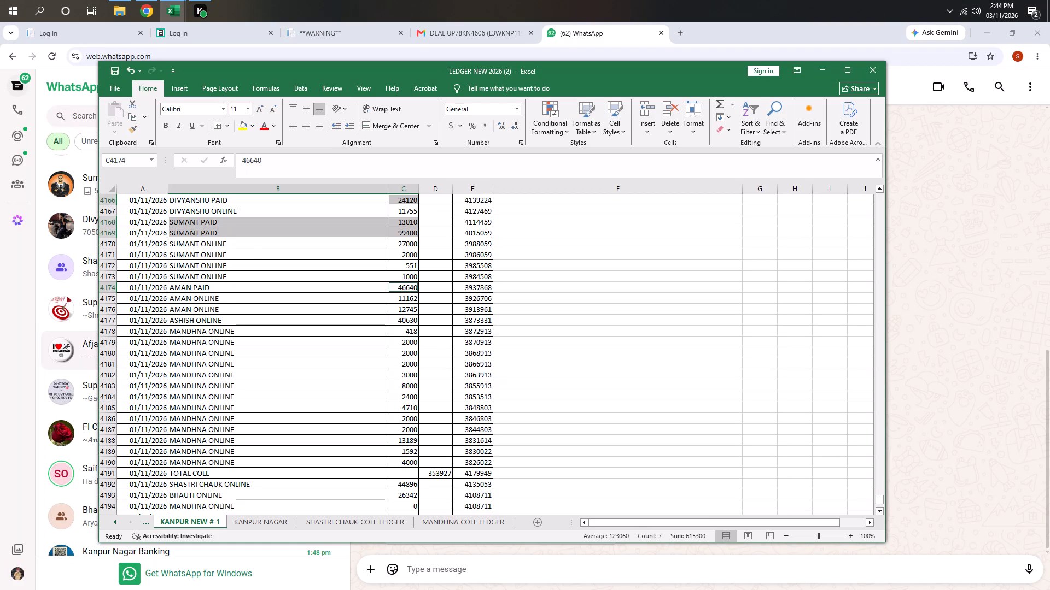
Review the 31/10/2026 ledger entries above the November heading, from the Namakfactory and Nawabganj paid rows through the Mandhna rows.
scroll(398, 405, "up", 12)
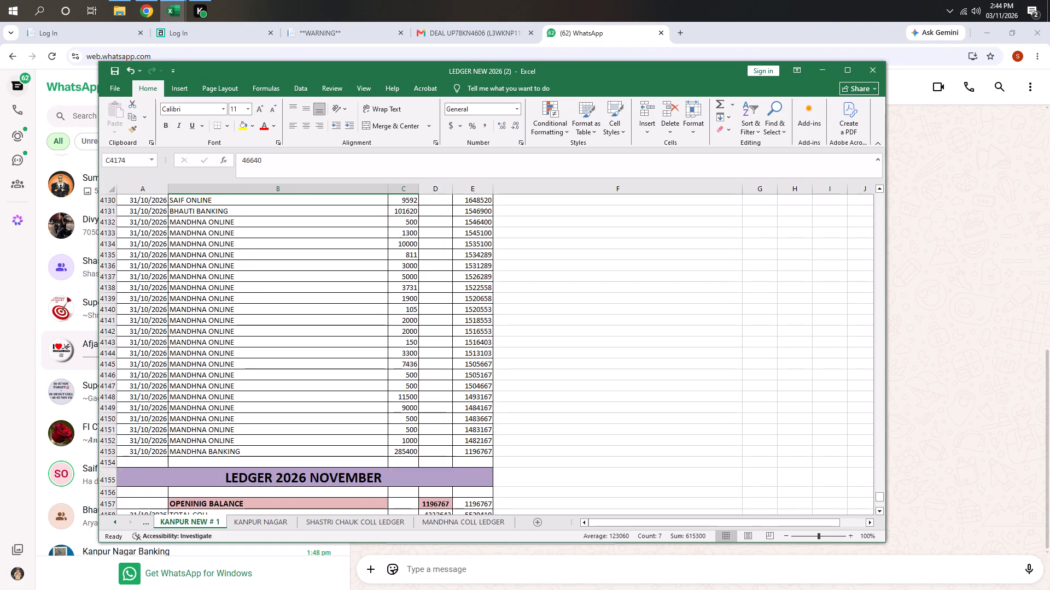
scroll(394, 428, "up", 2)
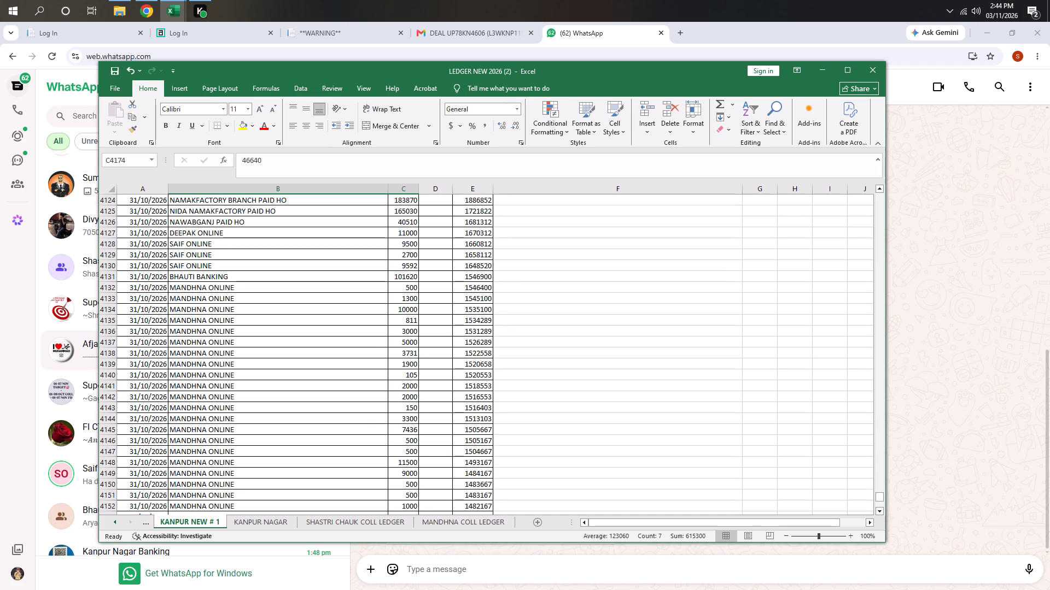
Review the late October entries, from the colour-marked 30/10/2026 rows through the 31/10/2026 rows to the start of the November ledger.
scroll(393, 429, "up", 9)
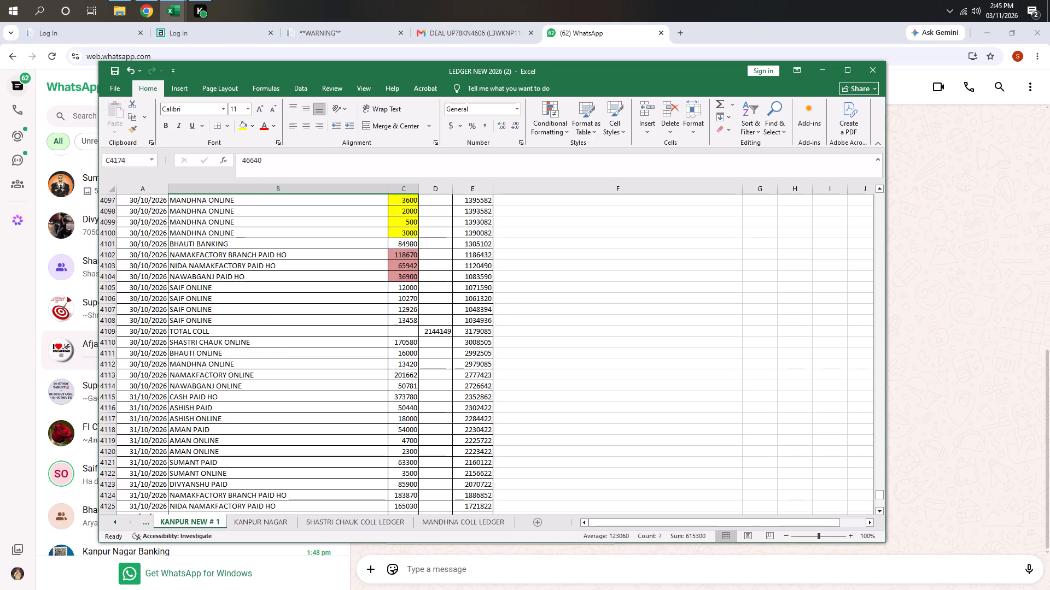
scroll(300, 417, "up", 10)
scroll(318, 415, "down", 3)
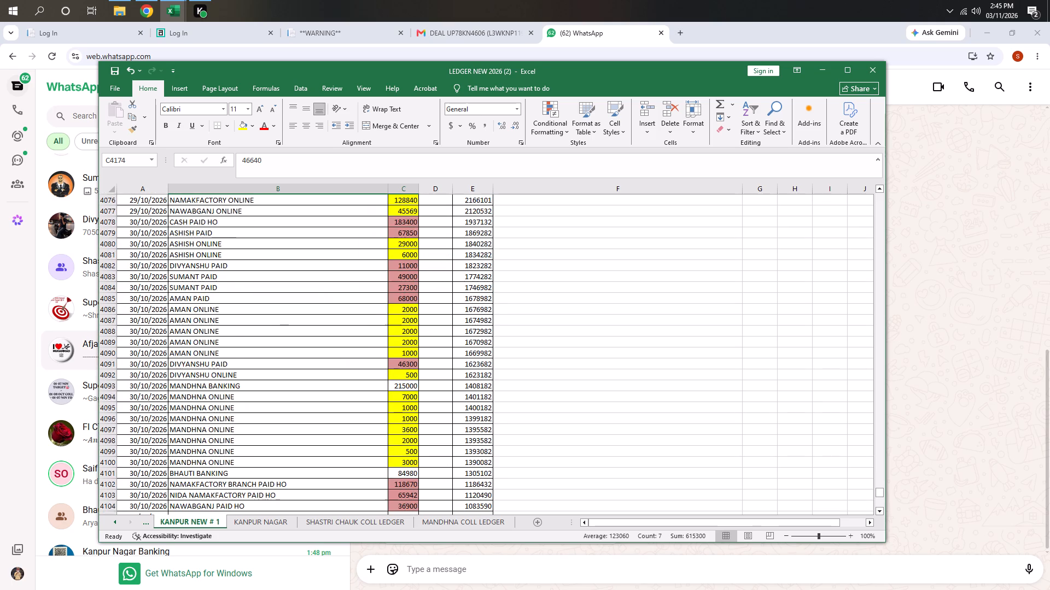
scroll(318, 415, "down", 11)
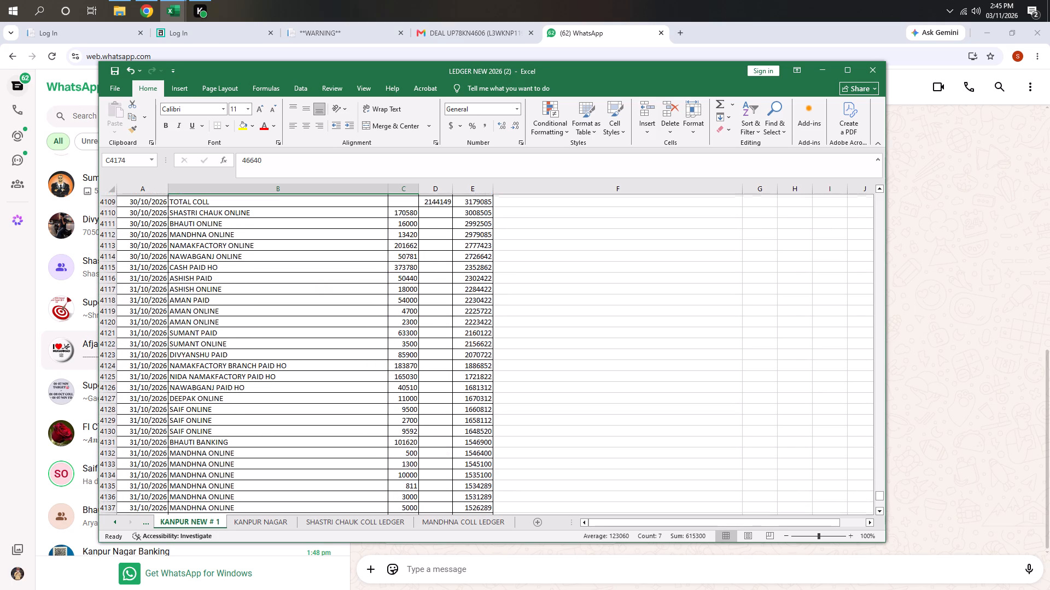
scroll(318, 415, "down", 11)
Recheck the 31/10/2026 paid, online and banking entries against the last 30/10/2026 rows and the first November ledger rows.
scroll(322, 414, "up", 3)
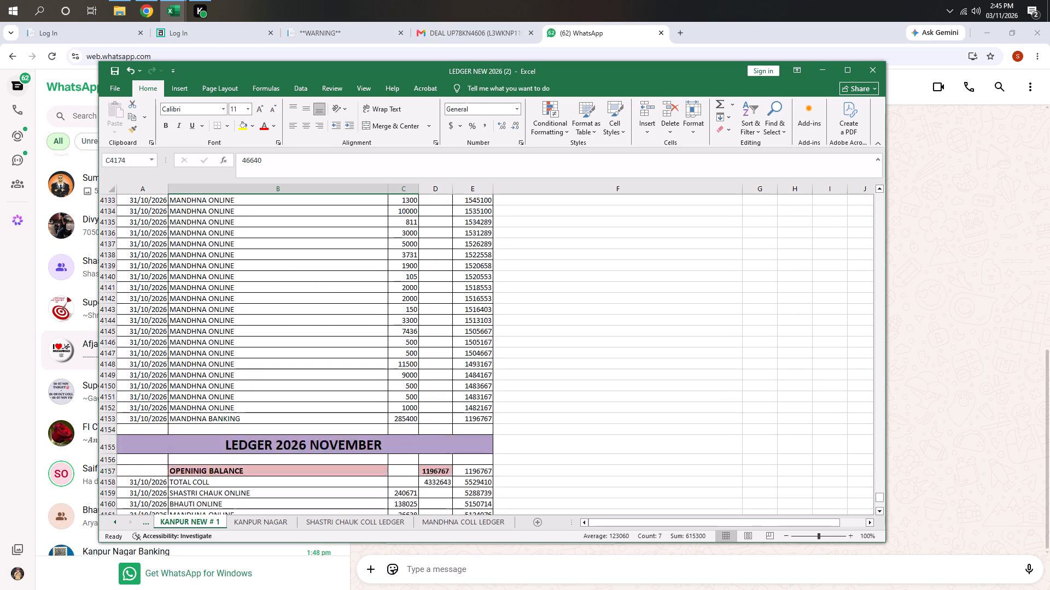
scroll(322, 414, "up", 5)
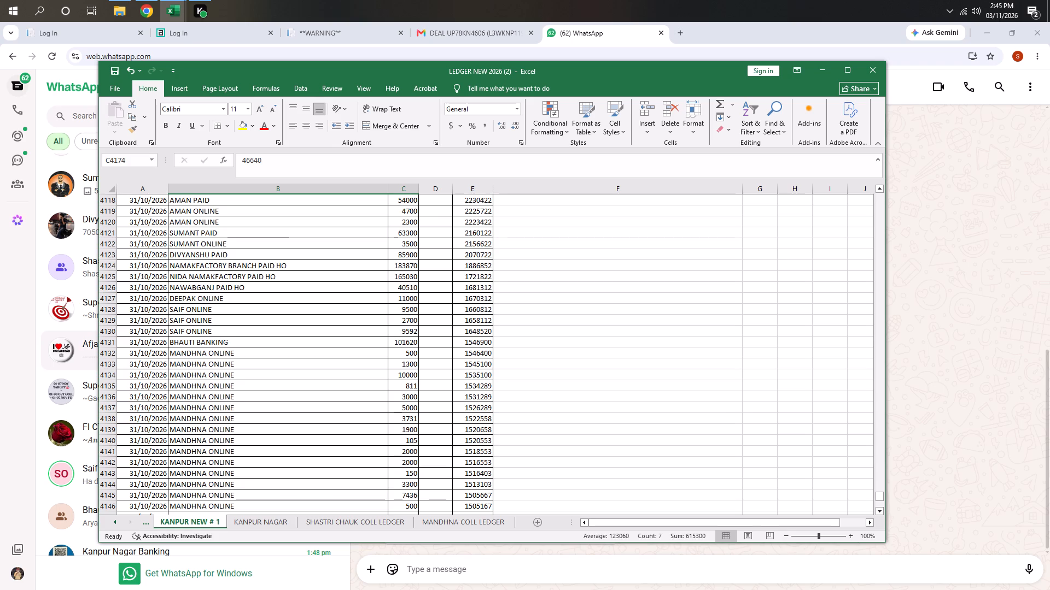
scroll(355, 401, "up", 2)
scroll(355, 401, "down", 8)
scroll(355, 401, "up", 7)
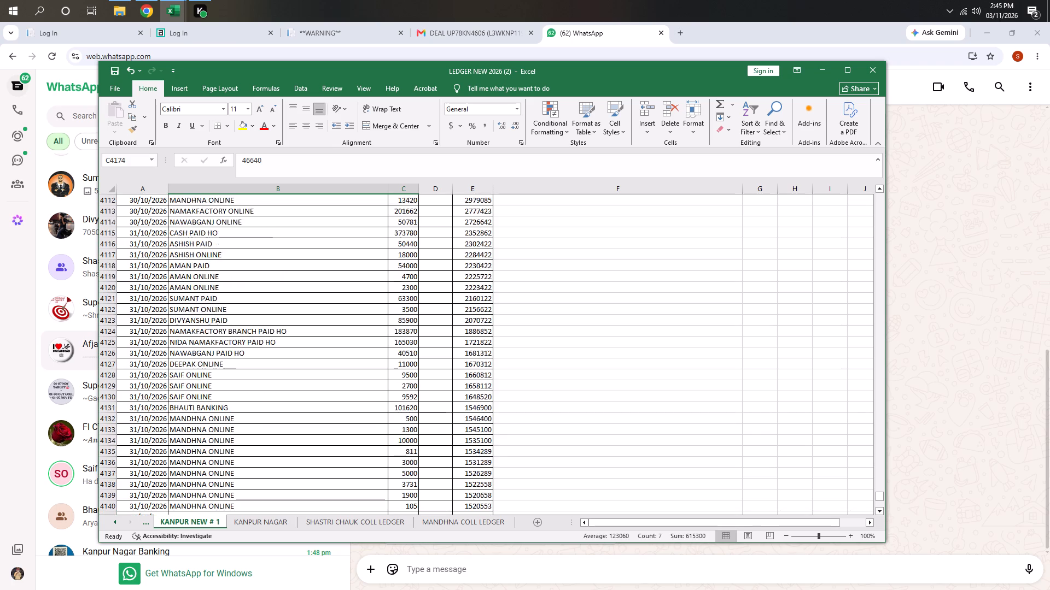
scroll(355, 401, "up", 6)
scroll(356, 401, "down", 10)
scroll(356, 401, "up", 9)
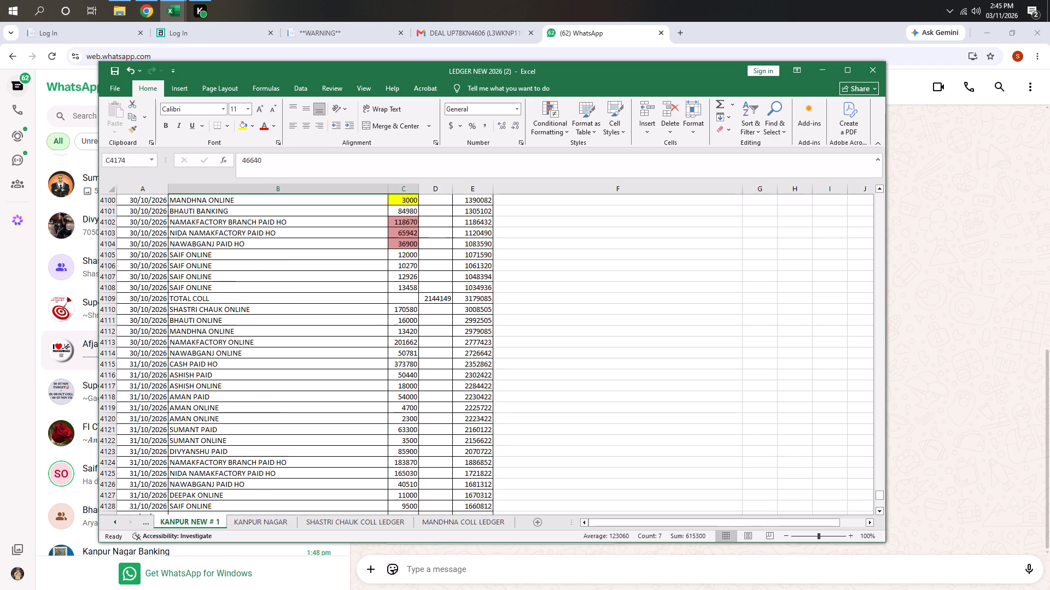
scroll(355, 402, "down", 15)
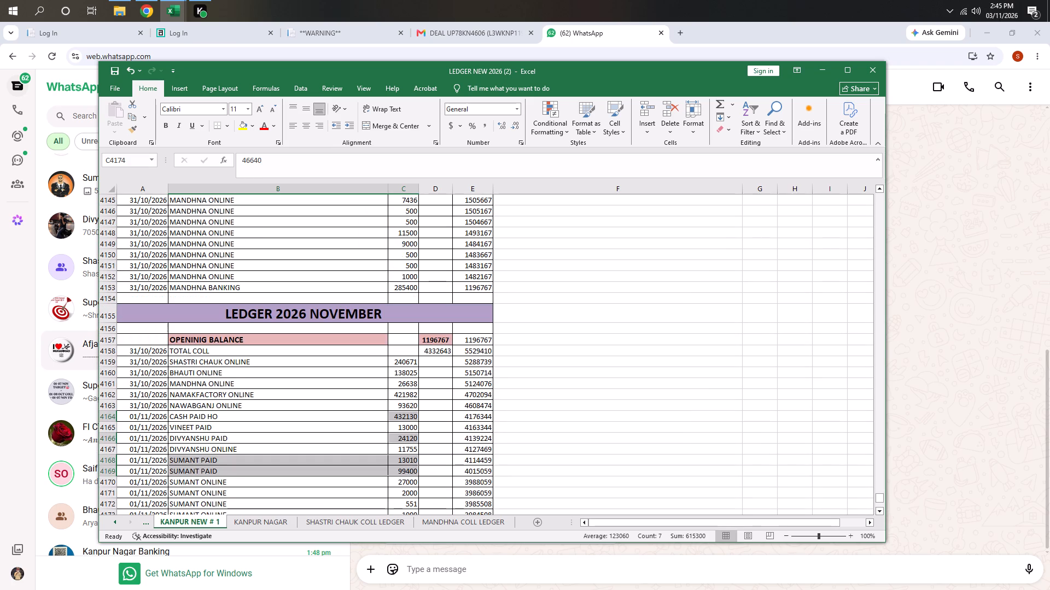
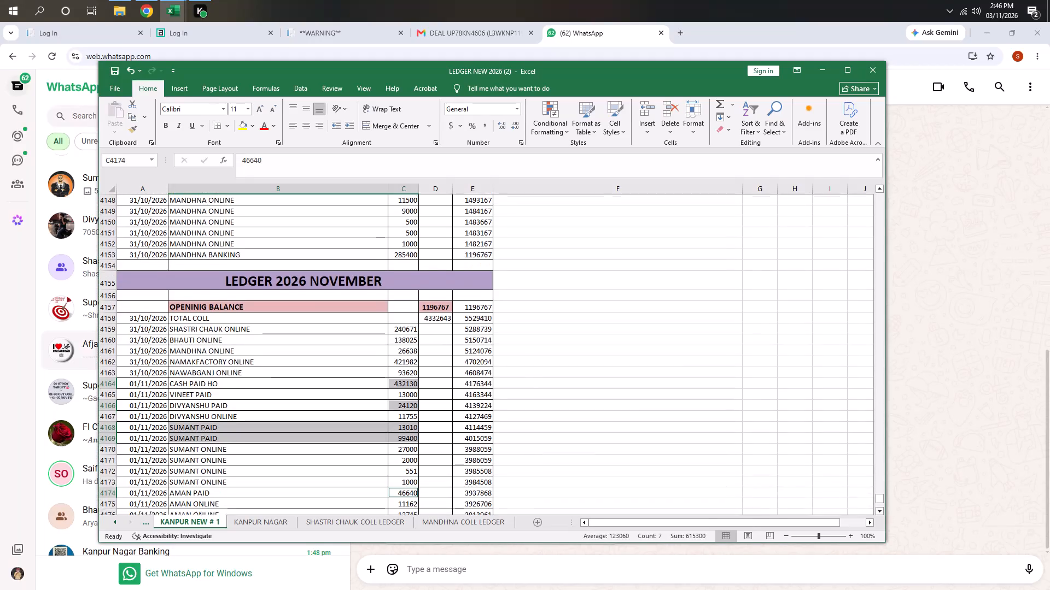
Compare the 01/11/2026 paid and online entries with the 31/10/2026 rows, continuing down to the first 02/11/2026 entries.
scroll(325, 404, "down", 5)
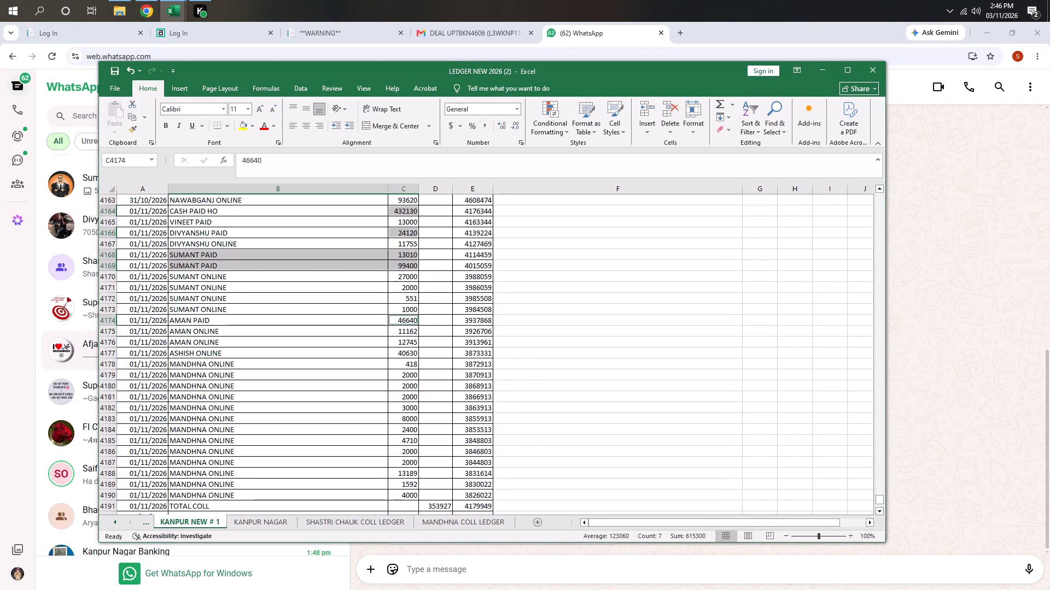
scroll(325, 404, "down", 3)
scroll(325, 404, "up", 17)
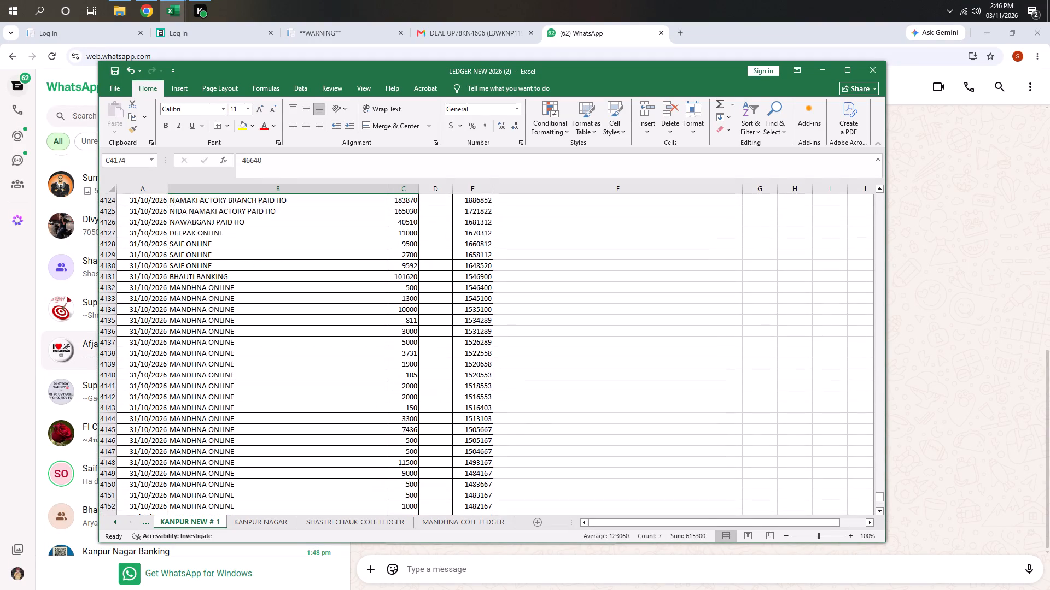
scroll(325, 404, "up", 2)
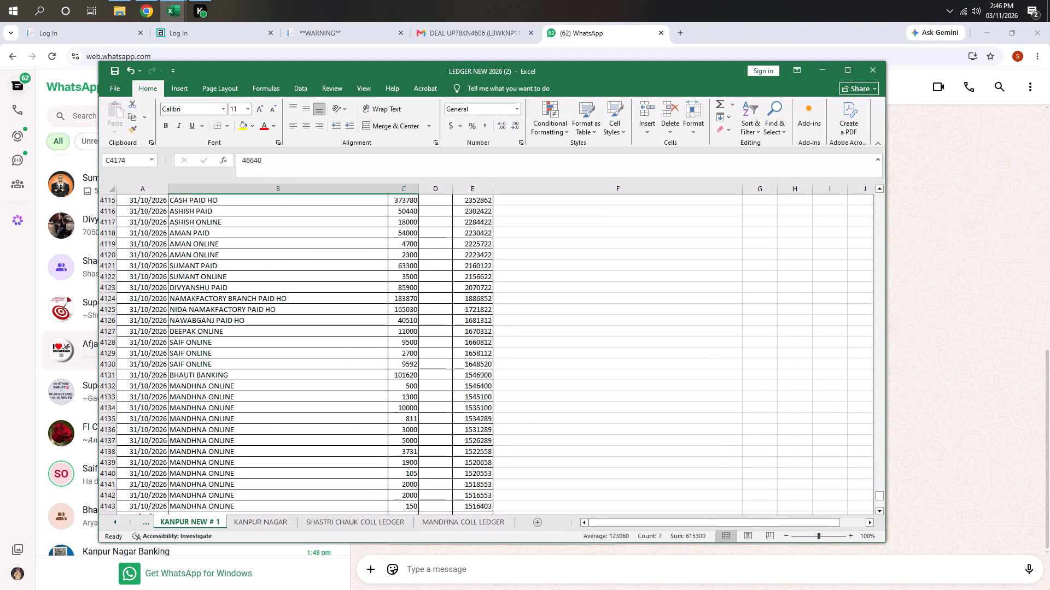
scroll(380, 317, "down", 11)
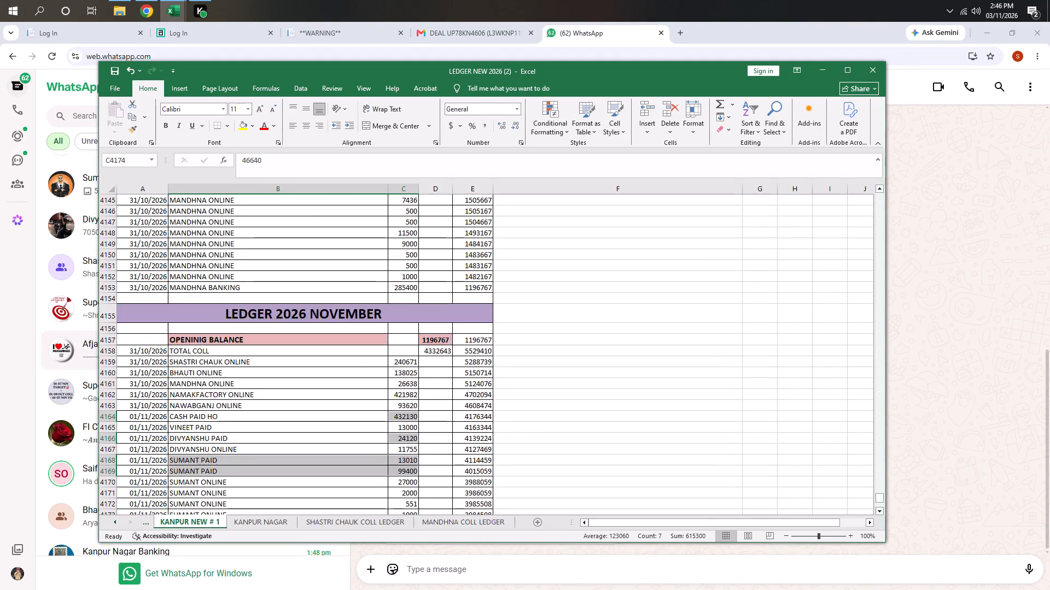
scroll(355, 364, "down", 2)
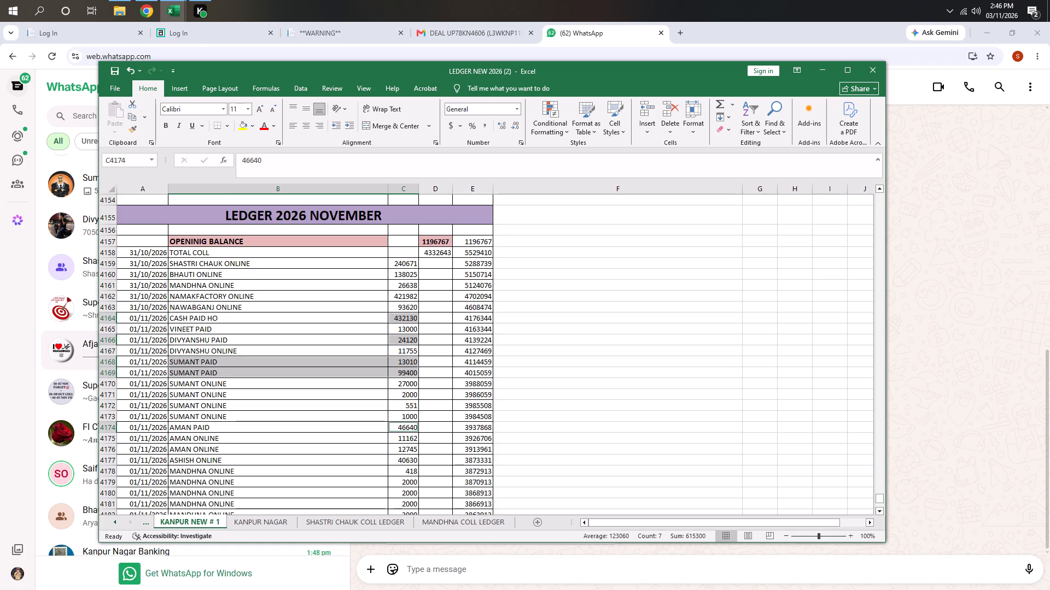
scroll(355, 385, "down", 2)
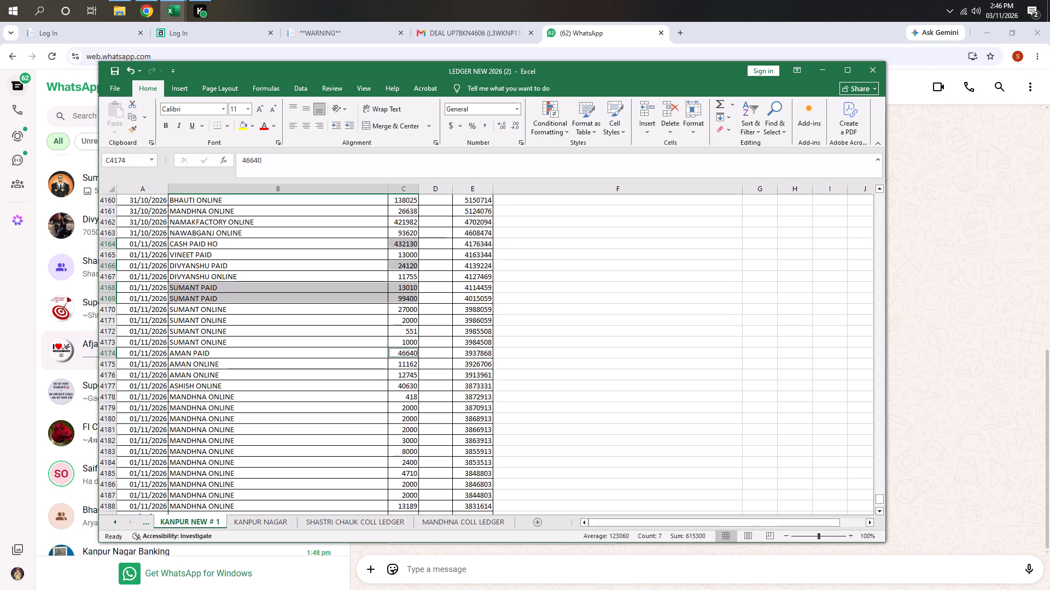
scroll(375, 364, "down", 4)
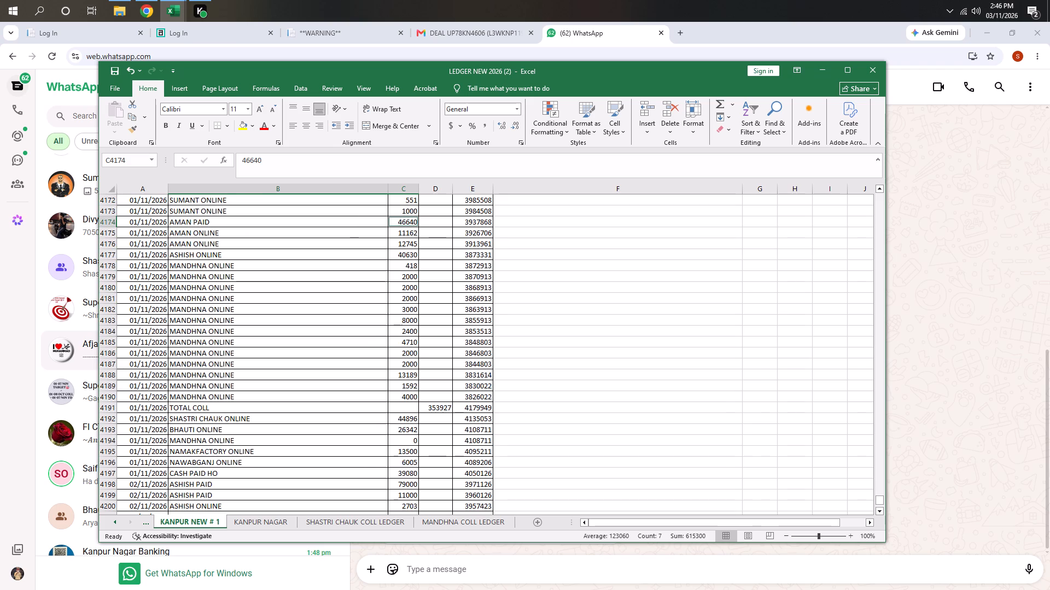
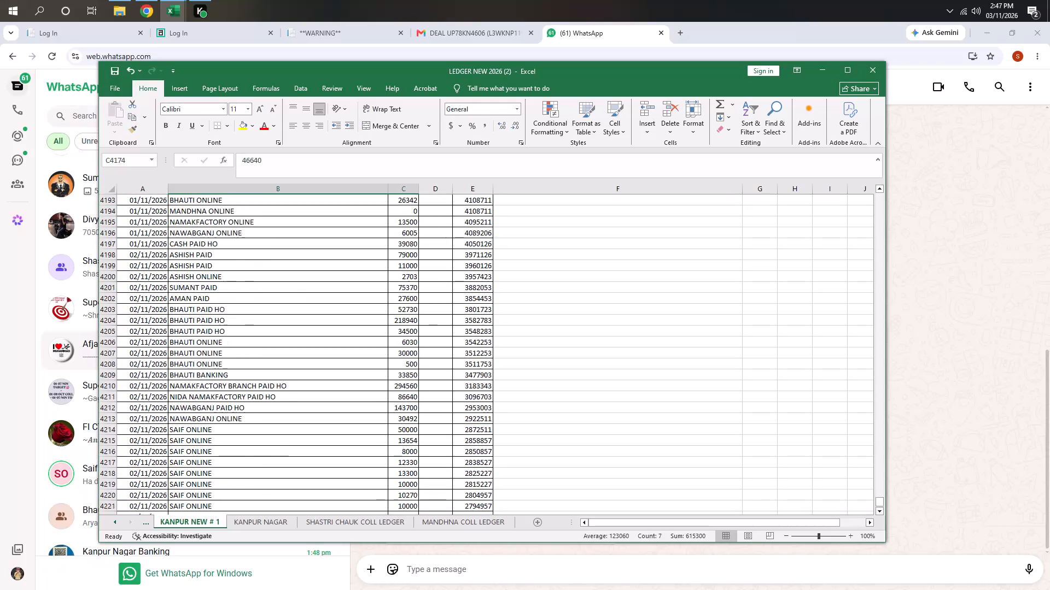
Fill the date 02/11/2026 down column A from the last MANDHNA ONLINE entry through row 4238.
scroll(385, 353, "down", 9)
left_click(269, 324)
left_click(191, 333)
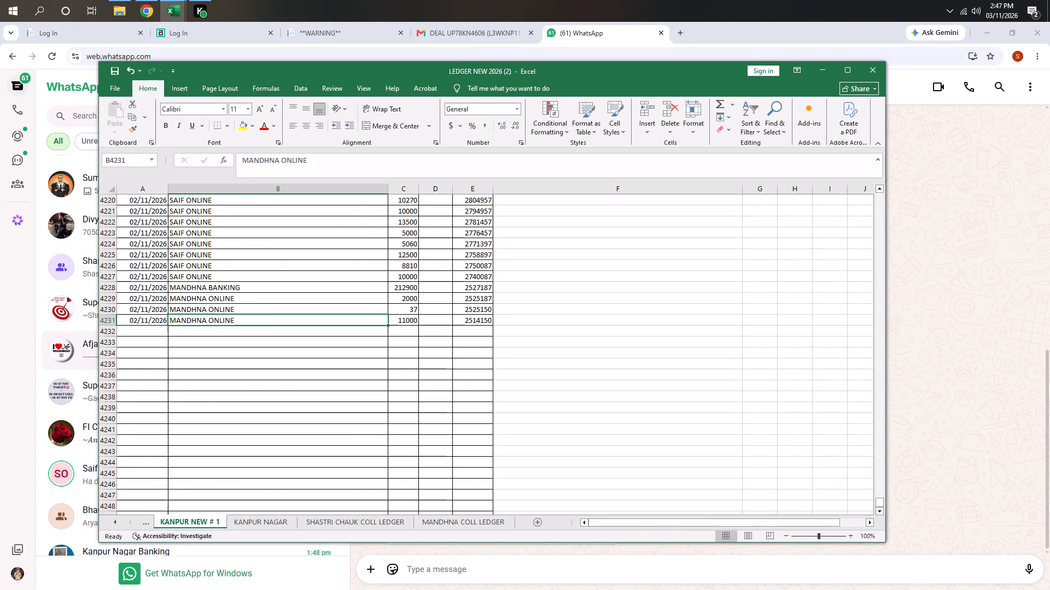
left_click_drag(149, 326, 150, 355)
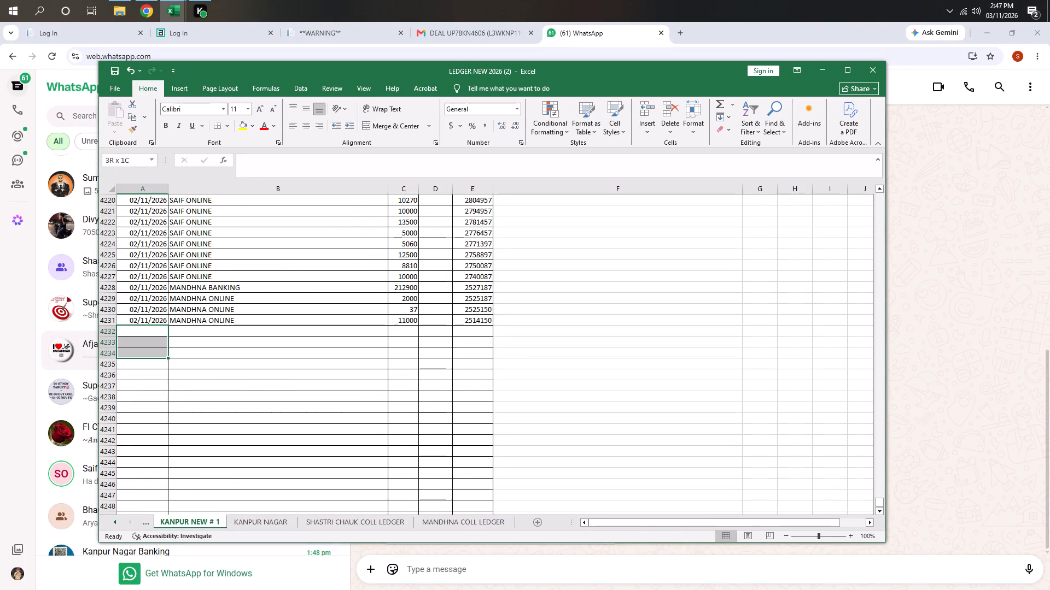
left_click_drag(156, 321, 157, 392)
key("ctrl+d")
Enter the description TOTAL COLL for the first empty 02/11/2026 row, row 4232, and move to its column D cell.
left_click(193, 335)
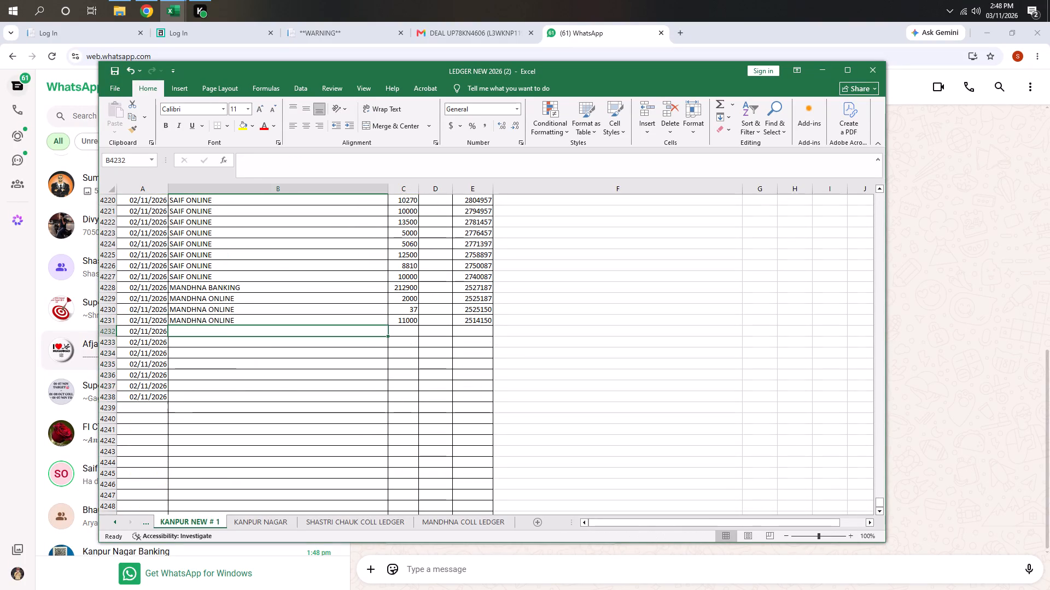
key("Return")
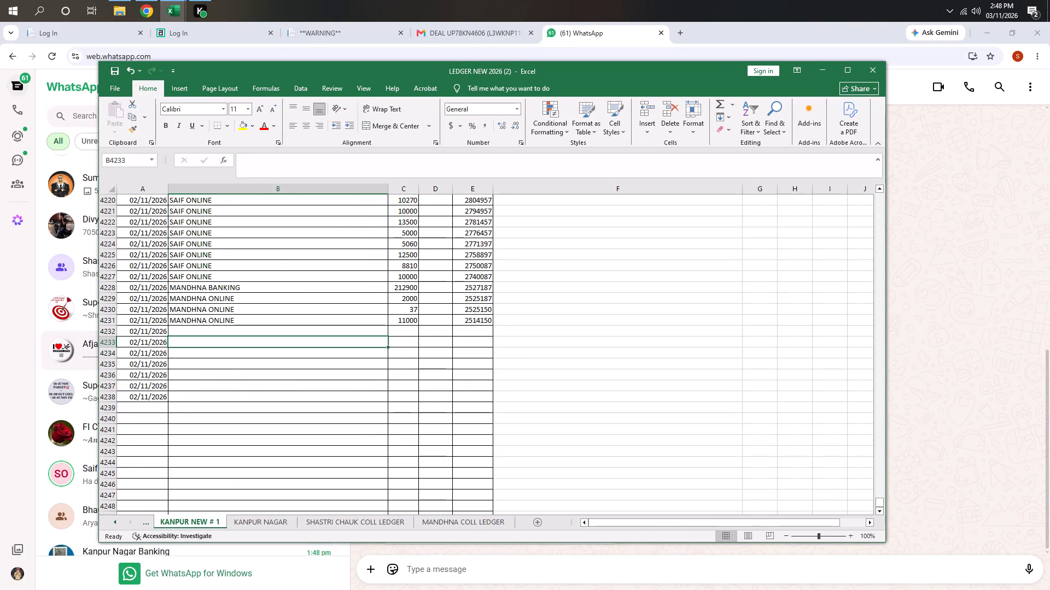
key("Up")
key("y")
key("BackSpace")
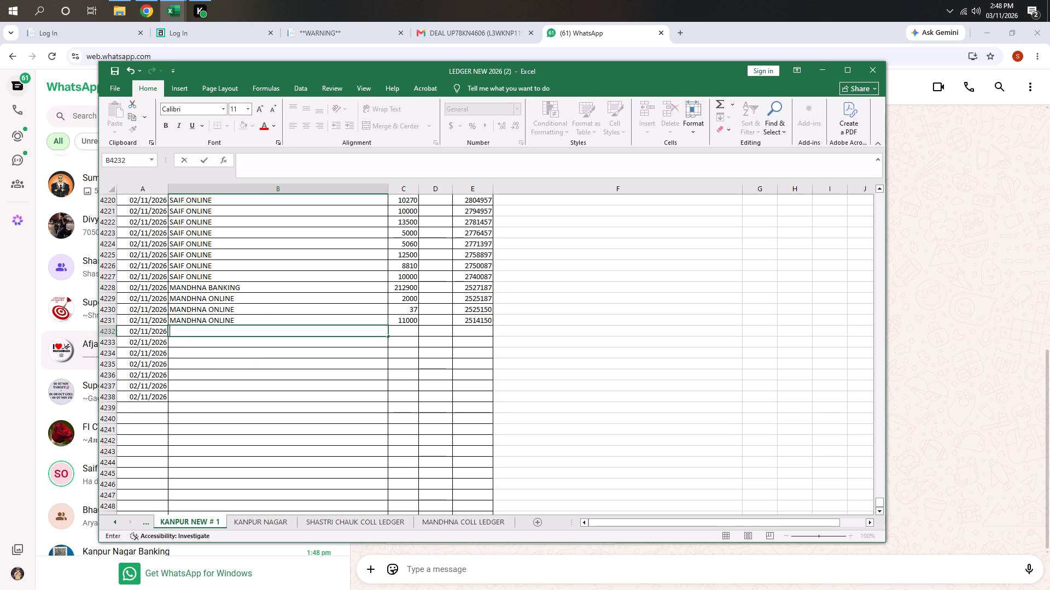
type("to")
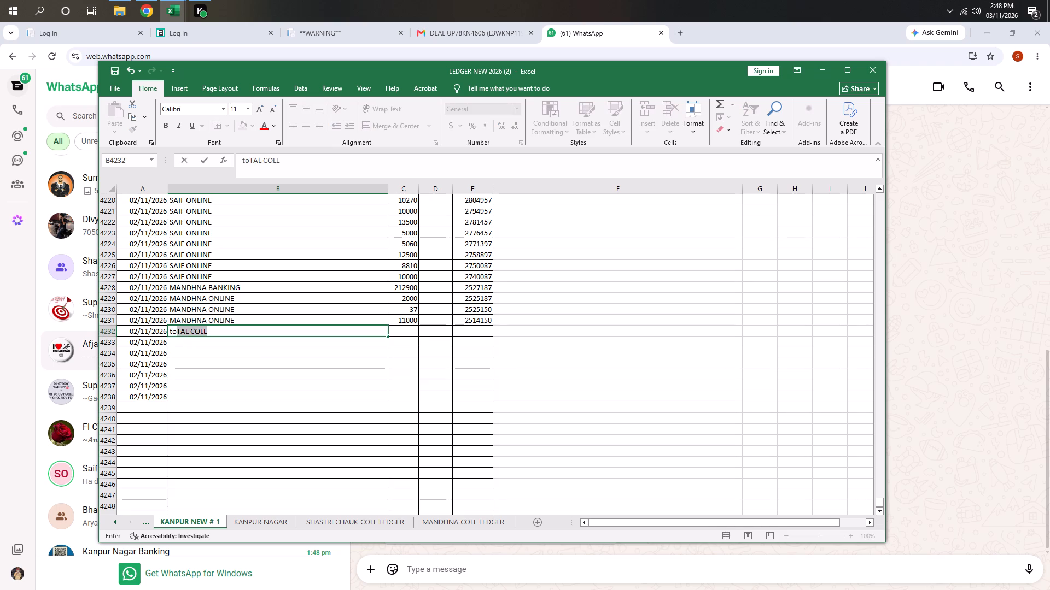
key("Right")
key("Right")
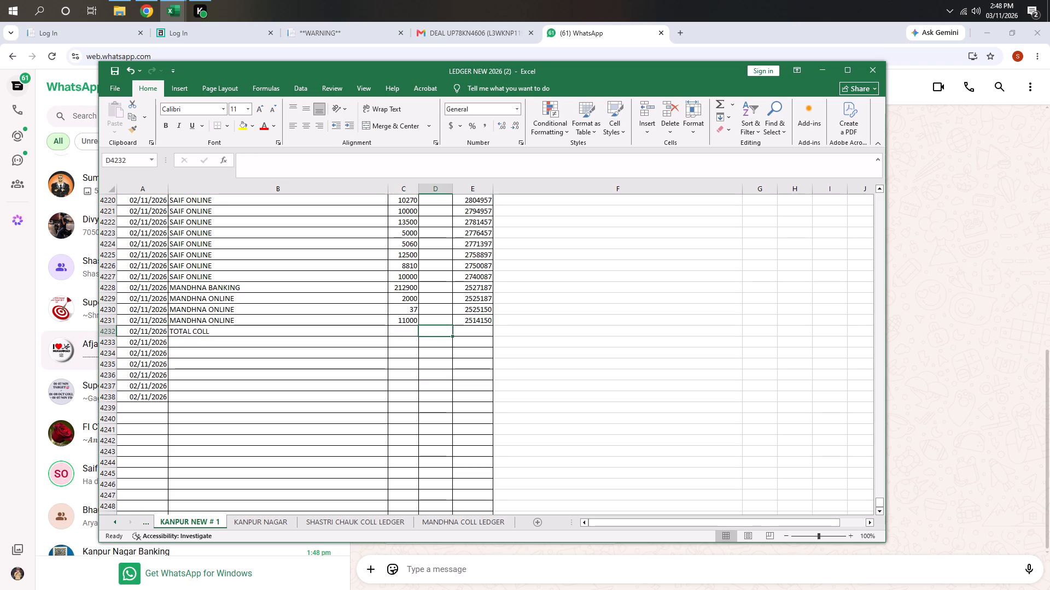
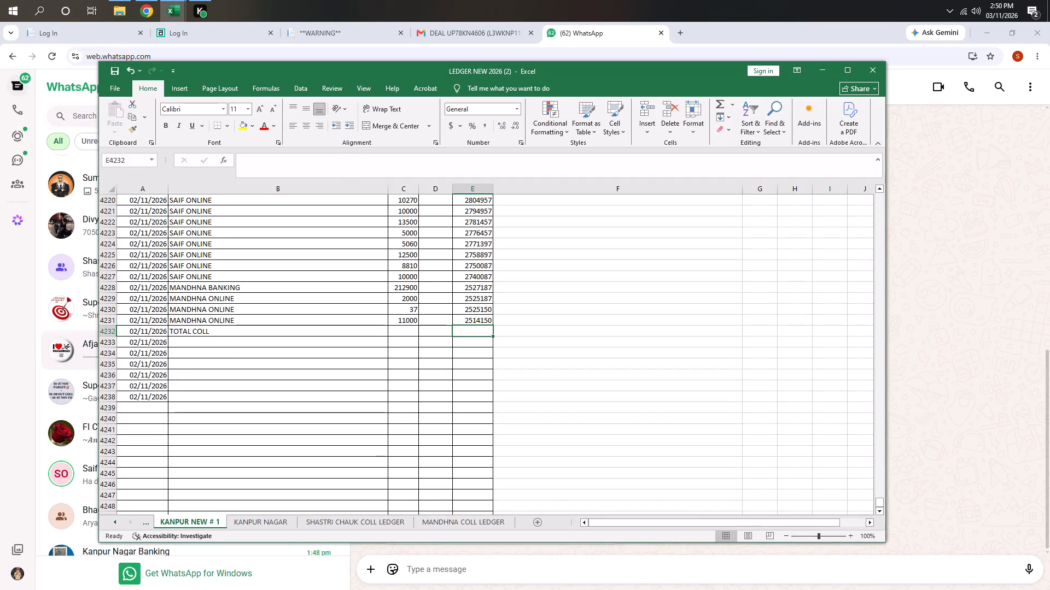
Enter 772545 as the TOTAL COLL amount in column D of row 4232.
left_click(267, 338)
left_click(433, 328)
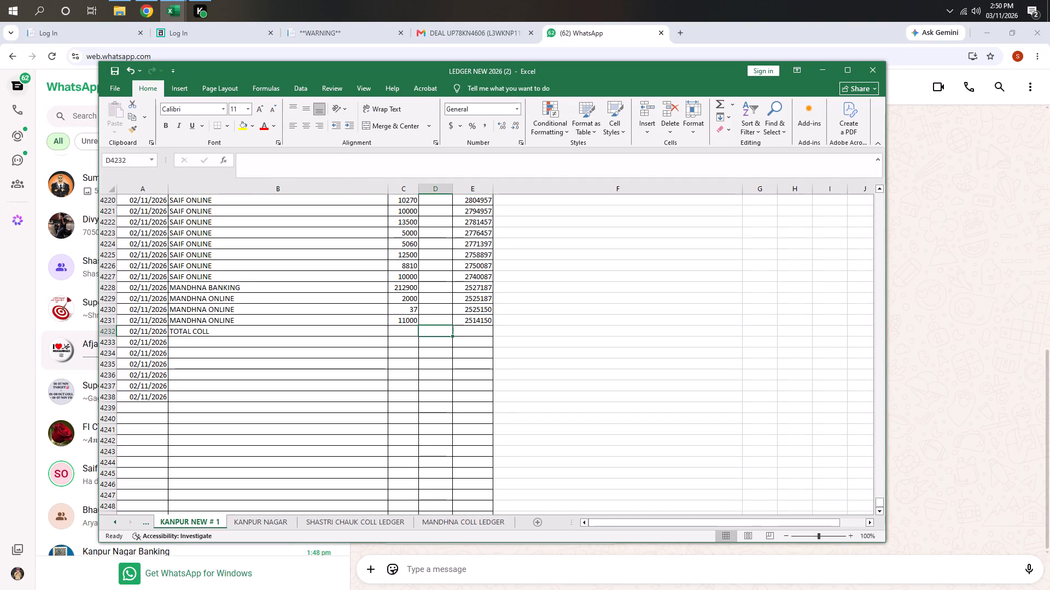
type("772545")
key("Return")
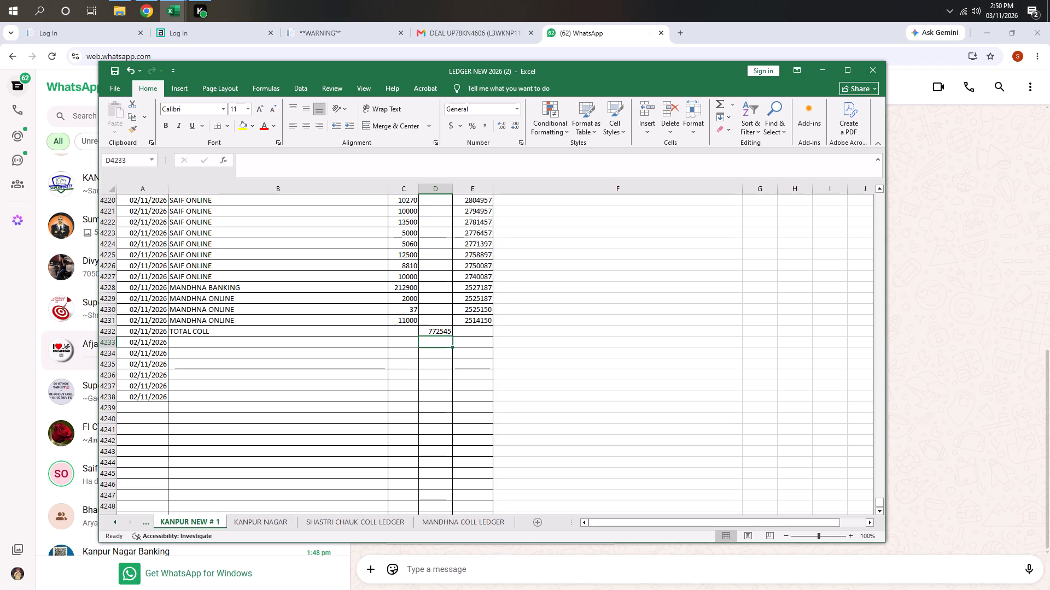
Set the TOTAL COLL amount in cell D4232 to 822490.
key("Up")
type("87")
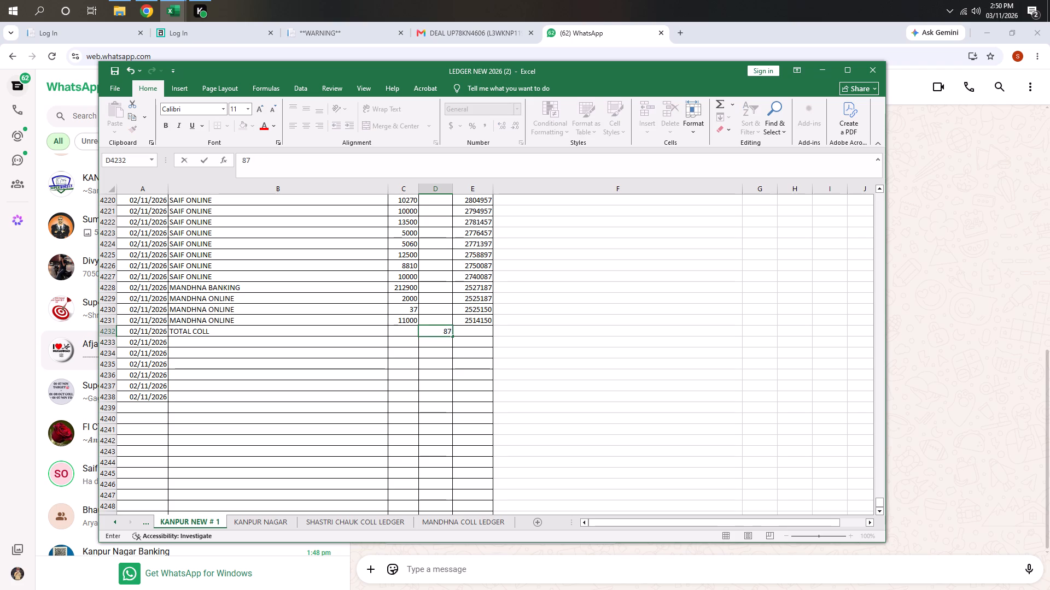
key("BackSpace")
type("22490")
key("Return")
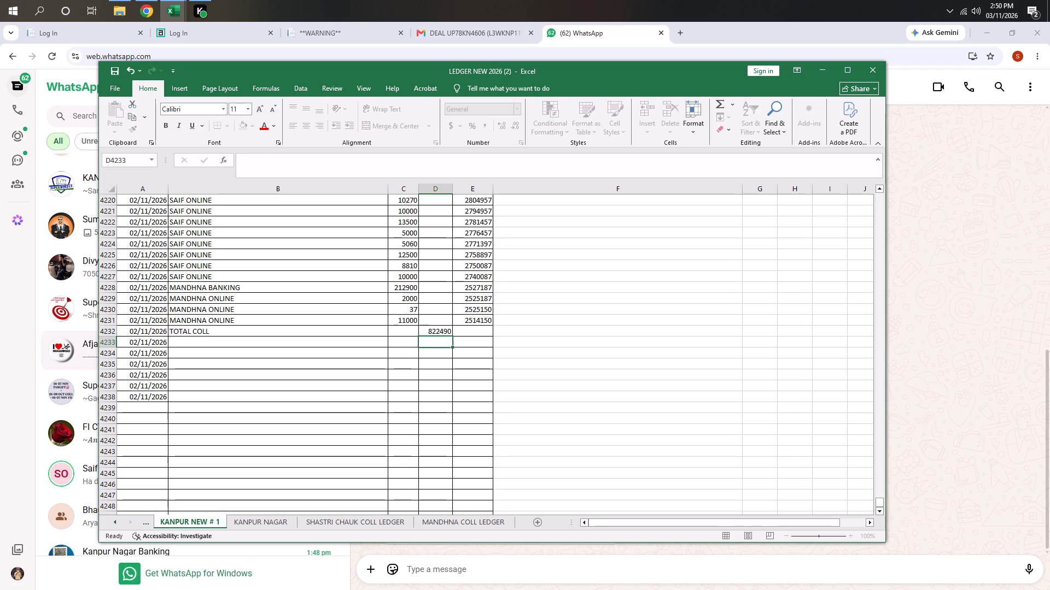
Copy the five 01/11/2026 online descriptions, SHASTRI CHAUK ONLINE through NAWABGANJ ONLINE, into column B from row 4233.
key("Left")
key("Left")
scroll(613, 198, "up", 2)
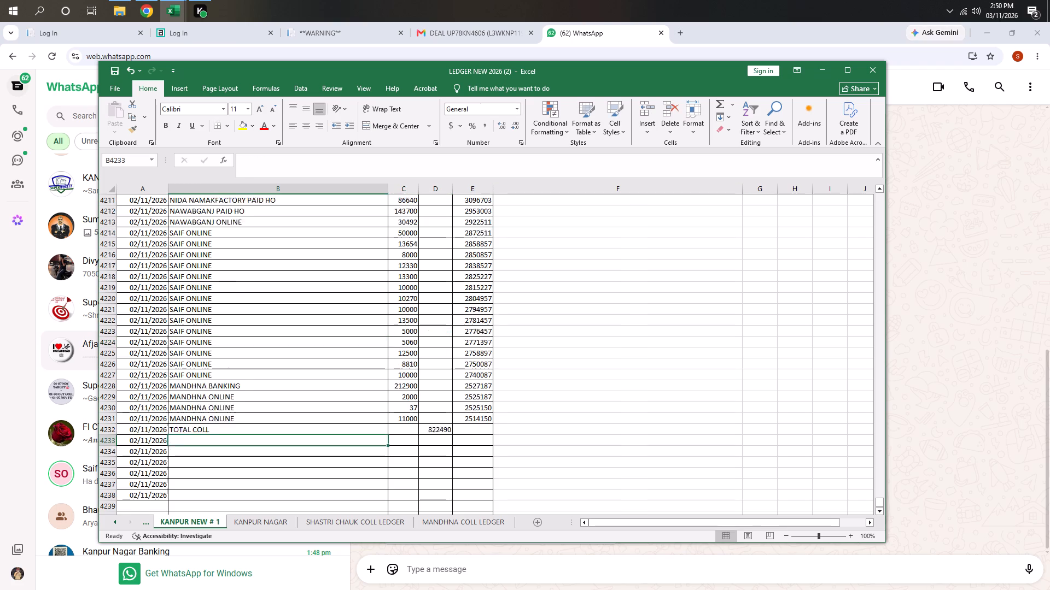
scroll(606, 201, "up", 5)
scroll(229, 320, "up", 6)
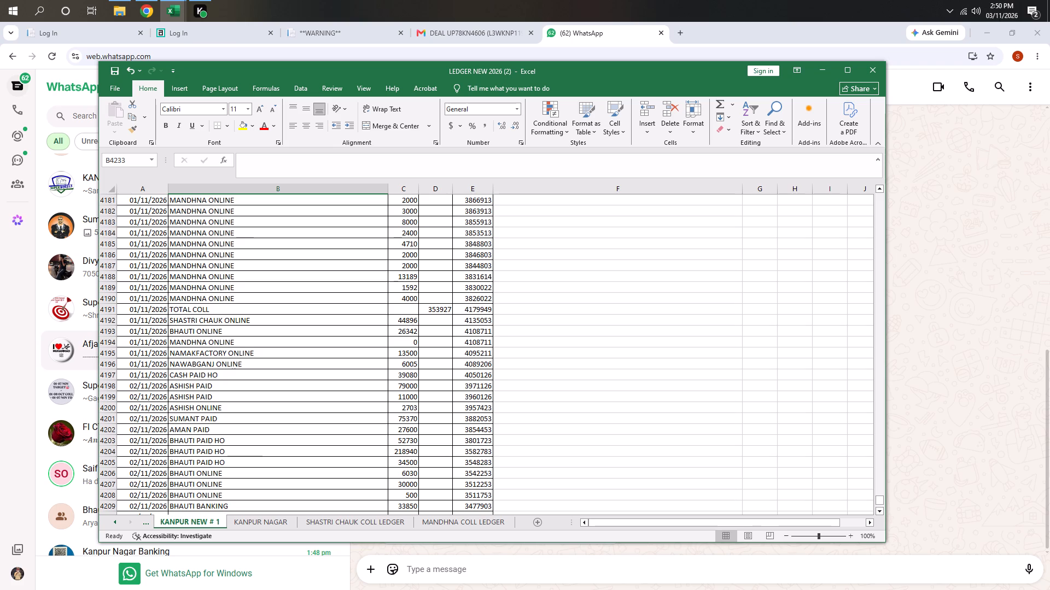
left_click_drag(254, 321, 254, 360)
key("ctrl+c")
scroll(254, 360, "down", 3)
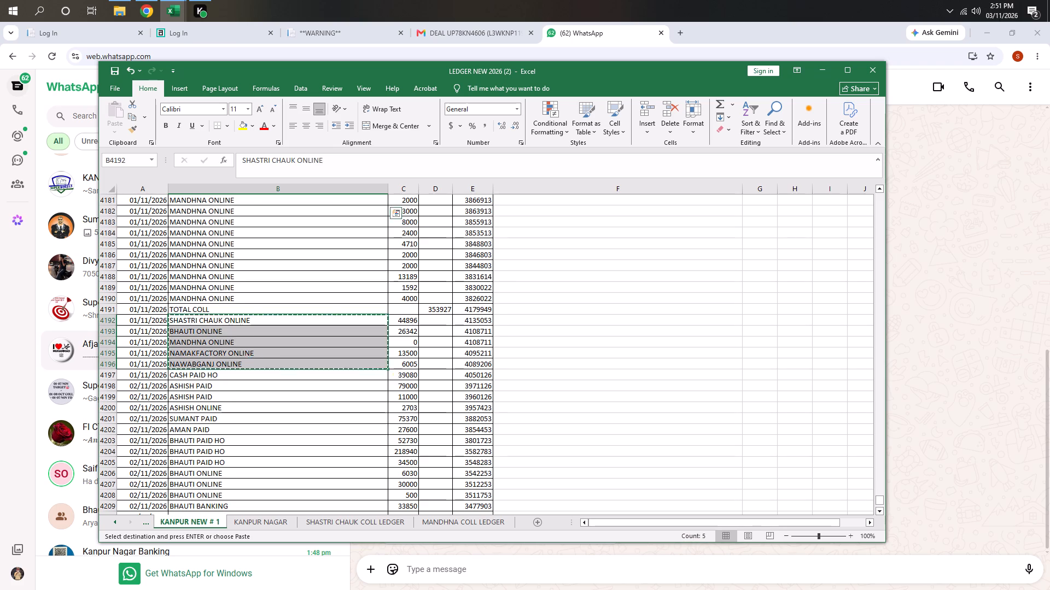
scroll(254, 360, "down", 11)
left_click(225, 312, "ctrl")
key("ctrl+v")
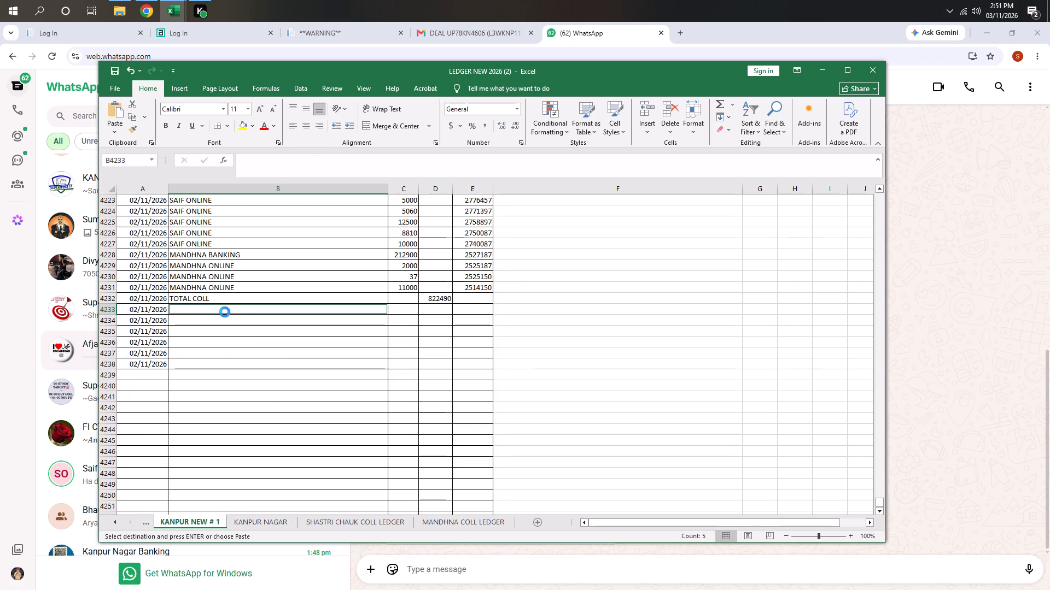
left_click(236, 364)
Enter the 02/11/2026 column C amounts: 77629 for SHASTRI CHAUK ONLINE, 43865 for BHAUTI ONLINE and 34909 for MANDHNA ONLINE.
left_click(324, 311)
left_click(416, 308)
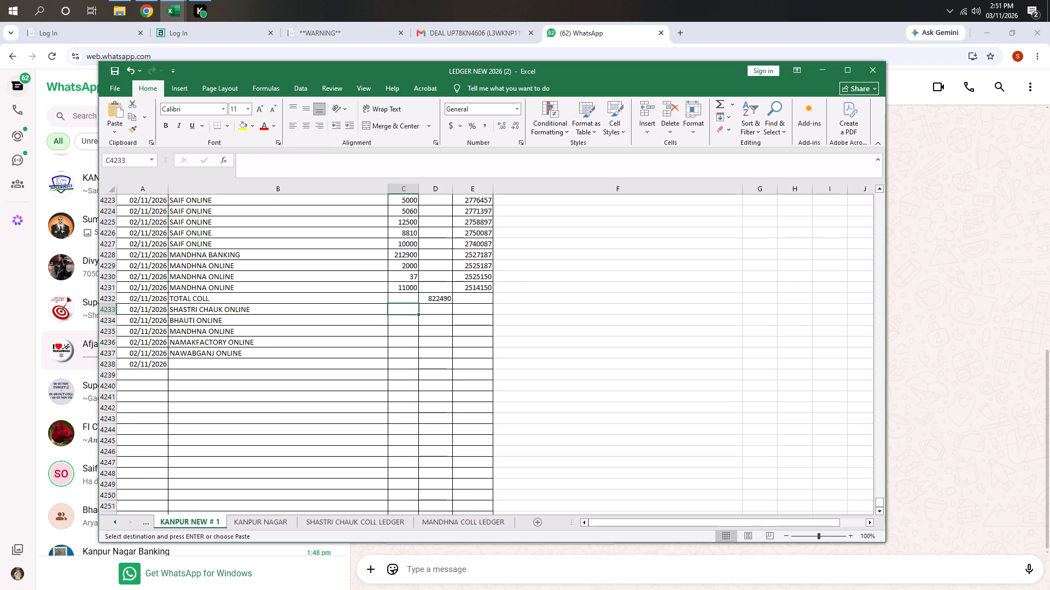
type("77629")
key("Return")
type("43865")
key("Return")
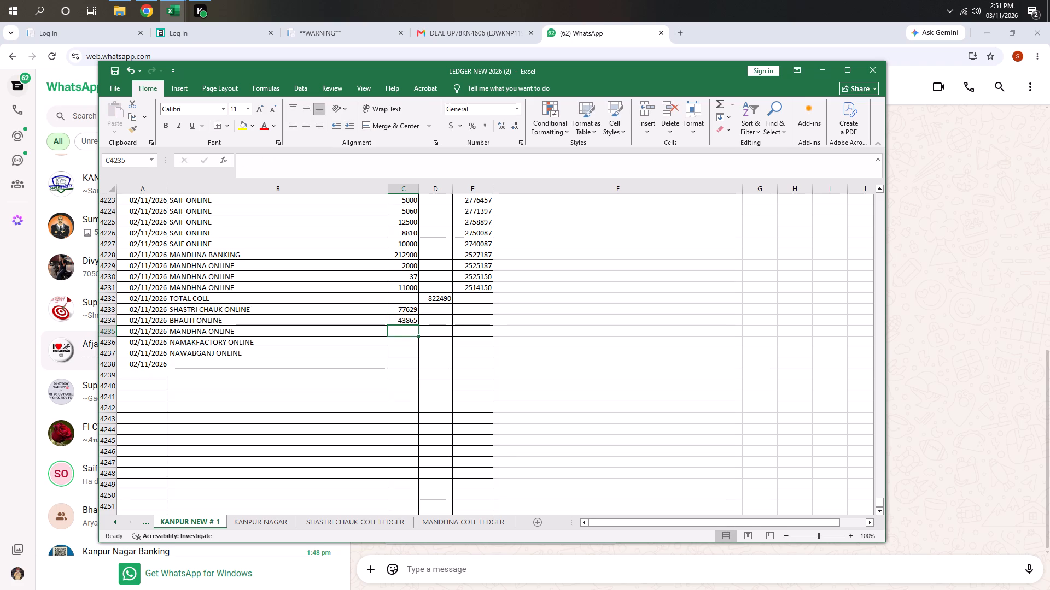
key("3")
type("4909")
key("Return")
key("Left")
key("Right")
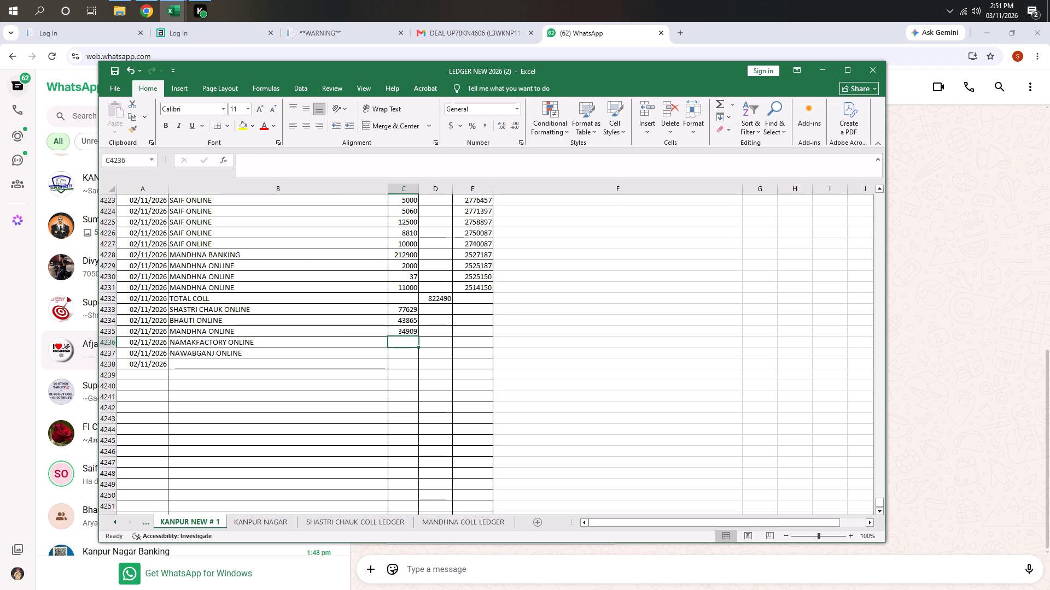
Enter the column C amounts 48142 for NAMAKFACTORY ONLINE and 16235 for NAWABGANJ ONLINE in rows 4236 and 4237.
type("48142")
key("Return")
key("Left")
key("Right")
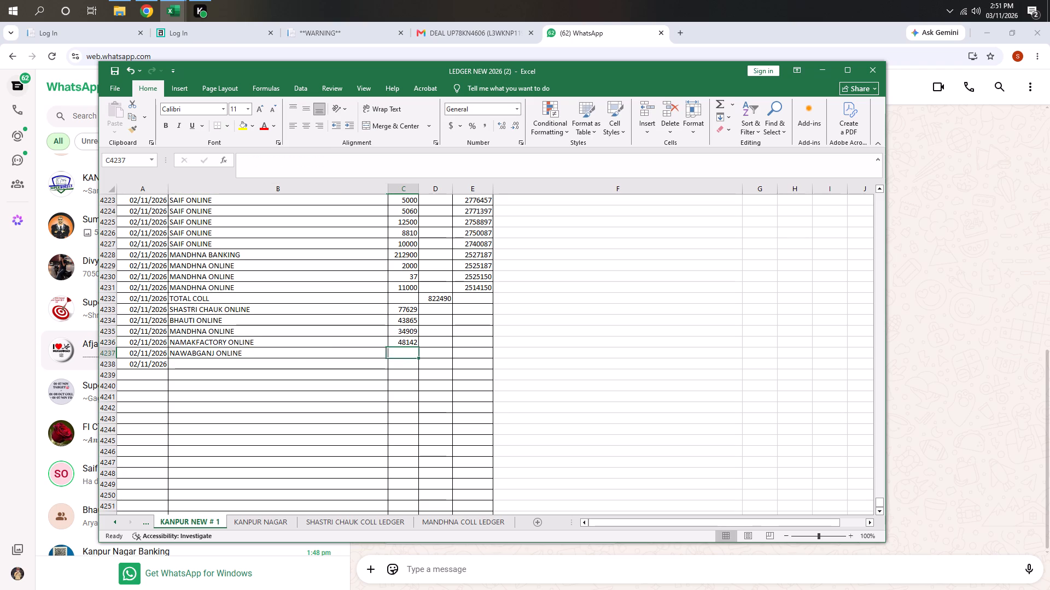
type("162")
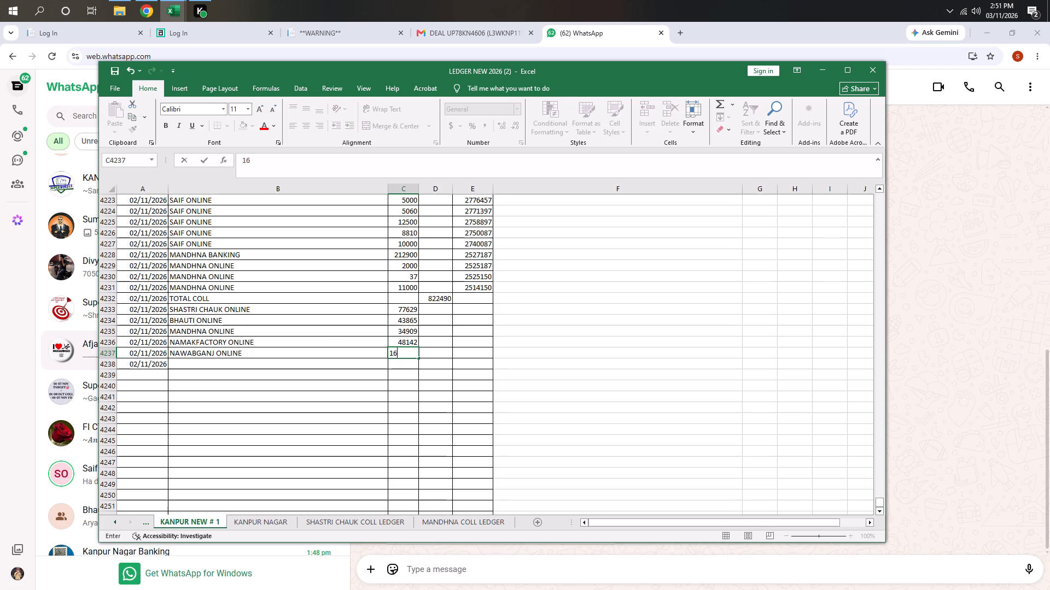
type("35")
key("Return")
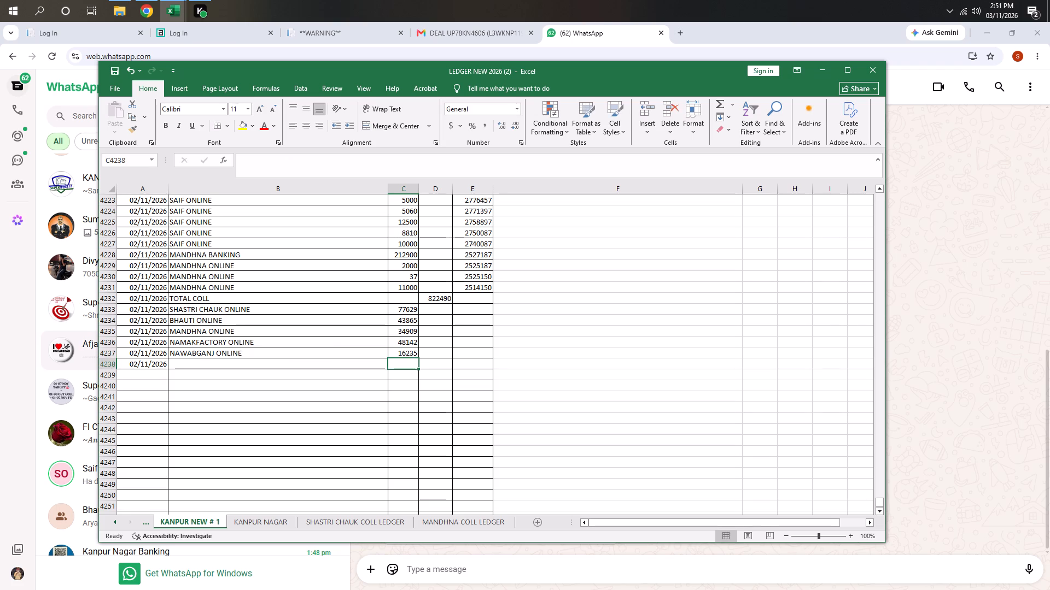
Change the date in cell A4238 to 03/11/2026.
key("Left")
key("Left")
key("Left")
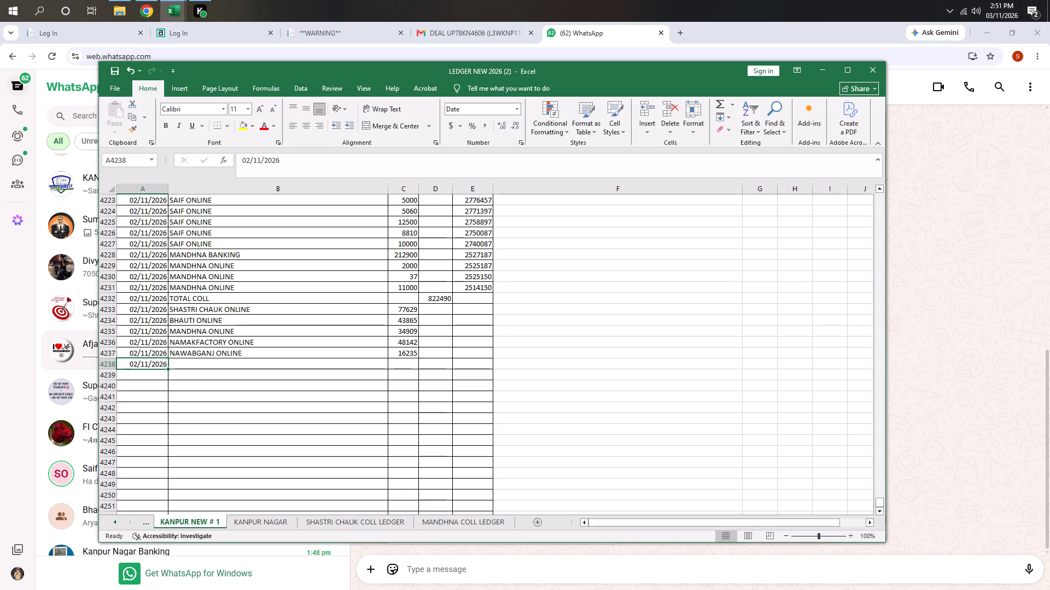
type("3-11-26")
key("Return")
Fill the date 03/11/2026 down column A from row 4238 through row 4256.
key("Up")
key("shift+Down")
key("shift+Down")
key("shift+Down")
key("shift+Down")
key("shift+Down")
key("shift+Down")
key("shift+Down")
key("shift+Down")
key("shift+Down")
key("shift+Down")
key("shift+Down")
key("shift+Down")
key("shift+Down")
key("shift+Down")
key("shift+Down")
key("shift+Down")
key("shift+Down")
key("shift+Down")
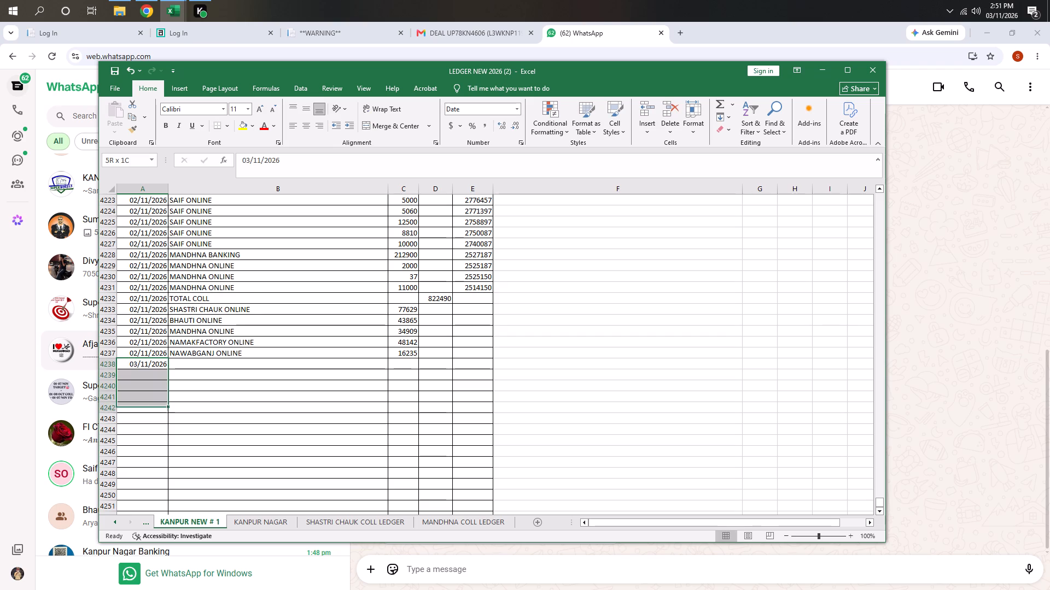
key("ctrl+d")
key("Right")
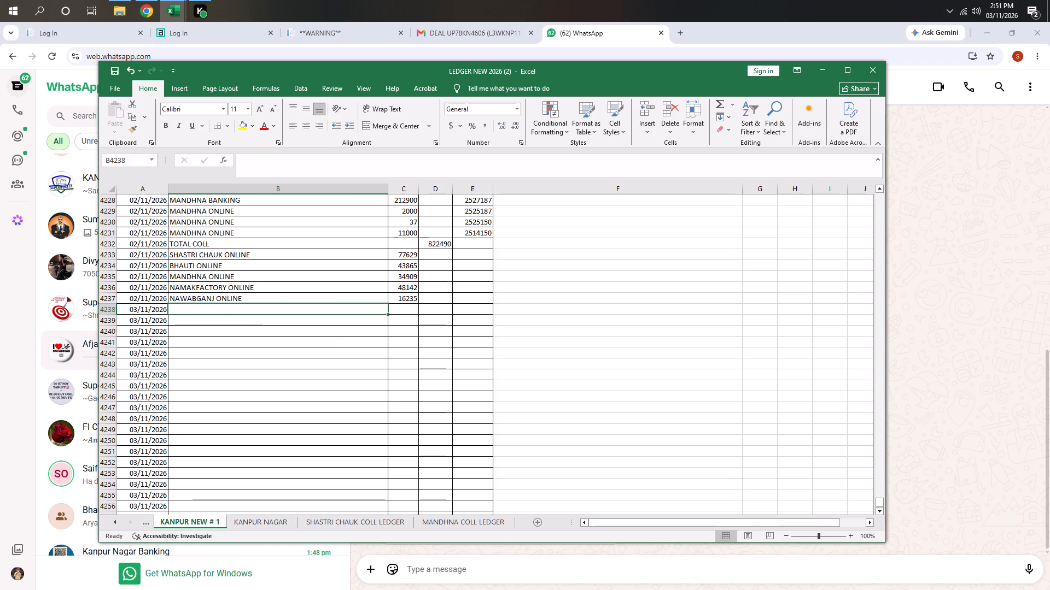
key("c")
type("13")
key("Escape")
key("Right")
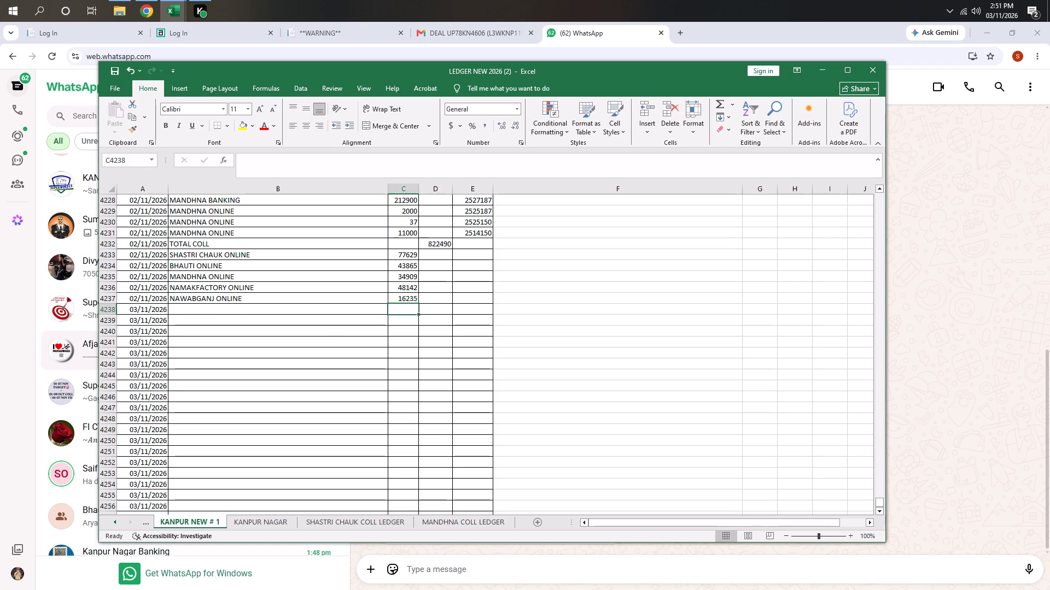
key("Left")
Record CASH PAID HO with the column C amount 209630 in the first 03/11/2026 row, row 4238.
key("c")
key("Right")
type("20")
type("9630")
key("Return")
Record ASHISH PAID with the column C amount 65000 in row 4239.
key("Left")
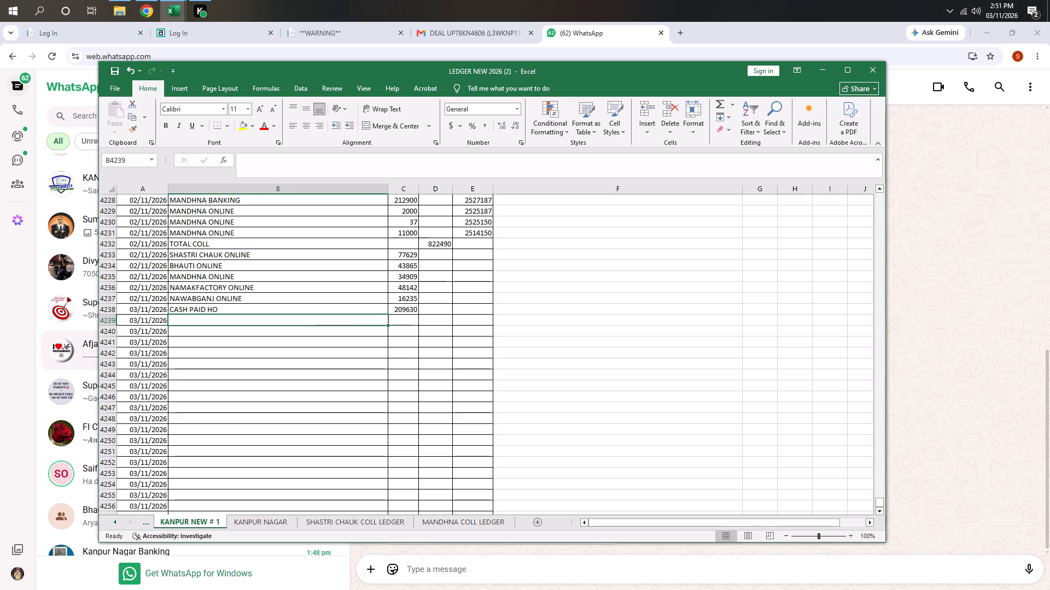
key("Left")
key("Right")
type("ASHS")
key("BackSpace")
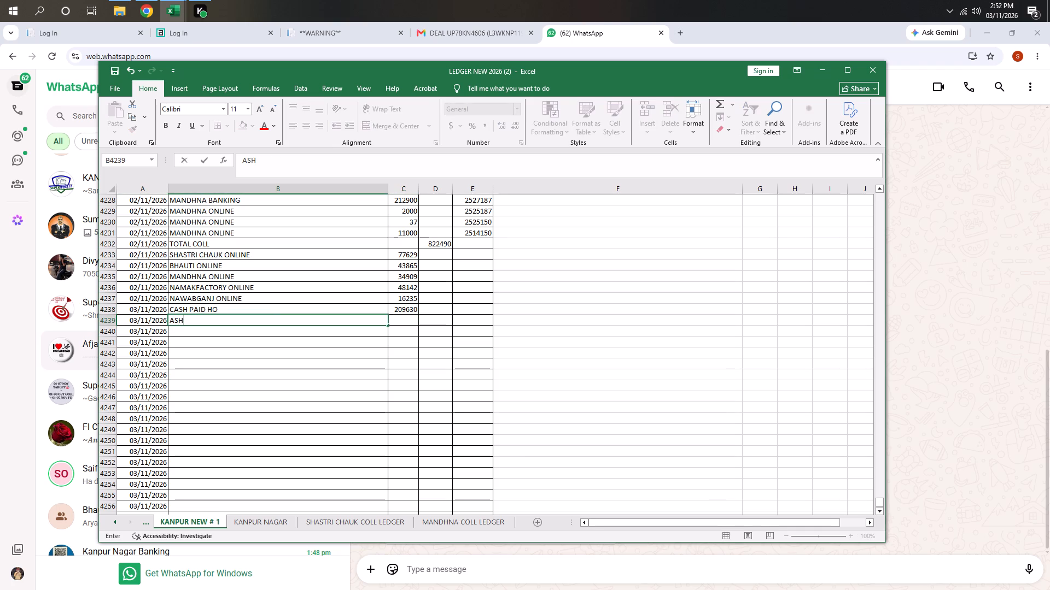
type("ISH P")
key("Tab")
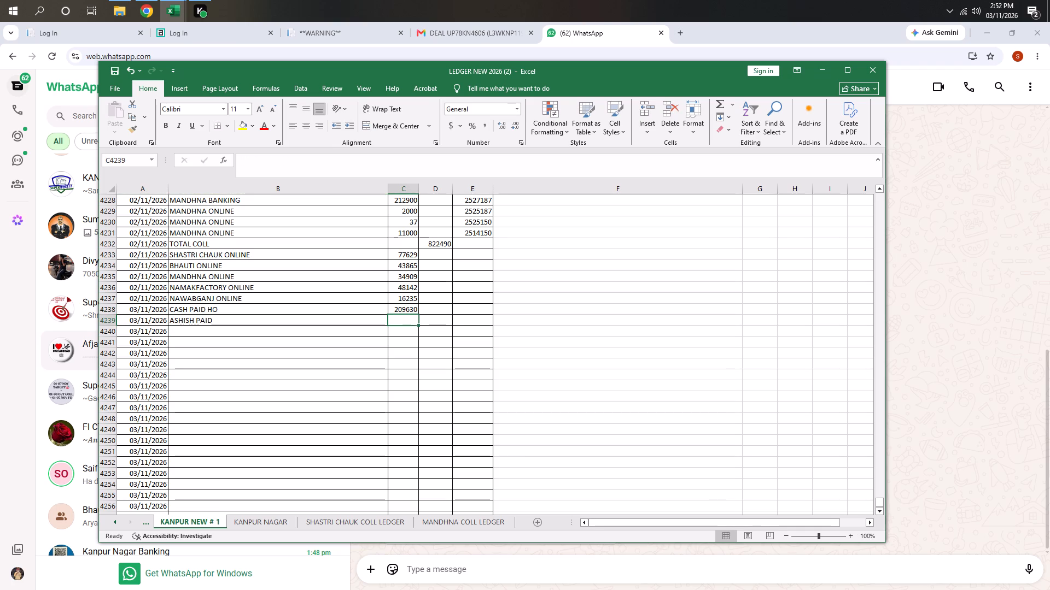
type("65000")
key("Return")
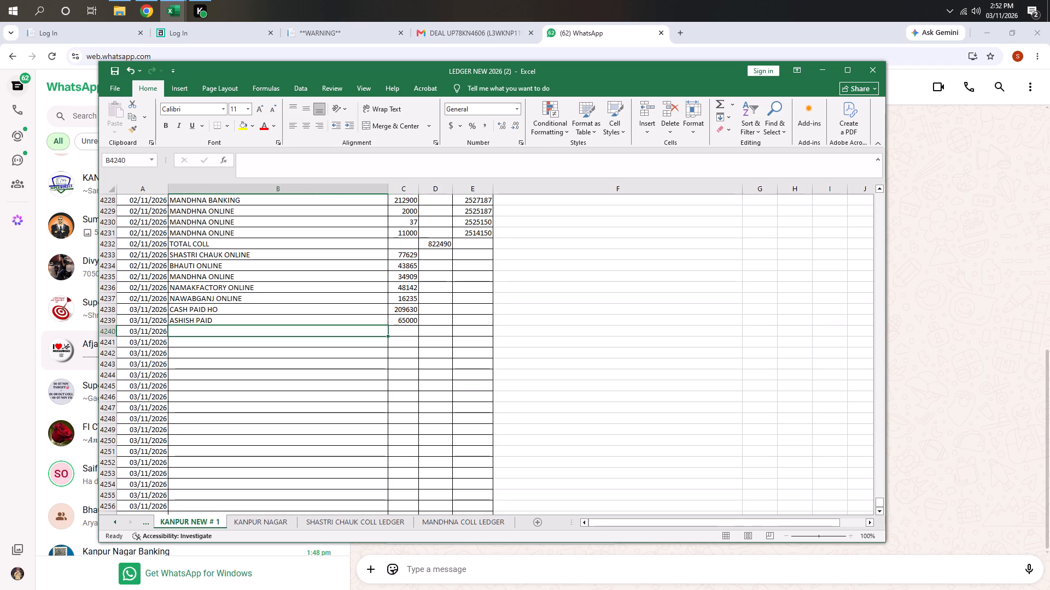
Record DIVYANSHU PAID with the column C amount 37700 in row 4240.
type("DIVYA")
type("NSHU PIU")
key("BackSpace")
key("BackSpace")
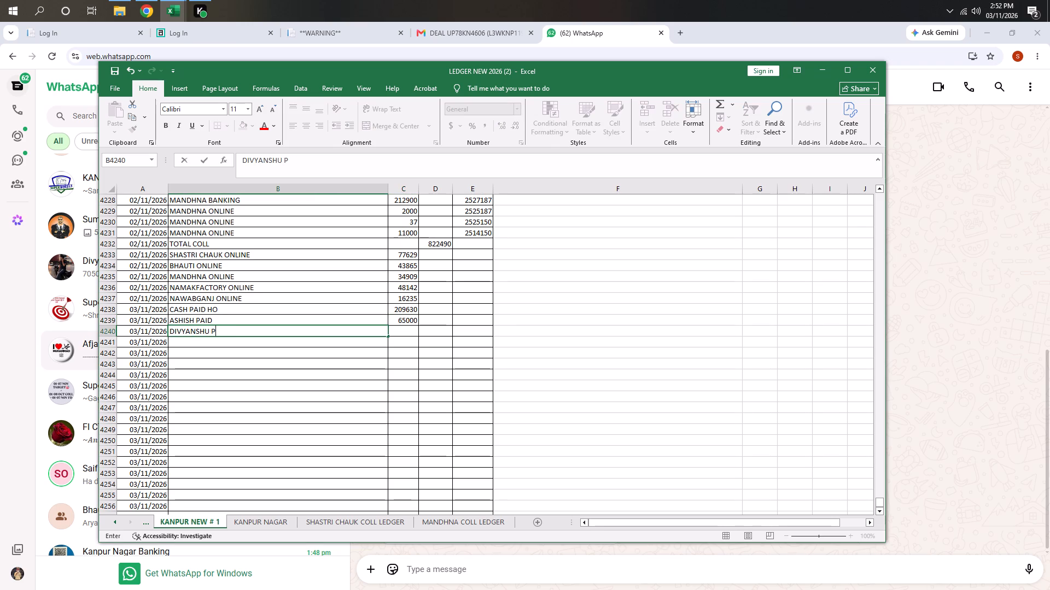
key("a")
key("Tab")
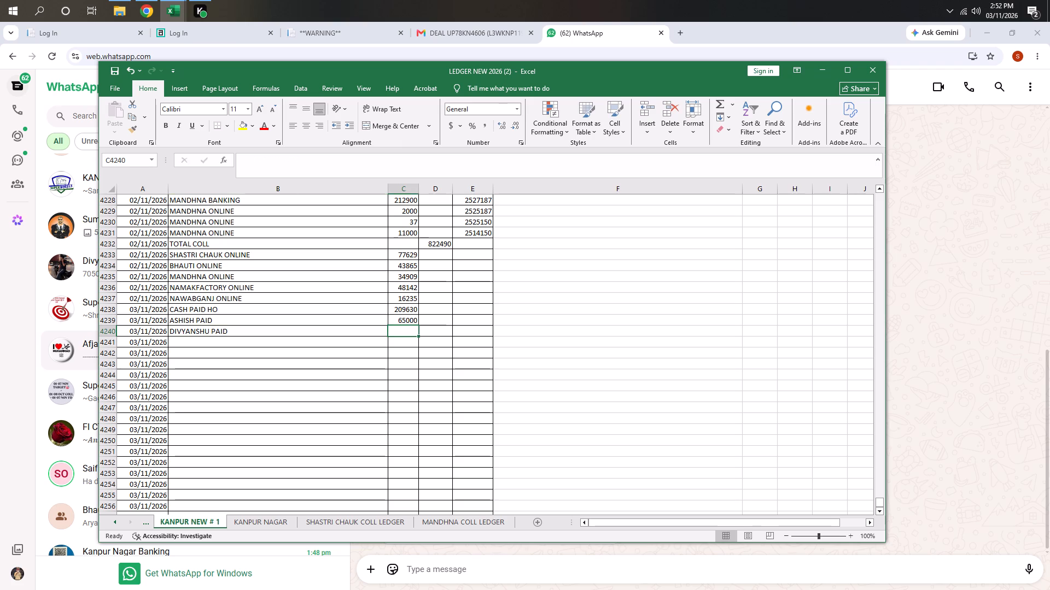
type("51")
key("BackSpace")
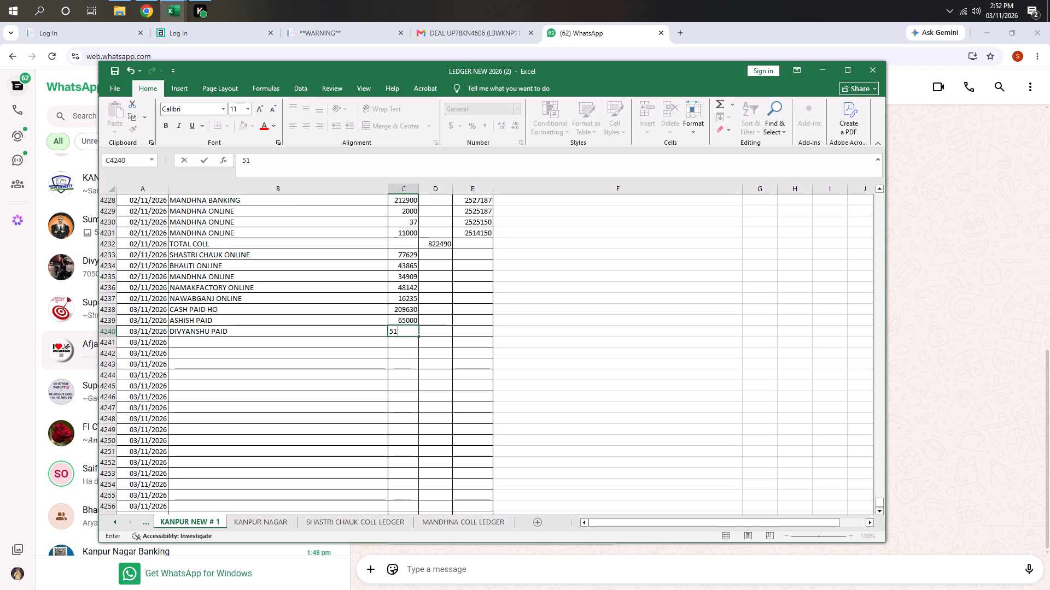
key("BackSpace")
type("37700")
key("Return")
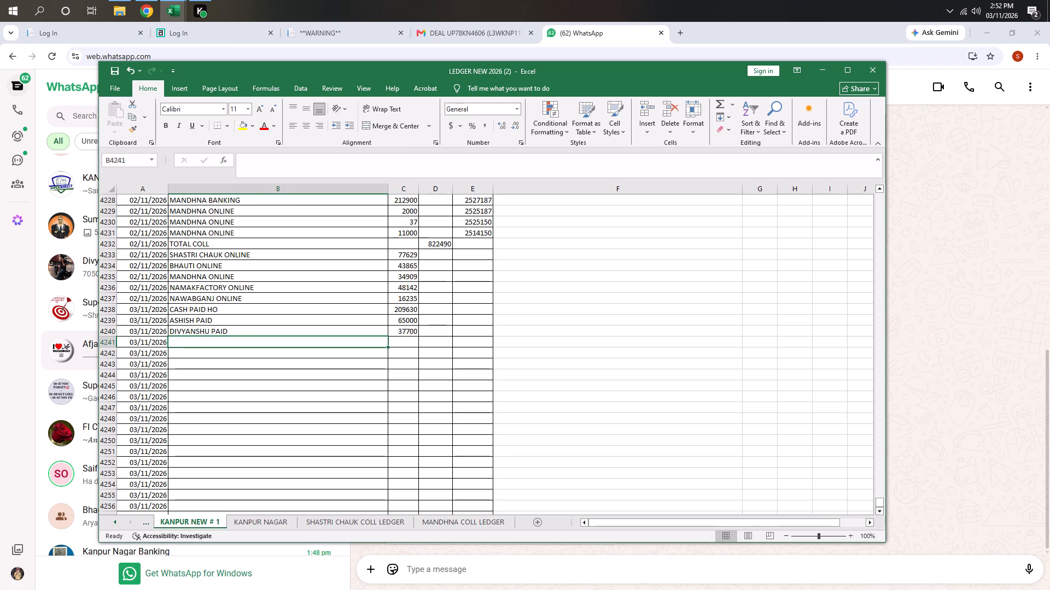
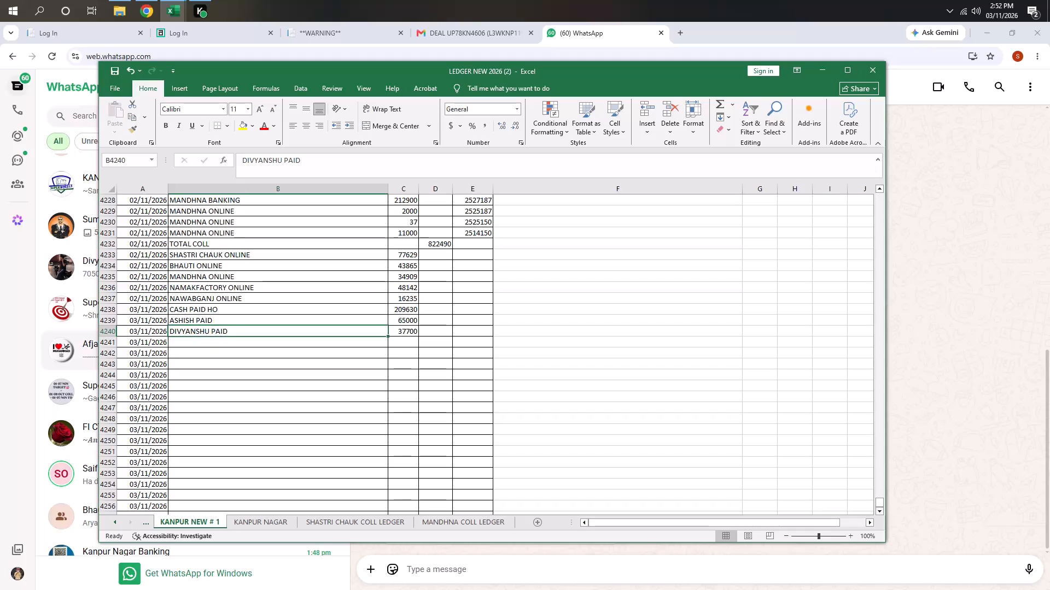
Record a second DIVYANSHU PAID entry with the column C amount 7050 in row 4241.
key("shift+Down")
key("ctrl+d")
key("Down")
key("Right")
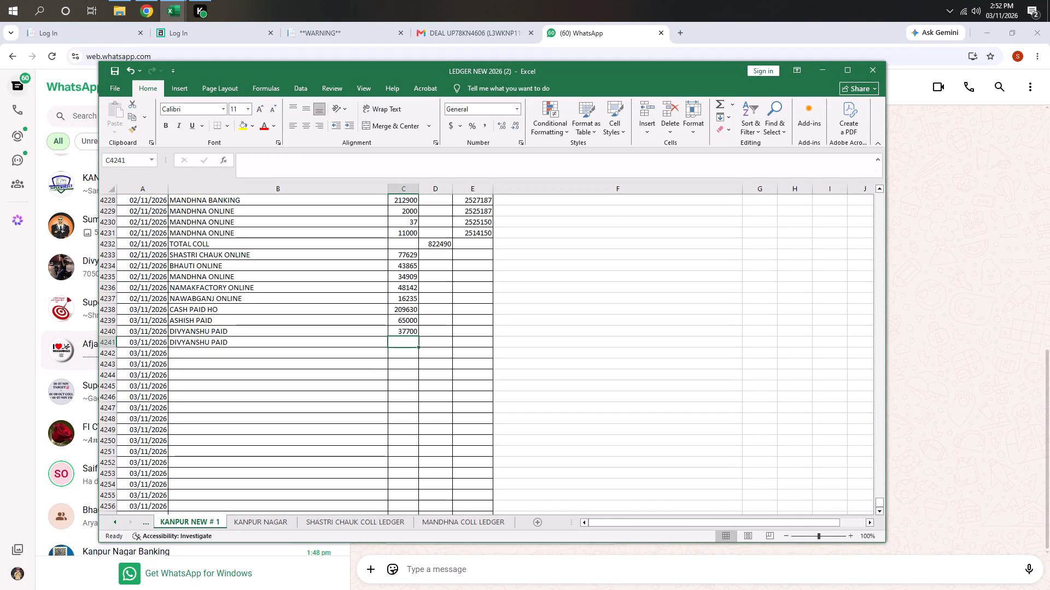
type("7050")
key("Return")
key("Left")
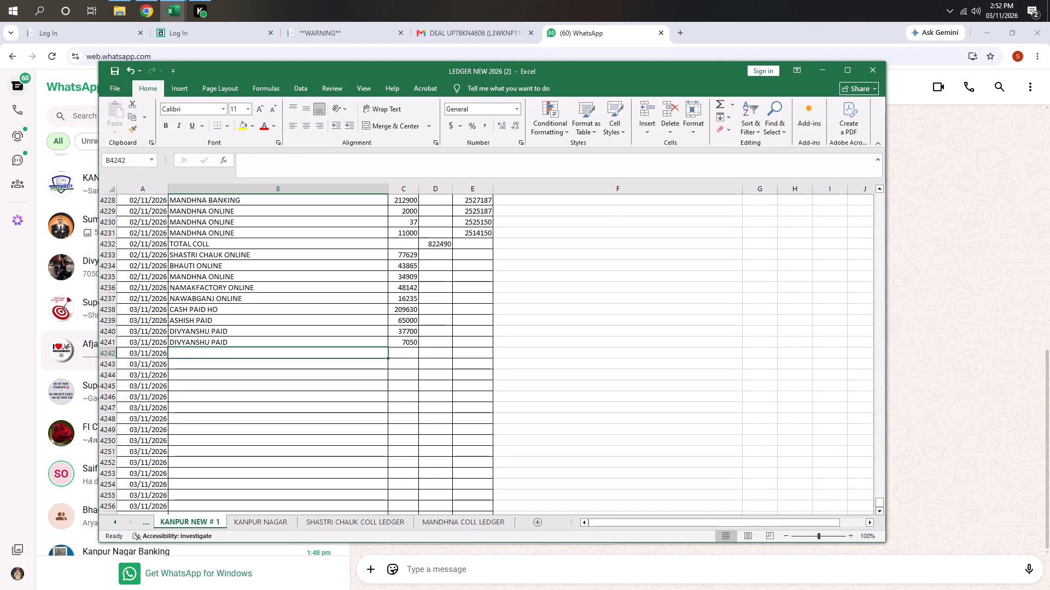
Record DIVYANSHU ONLINE with the column C amount 8600 in row 4242.
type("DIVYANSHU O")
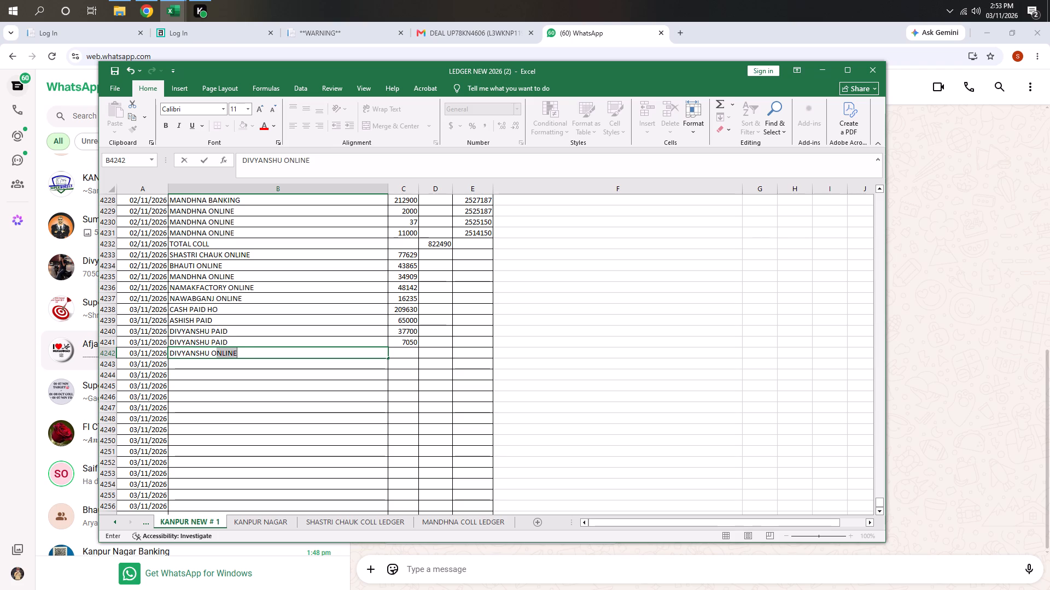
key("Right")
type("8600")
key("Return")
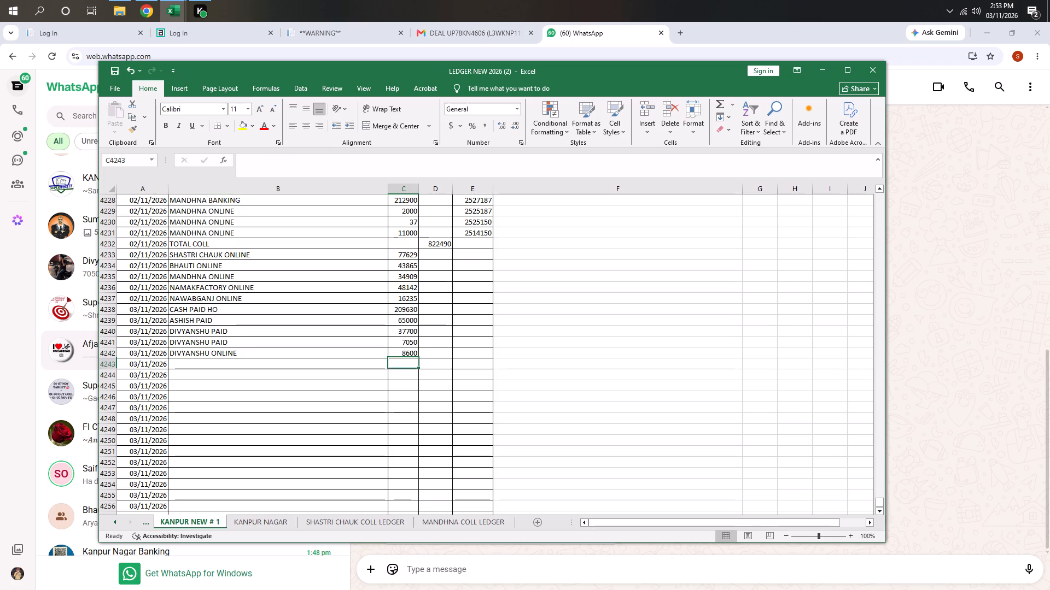
Record another DIVYANSHU ONLINE entry with the column C amount 1000 in row 4243.
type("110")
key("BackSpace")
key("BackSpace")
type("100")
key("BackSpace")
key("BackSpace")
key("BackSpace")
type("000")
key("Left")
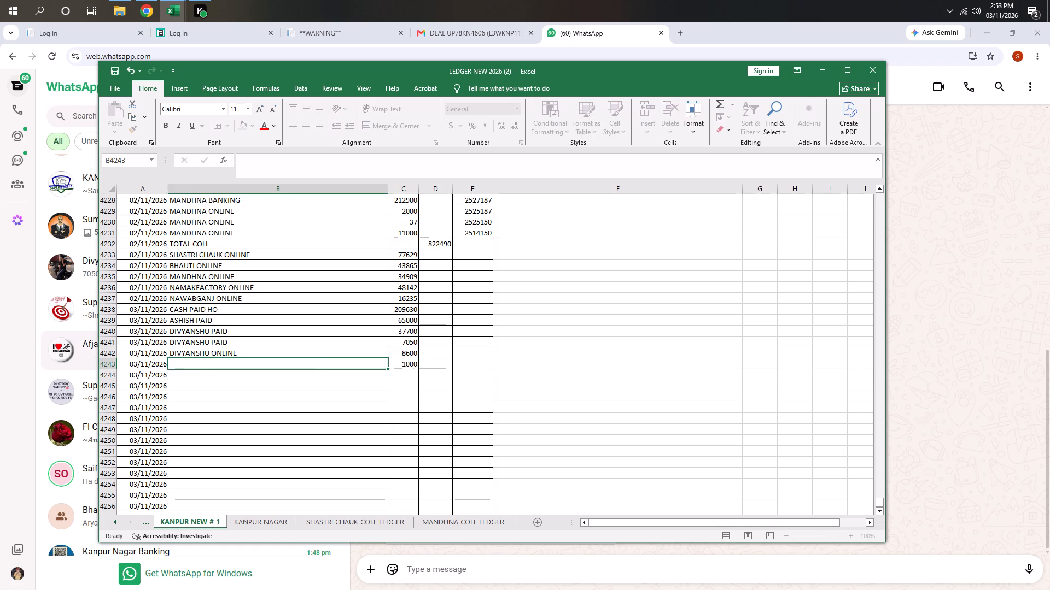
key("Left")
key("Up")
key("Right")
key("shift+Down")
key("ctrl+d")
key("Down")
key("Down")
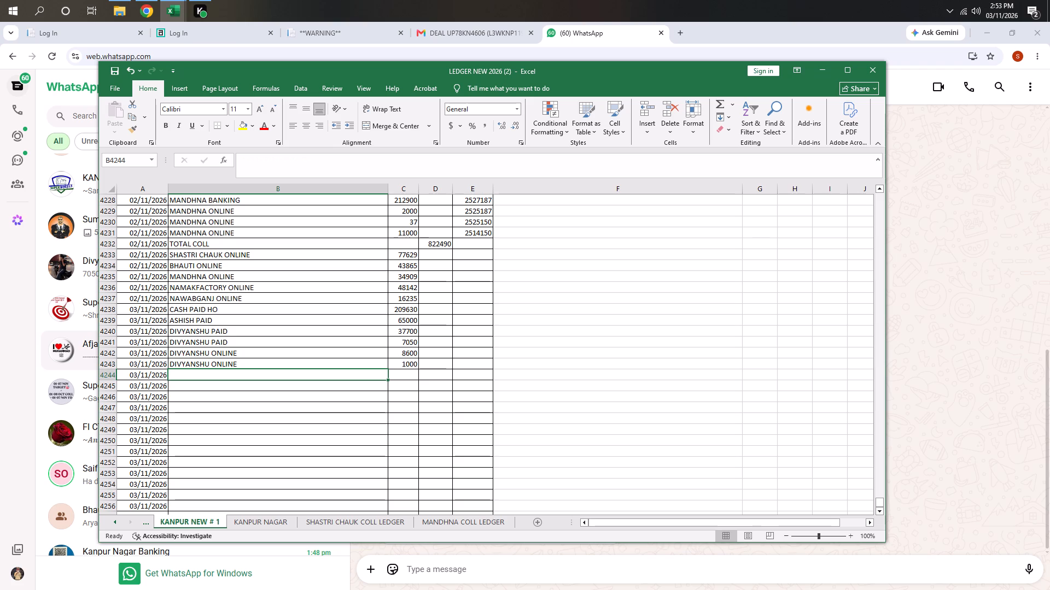
Record a third DIVYANSHU ONLINE entry with the column C amount 5700 in row 4244.
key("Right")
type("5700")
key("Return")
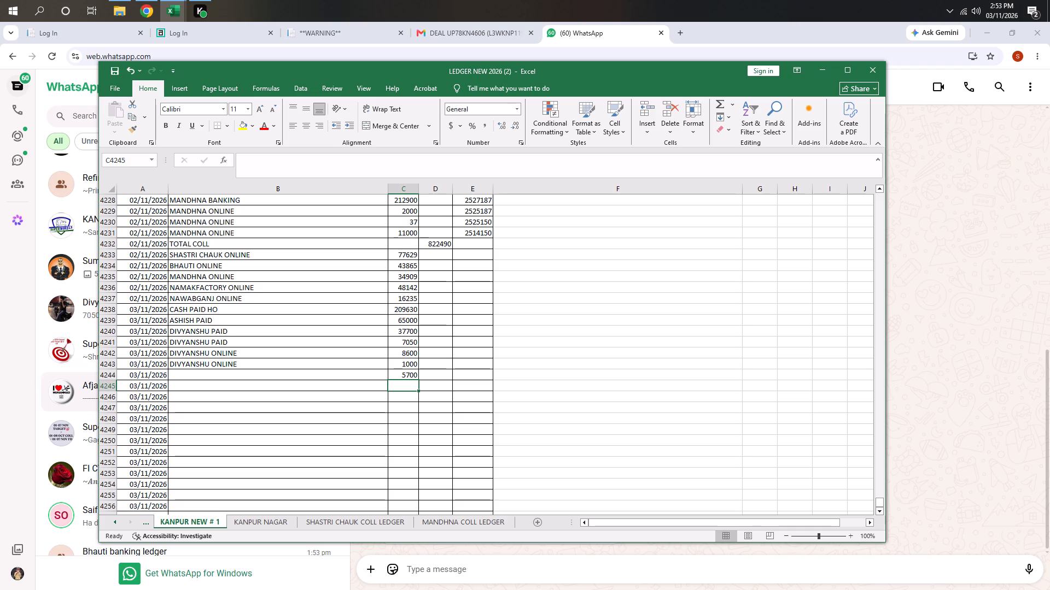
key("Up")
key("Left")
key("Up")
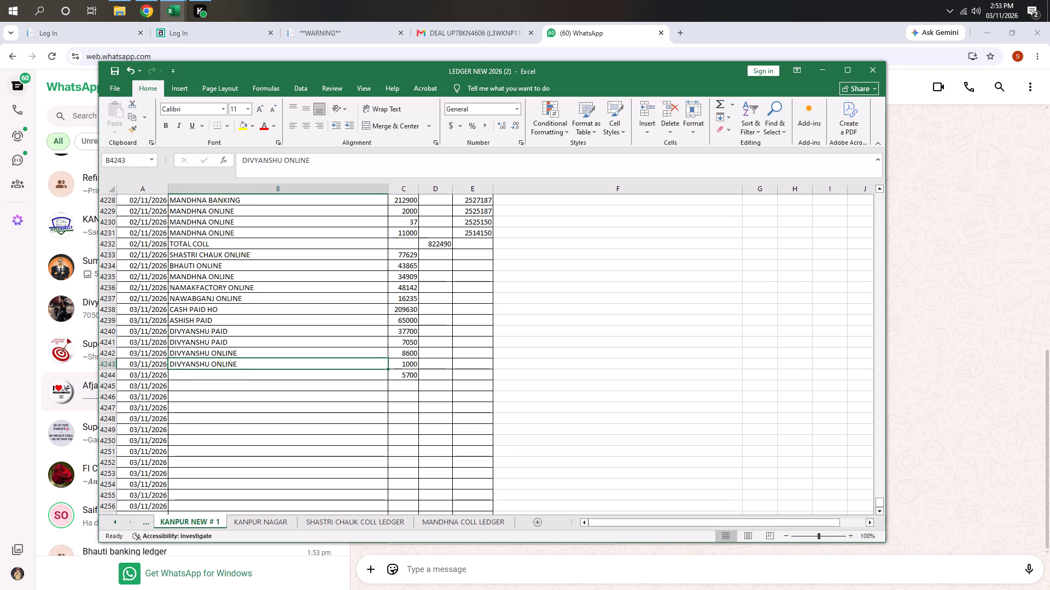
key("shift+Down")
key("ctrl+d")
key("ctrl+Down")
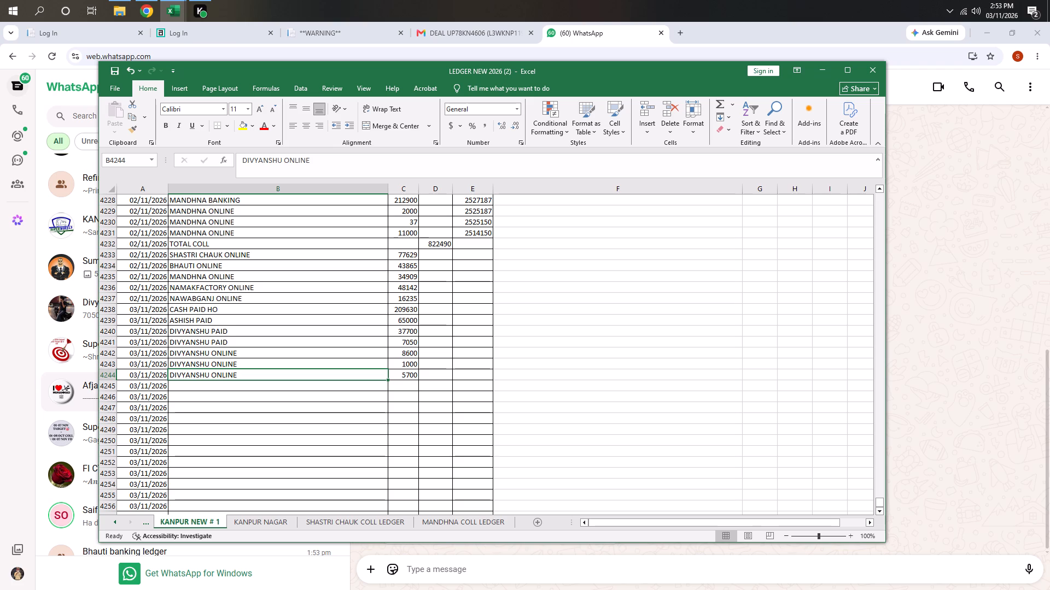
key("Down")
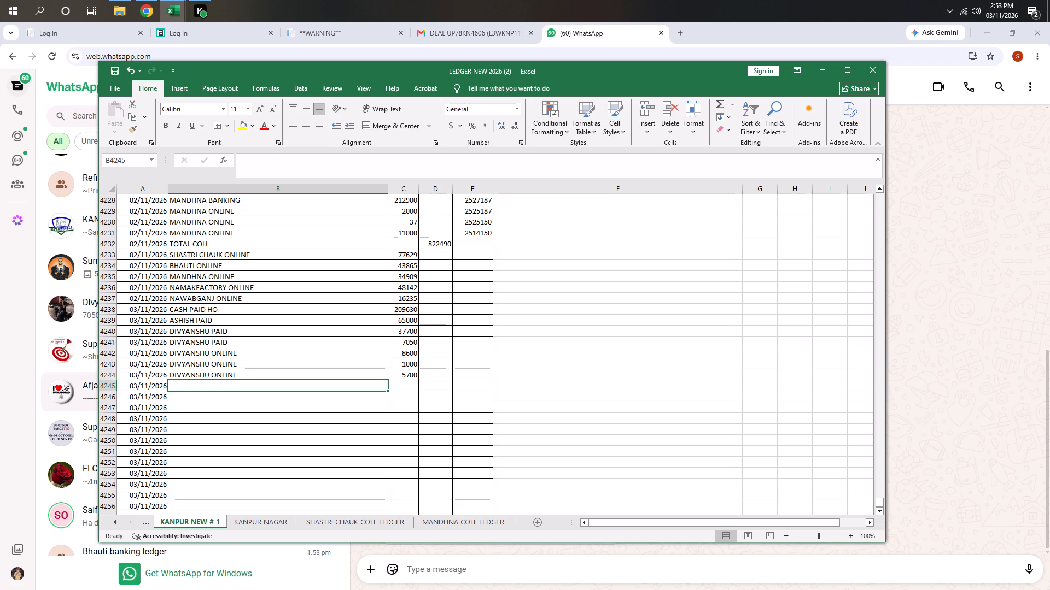
Record AMAN PAID with the column C amount 51400 in row 4245.
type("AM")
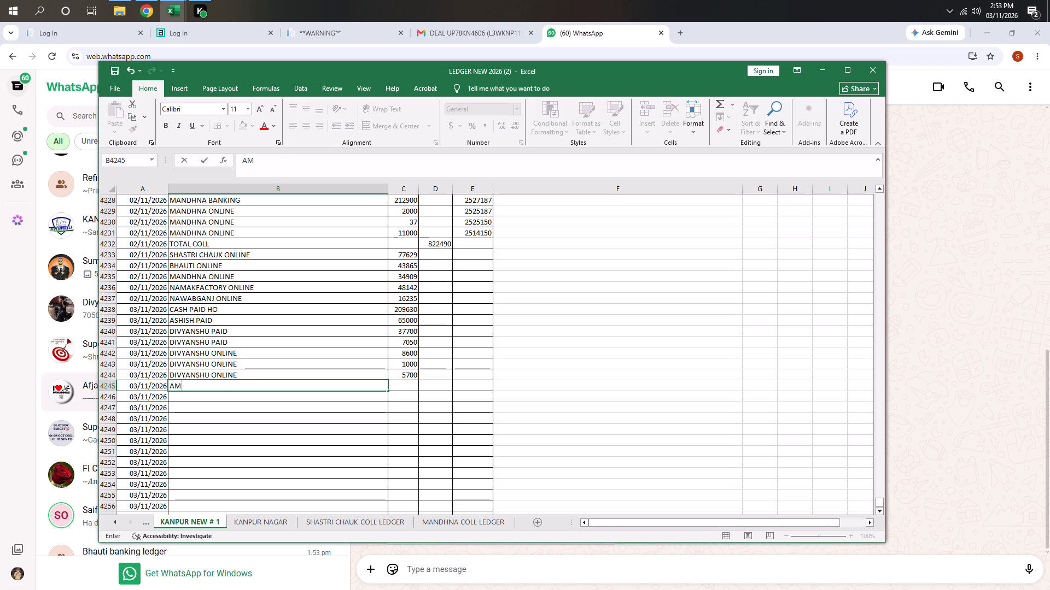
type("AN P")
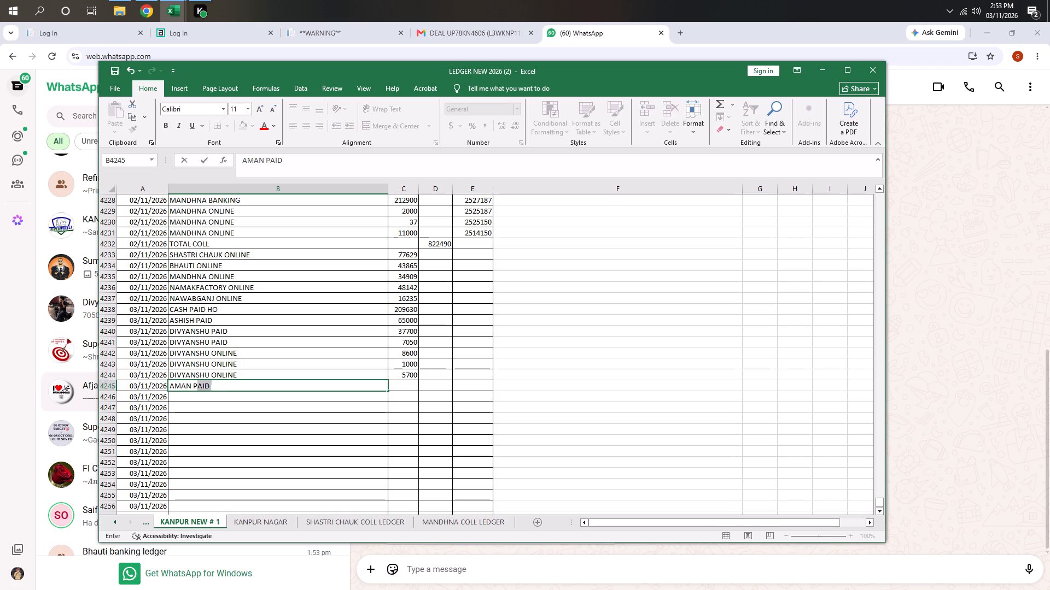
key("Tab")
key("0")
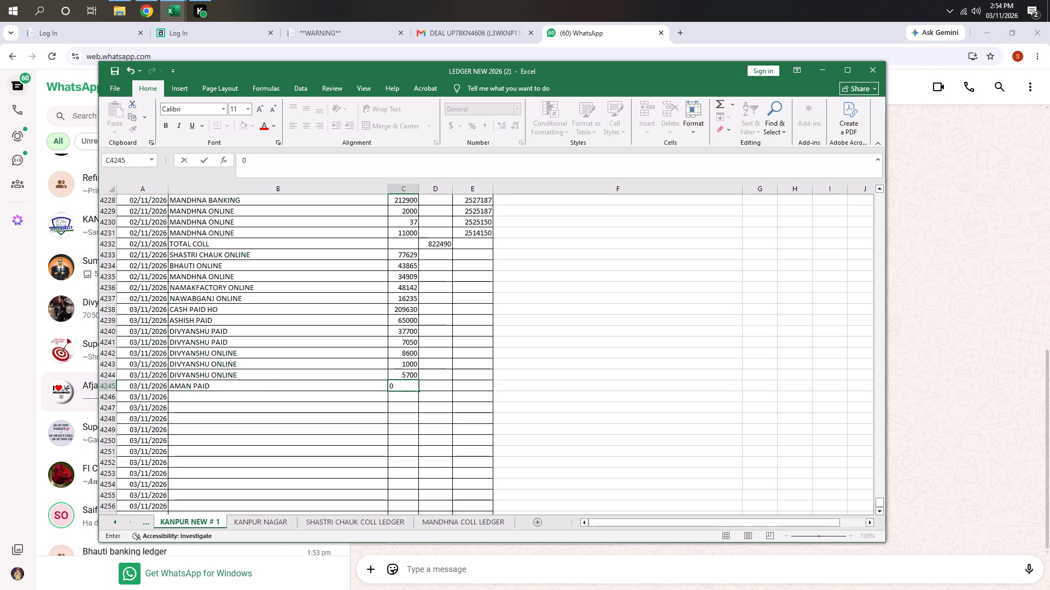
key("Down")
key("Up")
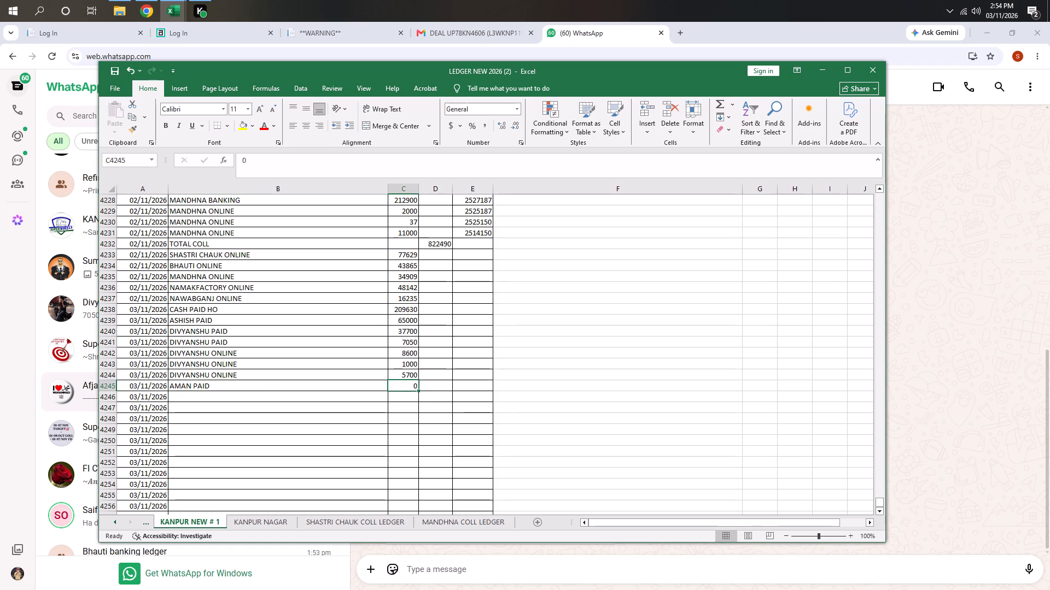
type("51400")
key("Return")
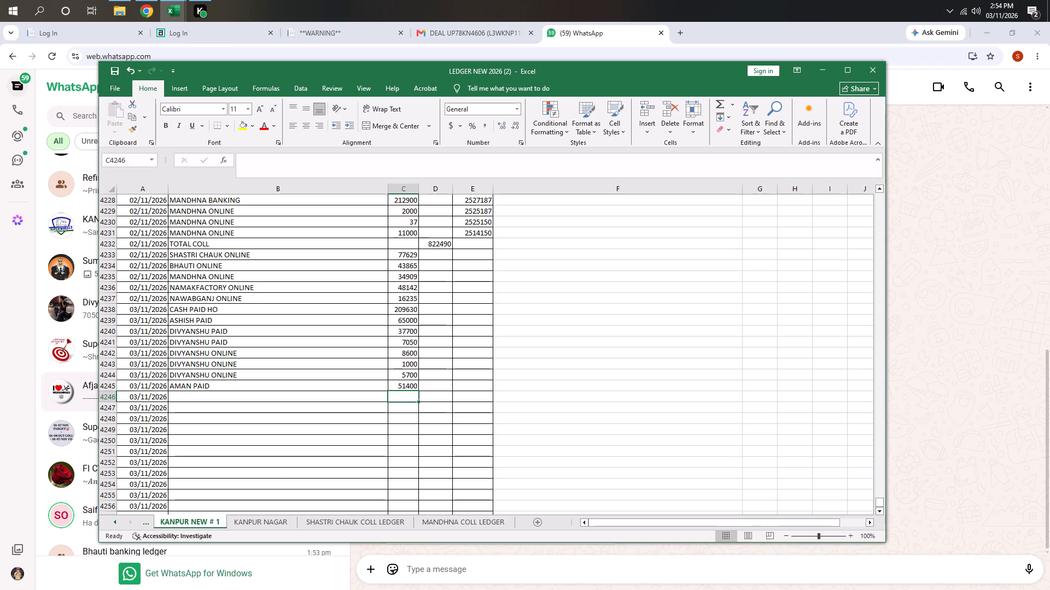
Record two AMAN ONLINE entries with the column C amounts 4700 in row 4246 and 2300 in row 4247.
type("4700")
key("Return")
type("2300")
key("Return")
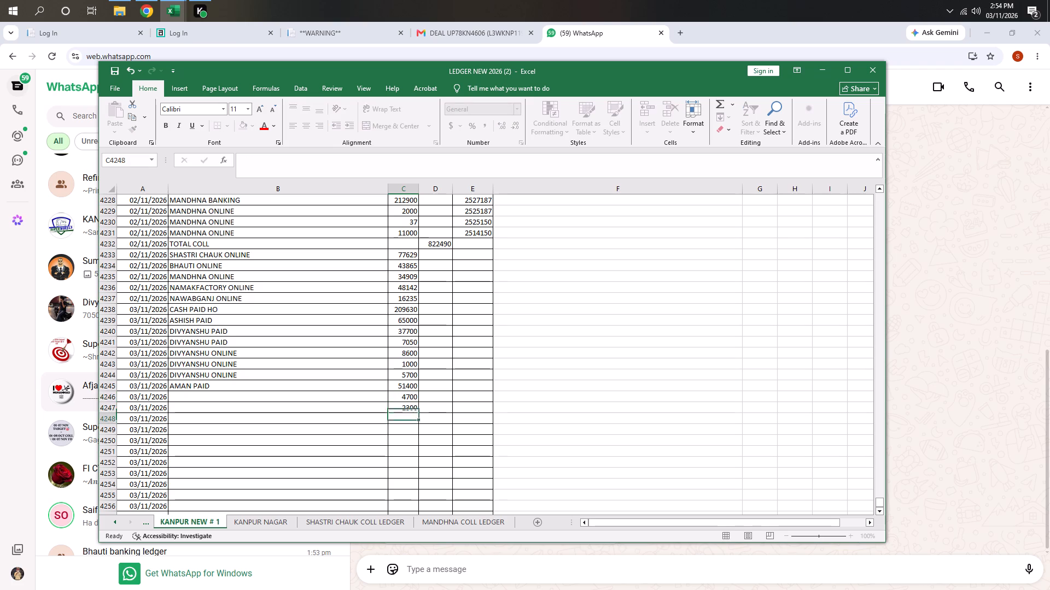
left_click(244, 392)
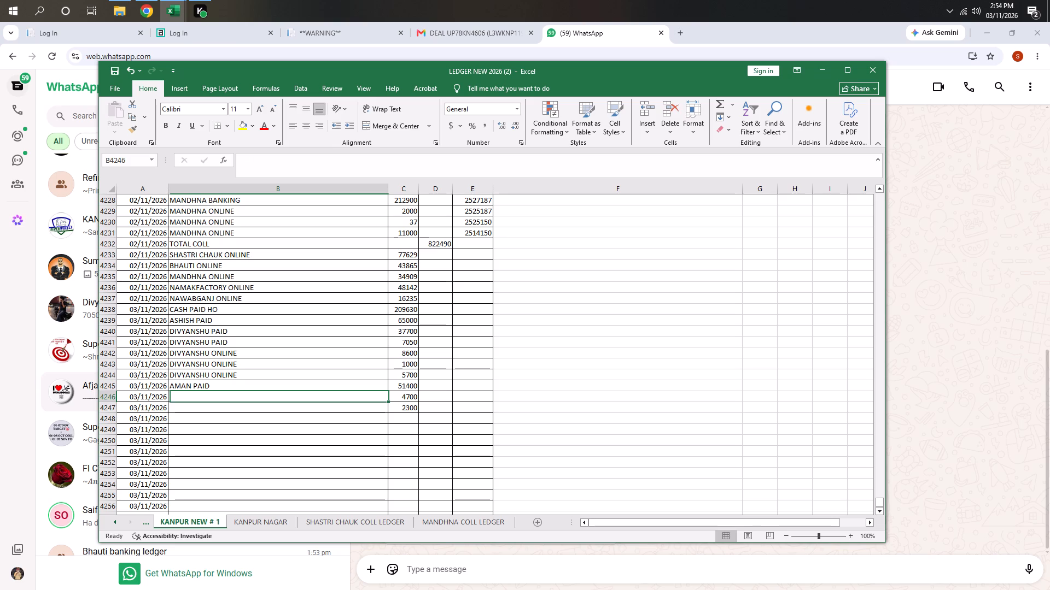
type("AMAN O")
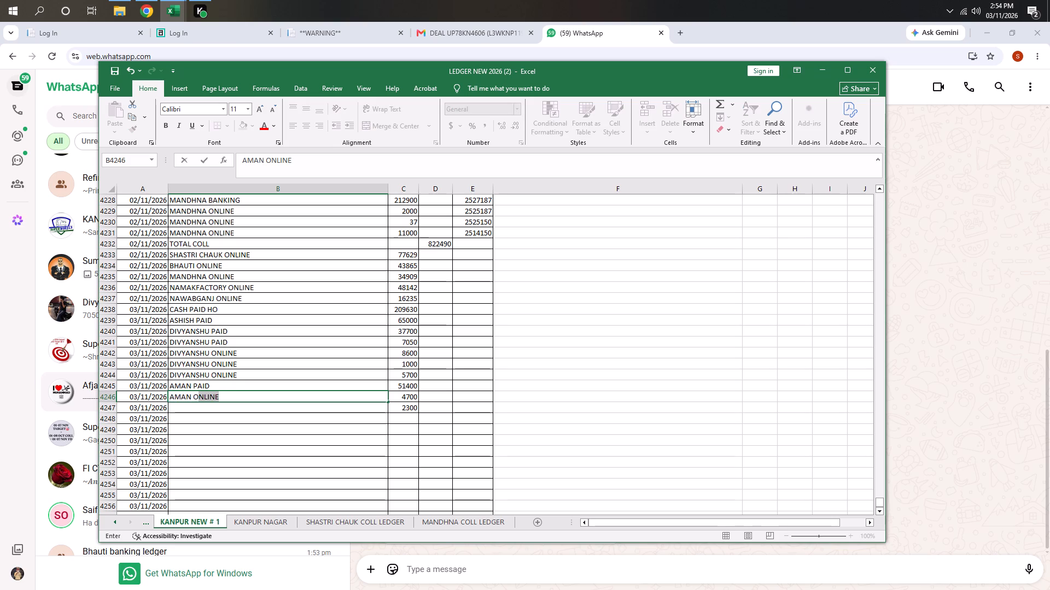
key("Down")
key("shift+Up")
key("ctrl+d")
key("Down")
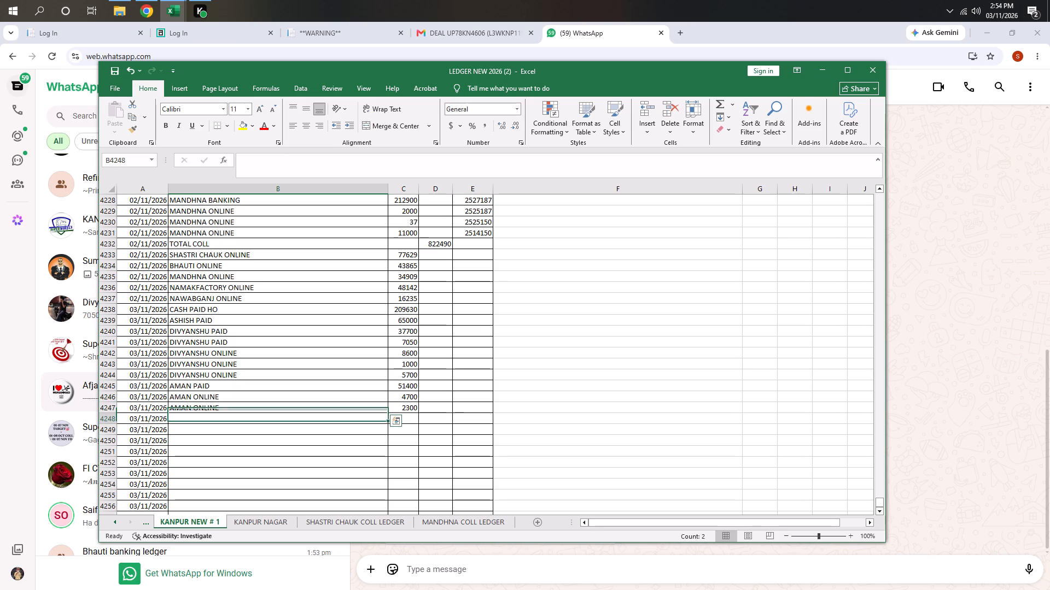
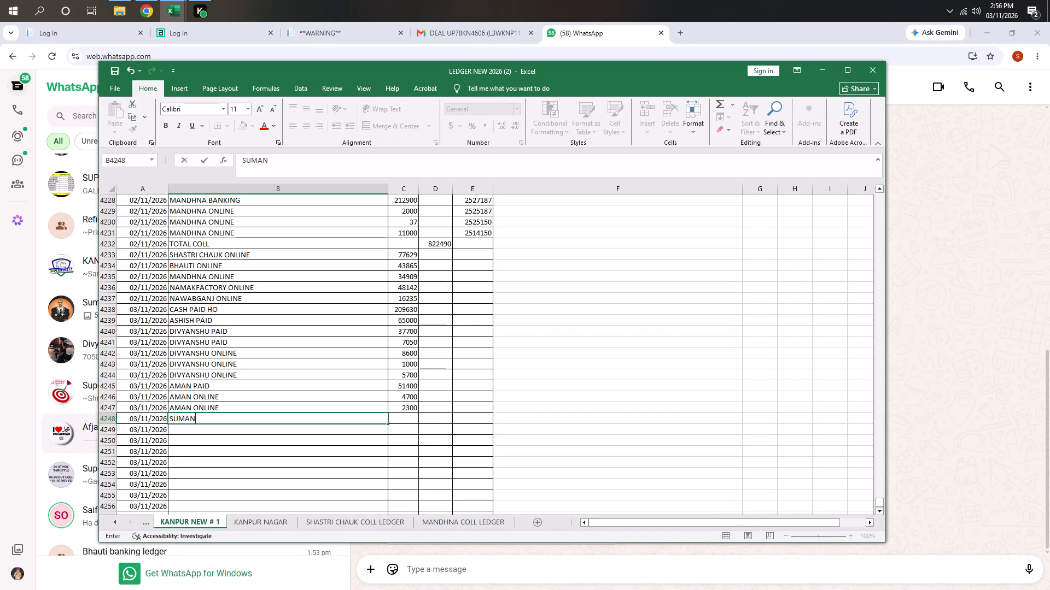
Record SUMANT PAID with the column C amount 29000 in row 4248.
key("space")
key("p")
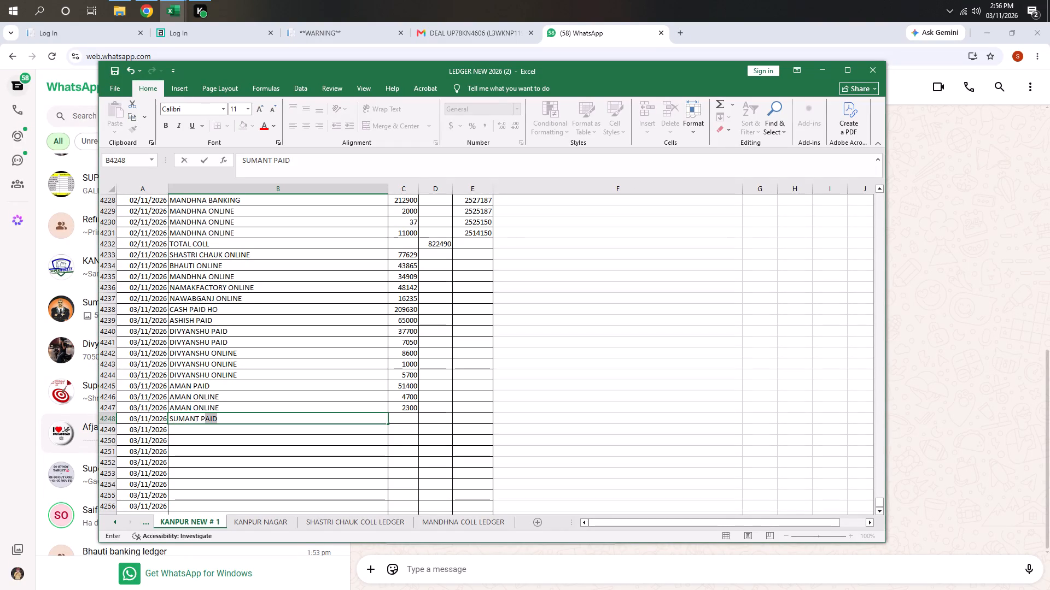
key("Tab")
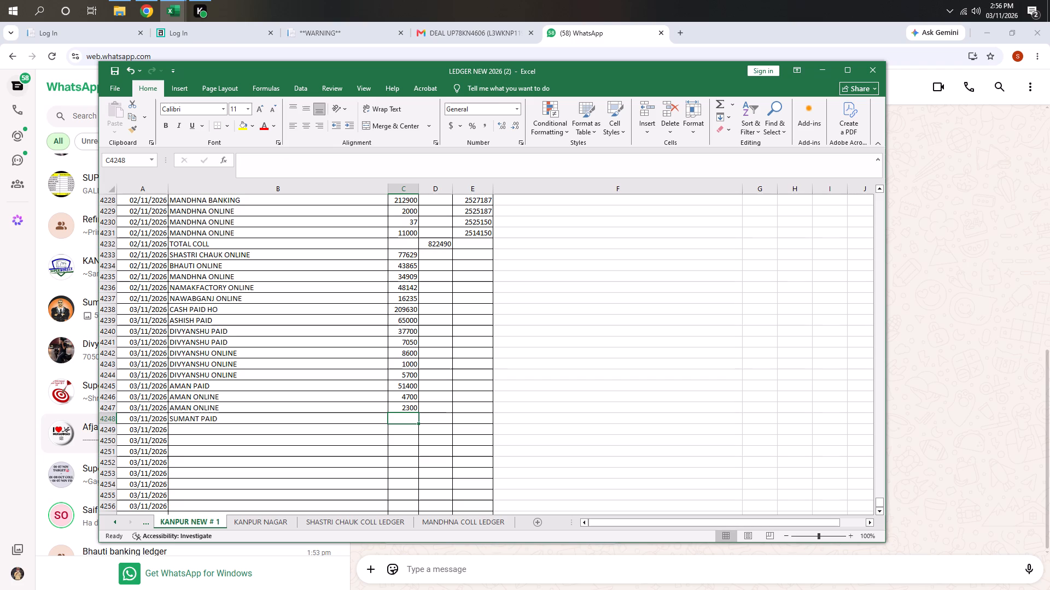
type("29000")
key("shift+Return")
Enter the column C amounts 15364 in row 4249 and 10500 in row 4250, and check the sum of C4248:C4250.
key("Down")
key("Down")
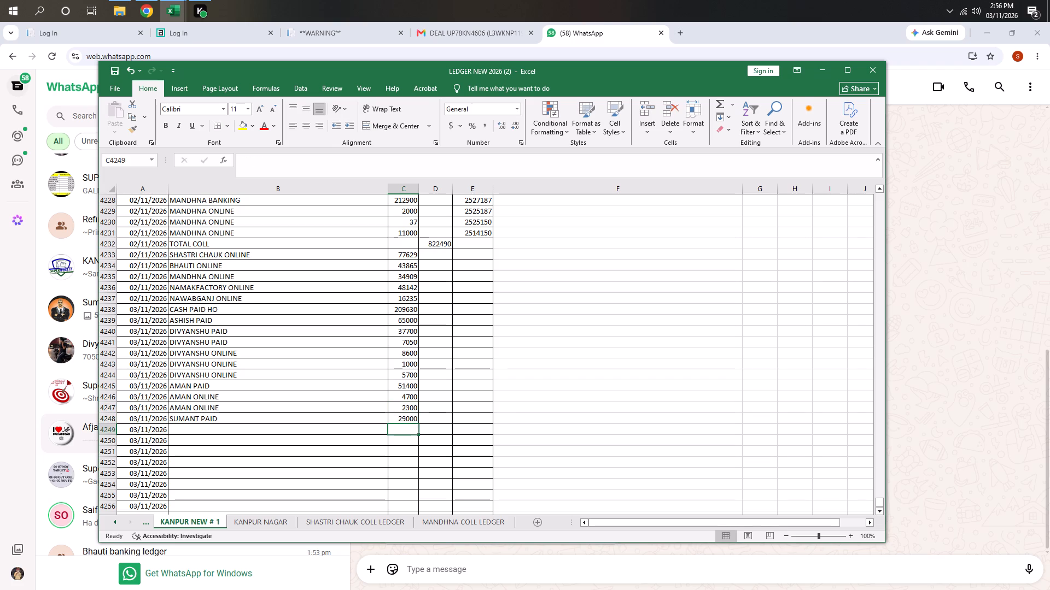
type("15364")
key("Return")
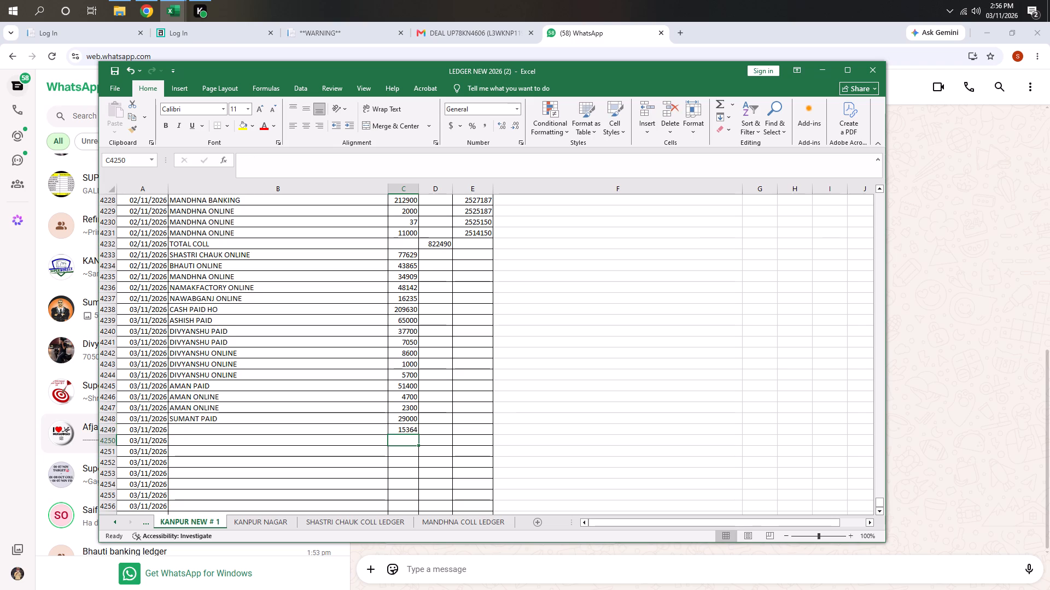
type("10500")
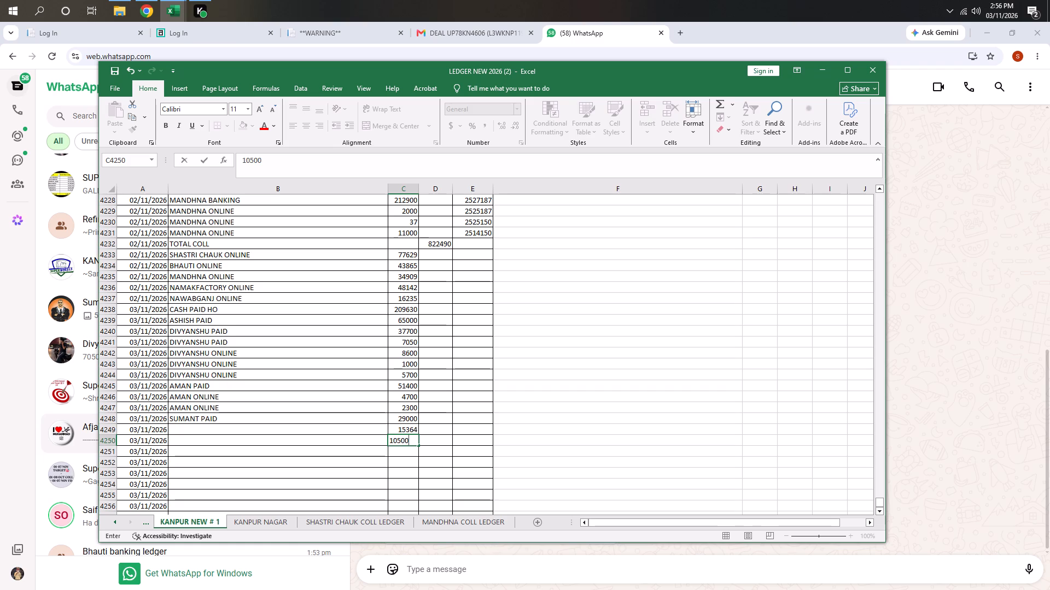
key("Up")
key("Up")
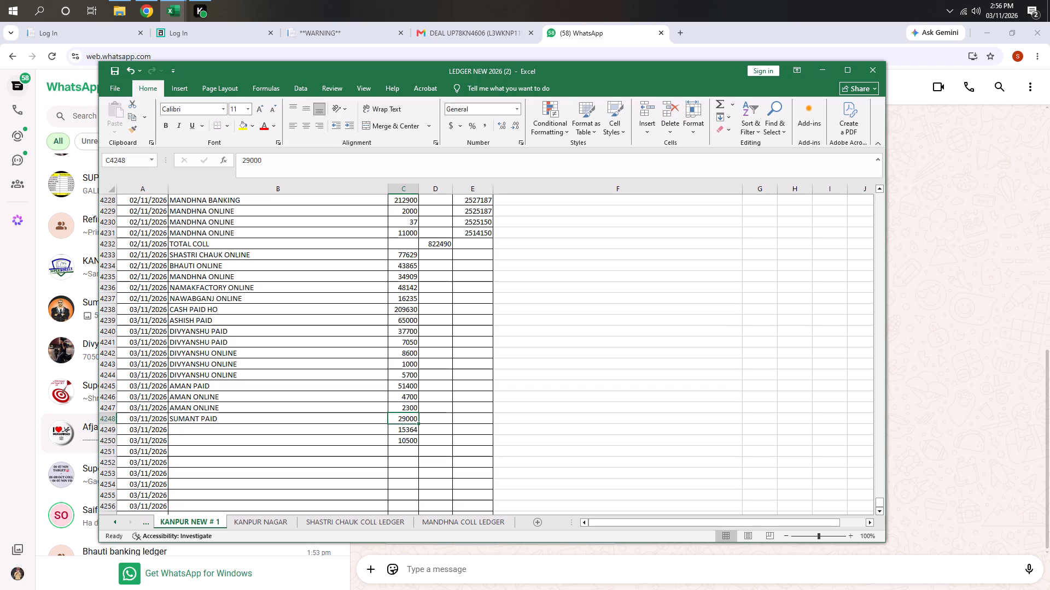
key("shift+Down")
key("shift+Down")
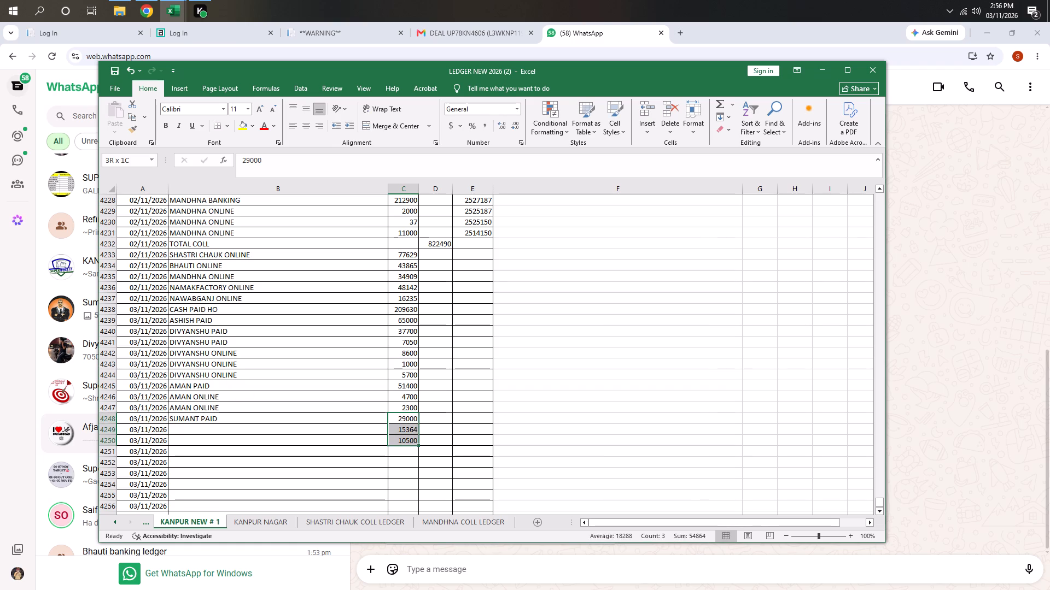
Label rows 4249 and 4250 as SUMANT ONLINE in column B, filling the second from the first.
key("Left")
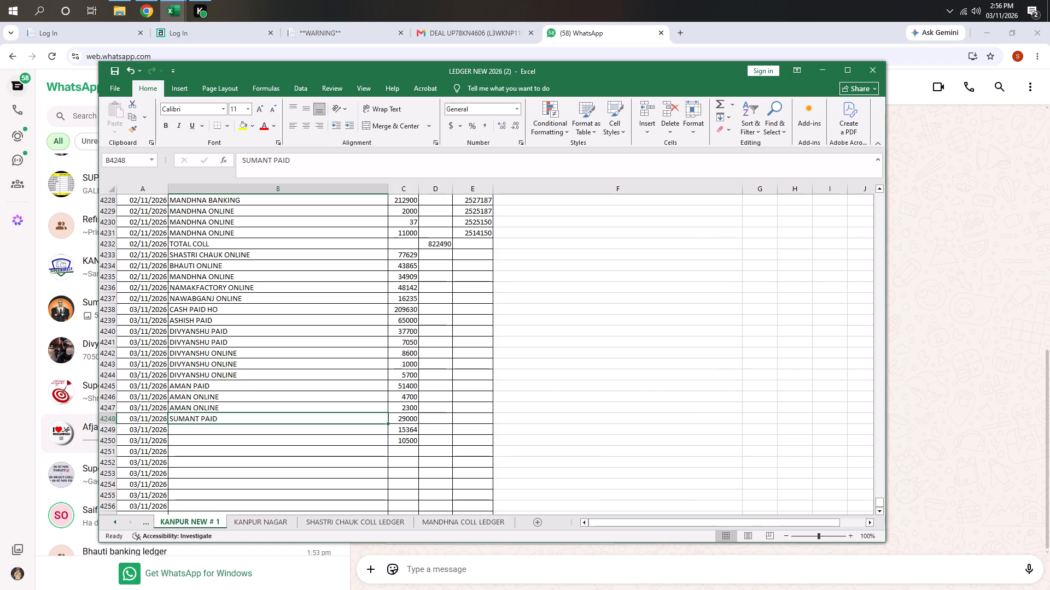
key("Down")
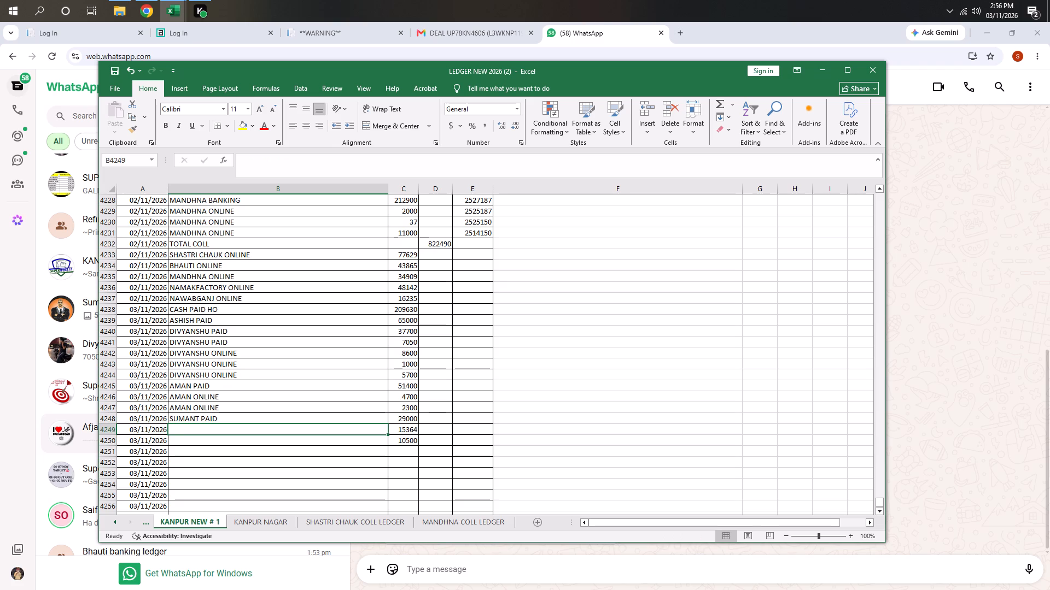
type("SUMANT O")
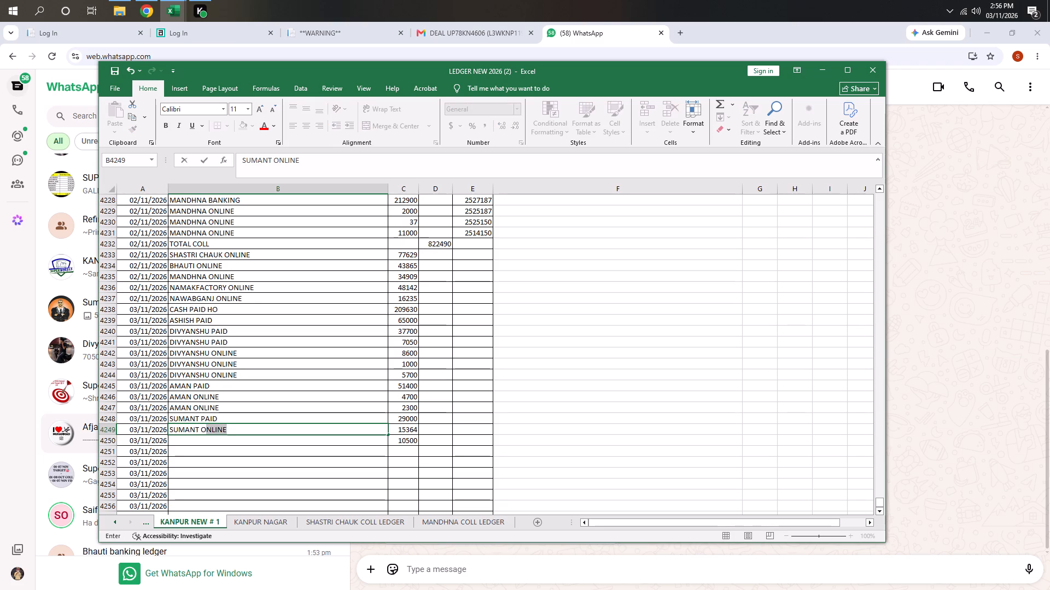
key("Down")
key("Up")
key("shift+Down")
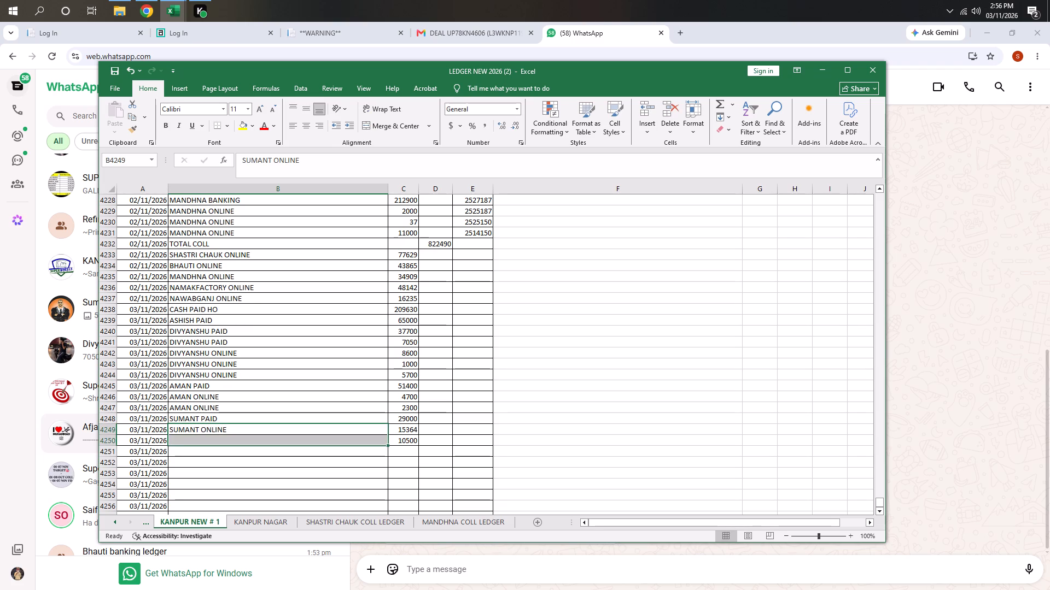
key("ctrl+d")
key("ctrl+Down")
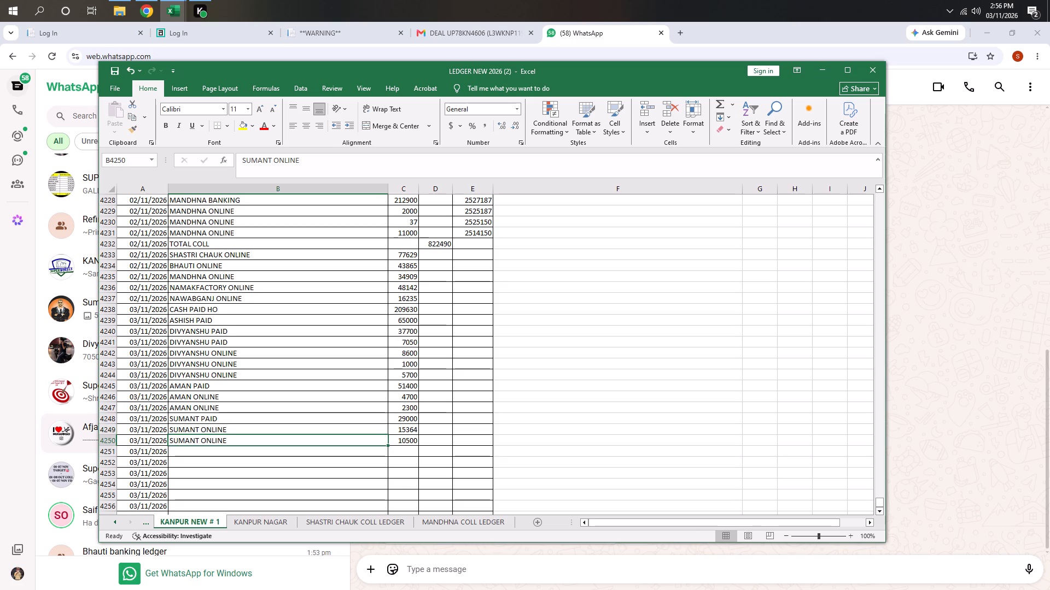
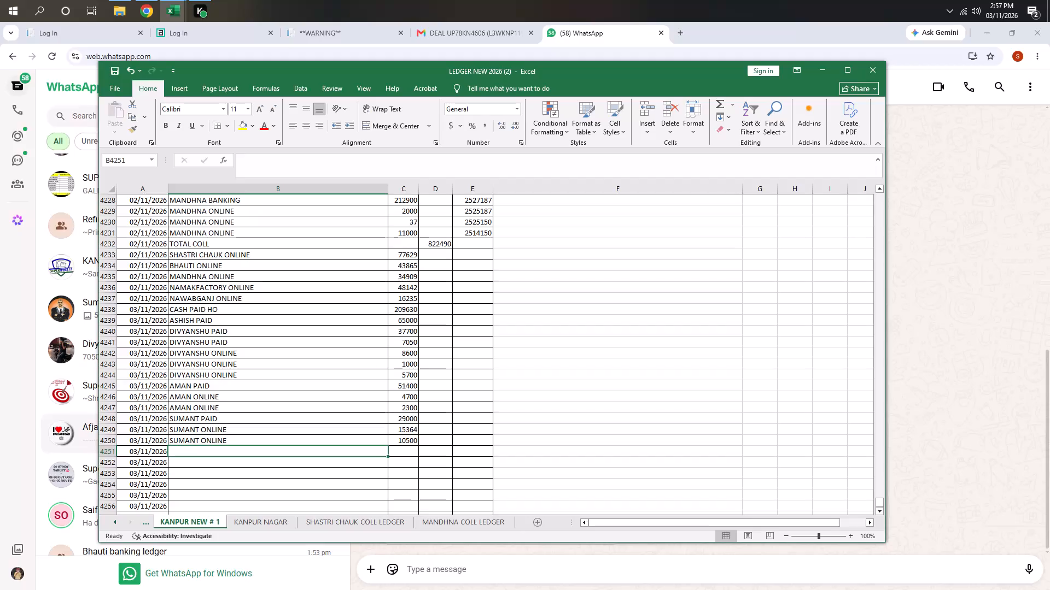
Save the ledger workbook with the SUMANT entries recorded.
key("Down")
key("Up")
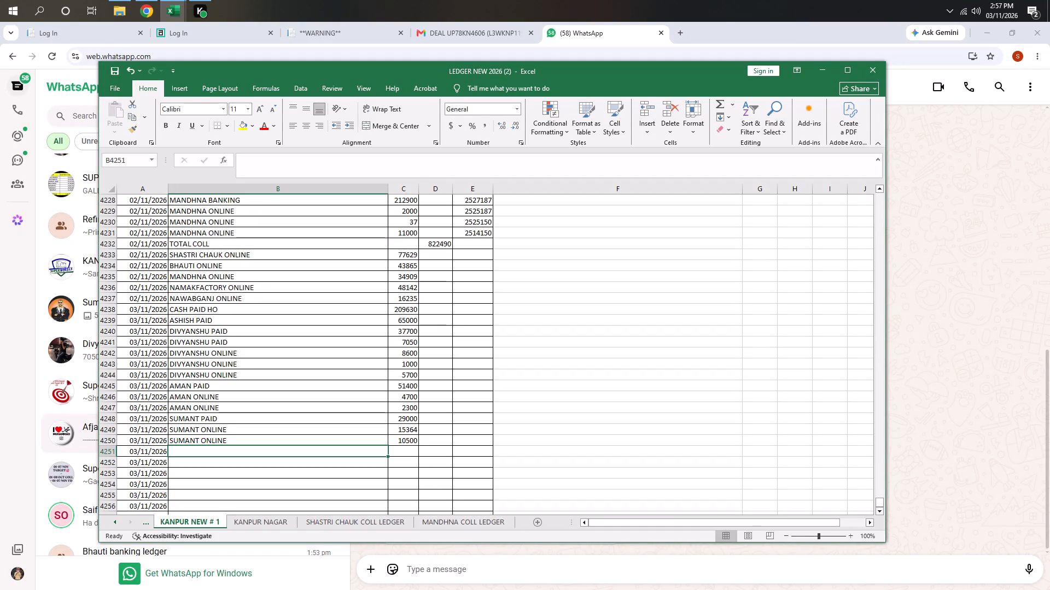
key("ctrl+s")
key("ctrl+s")
scroll(325, 442, "up", 2)
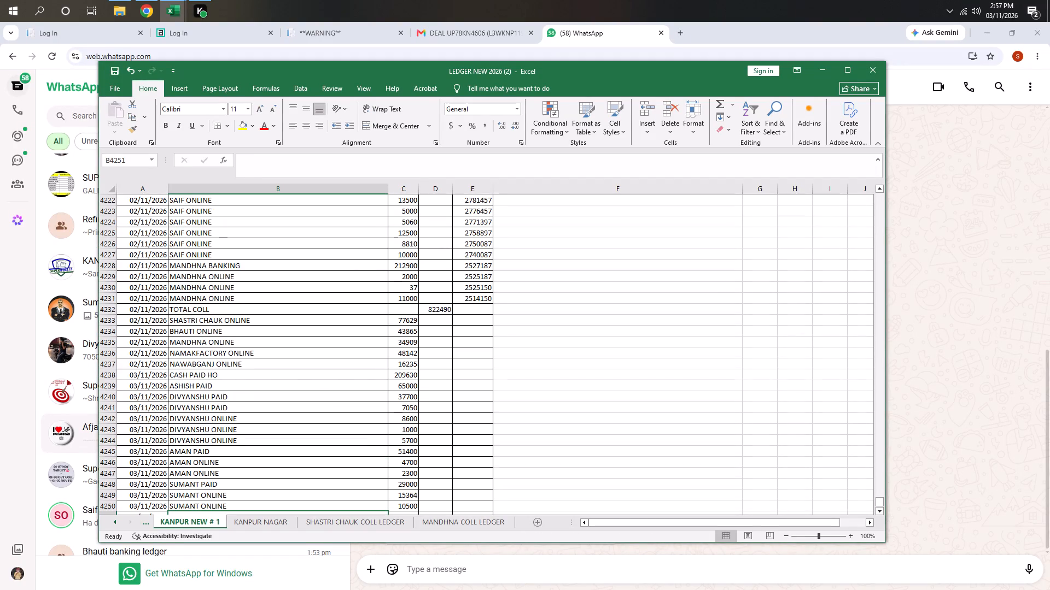
scroll(342, 440, "down", 1)
key("ctrl+s")
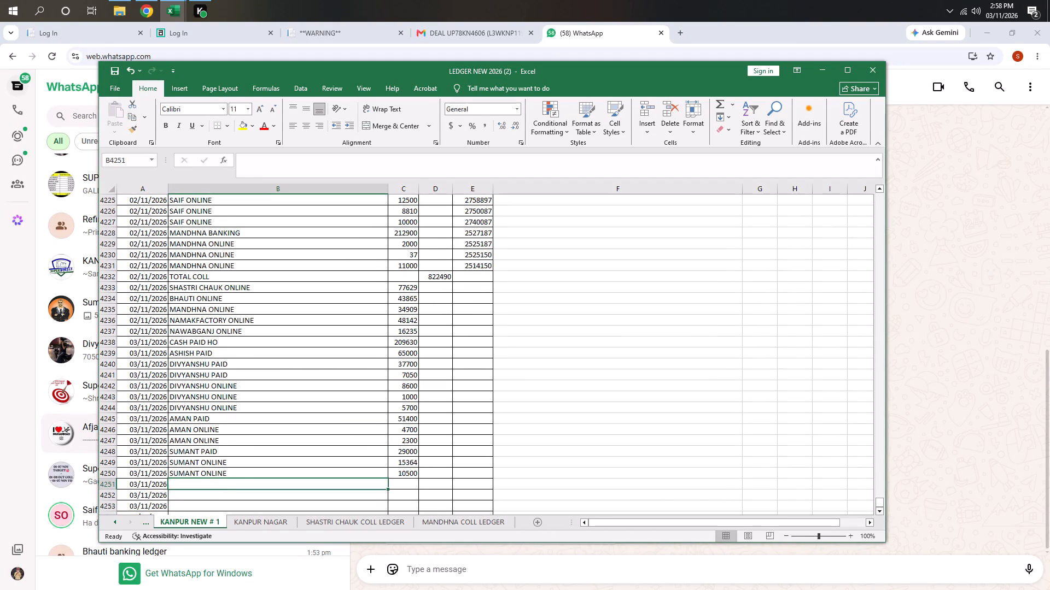
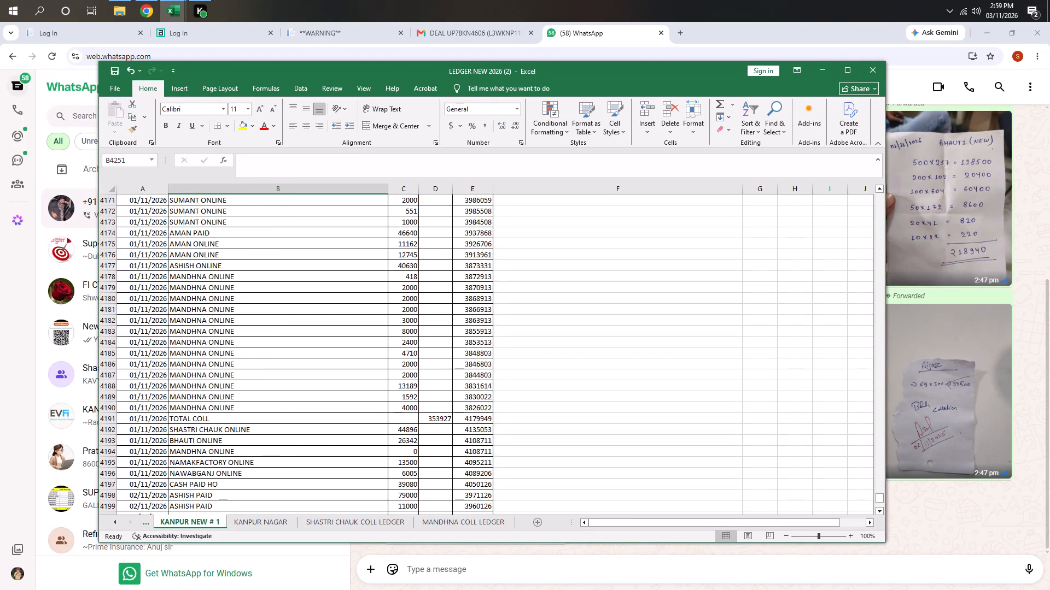
Examine the start of the November 2026 ledger, from the opening balance and 31/10/2026 TOTAL COLL through the 01/11/2026 entries.
left_click(470, 432)
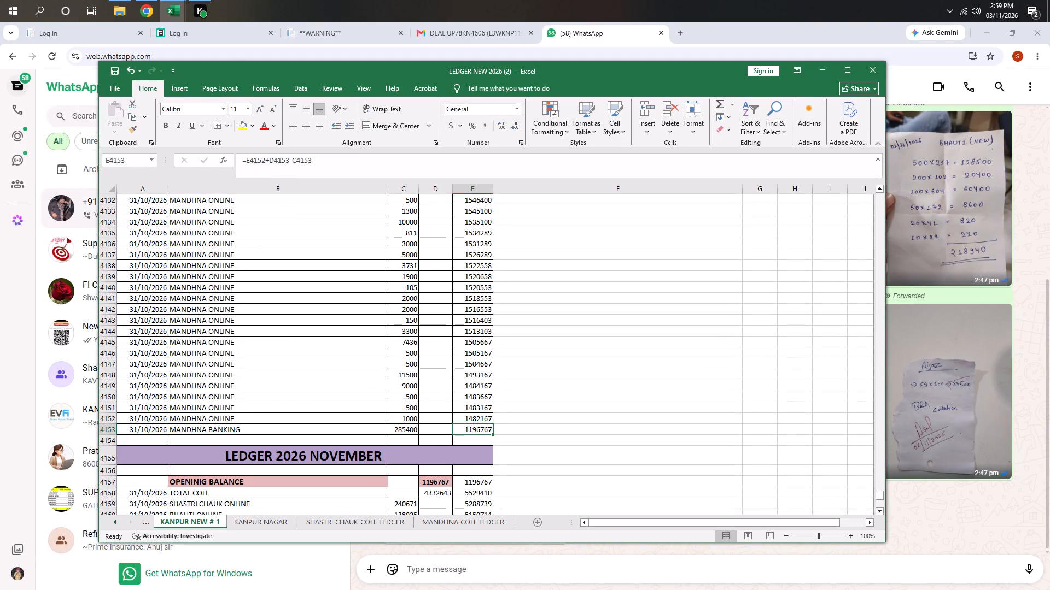
scroll(413, 397, "down", 8)
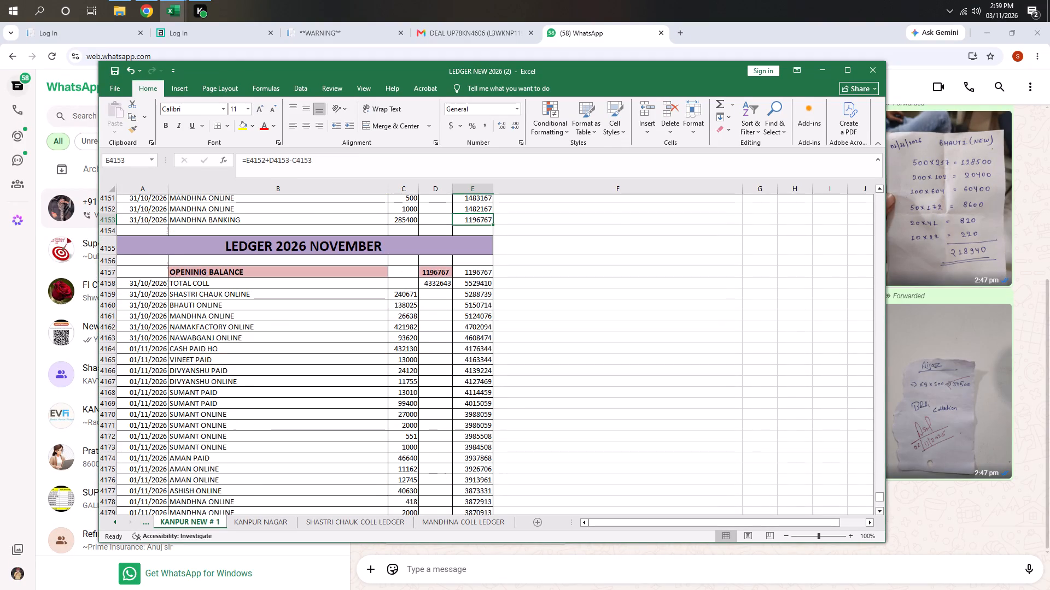
scroll(432, 364, "up", 2)
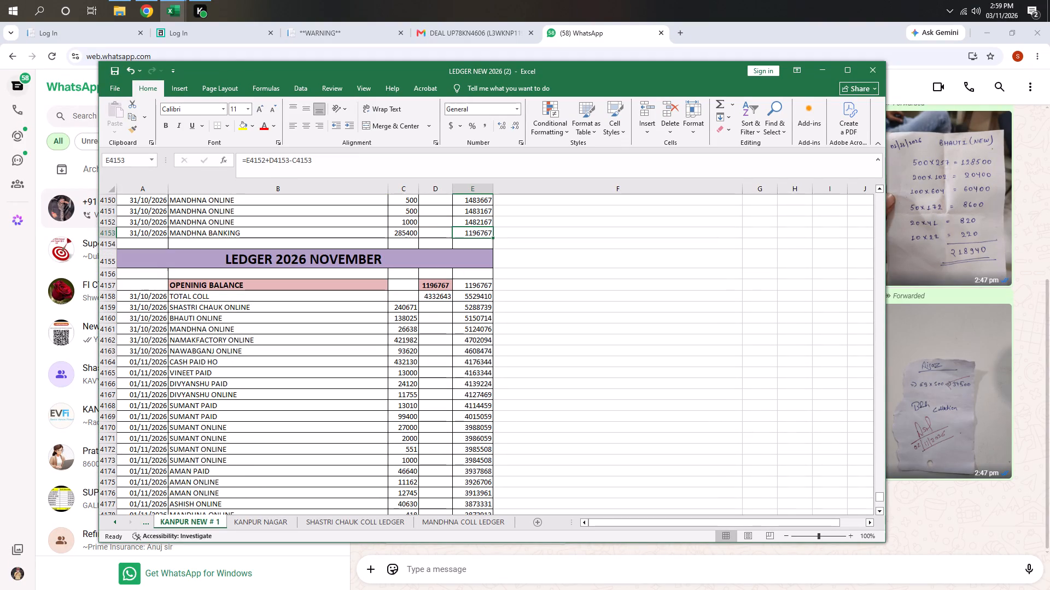
scroll(432, 322, "down", 2)
scroll(431, 335, "up", 2)
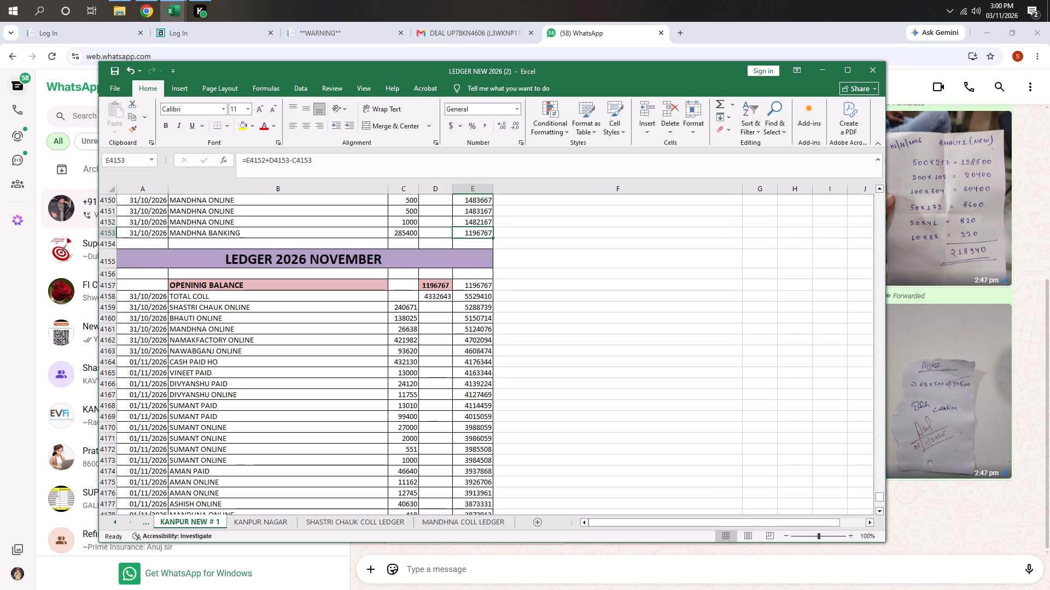
scroll(439, 335, "down", 2)
scroll(439, 335, "up", 3)
left_click(439, 332)
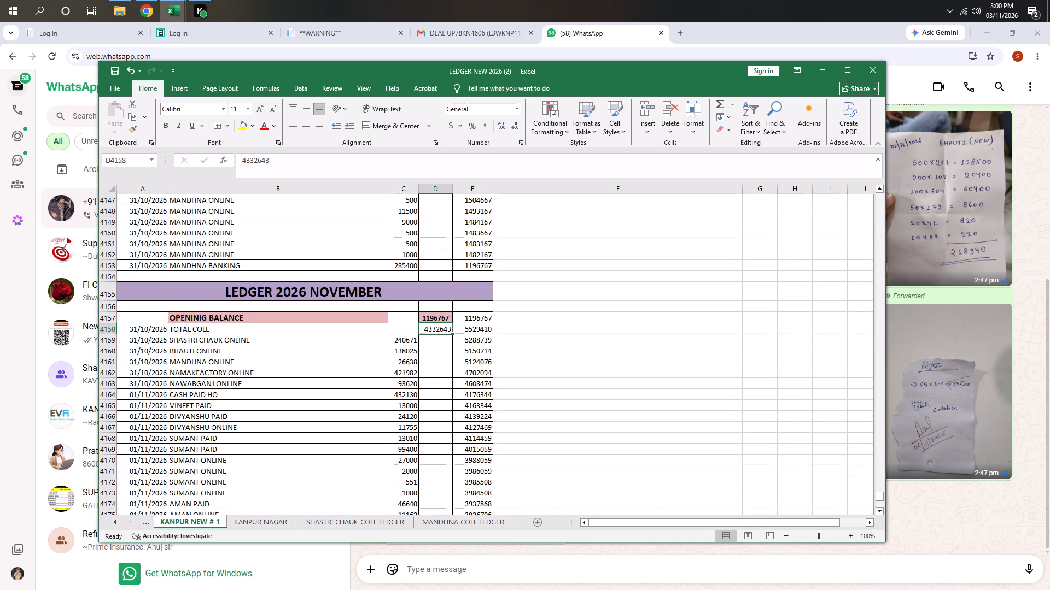
scroll(388, 398, "down", 7)
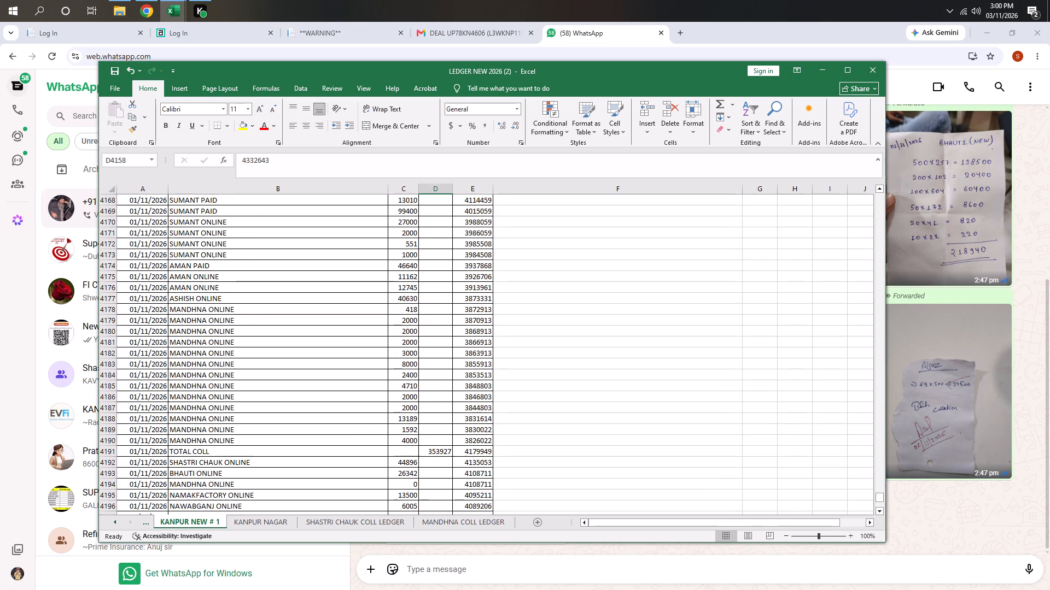
scroll(396, 393, "down", 4)
scroll(412, 388, "up", 7)
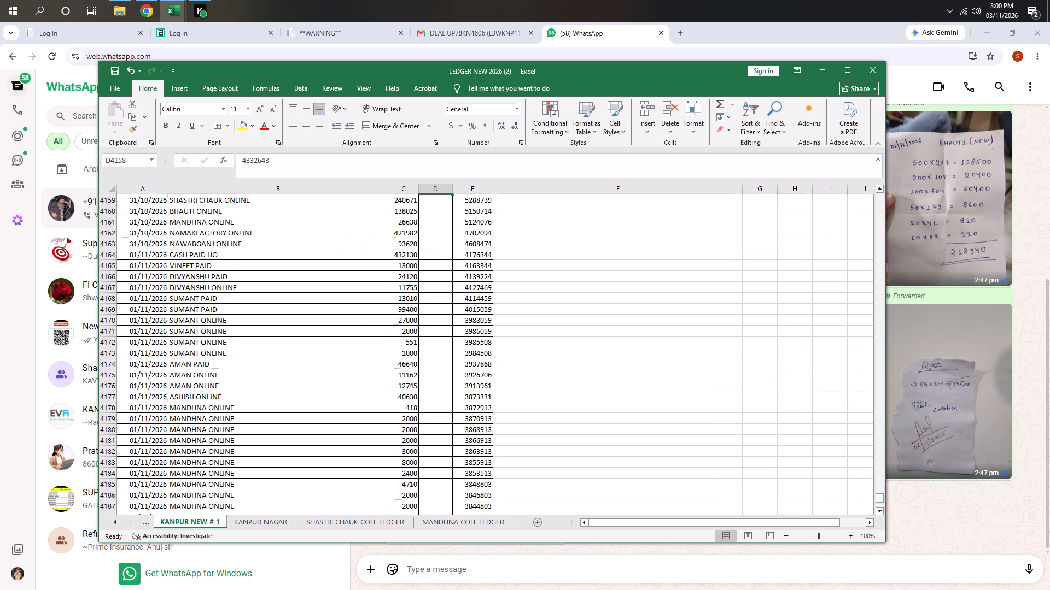
scroll(416, 387, "up", 4)
left_click_drag(436, 329, 435, 469)
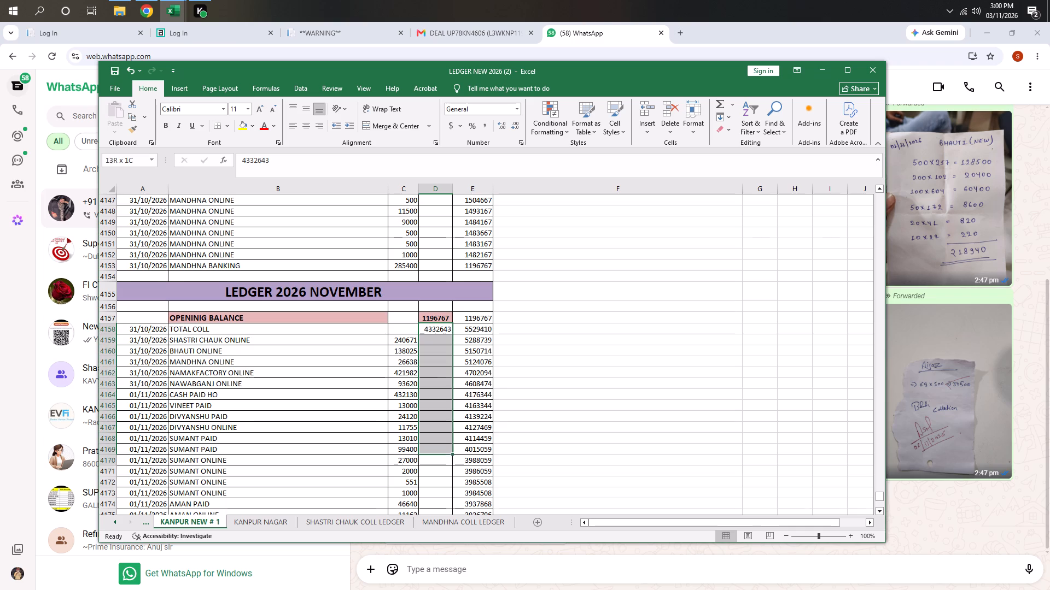
left_click_drag(435, 469, 440, 273)
left_click(447, 322)
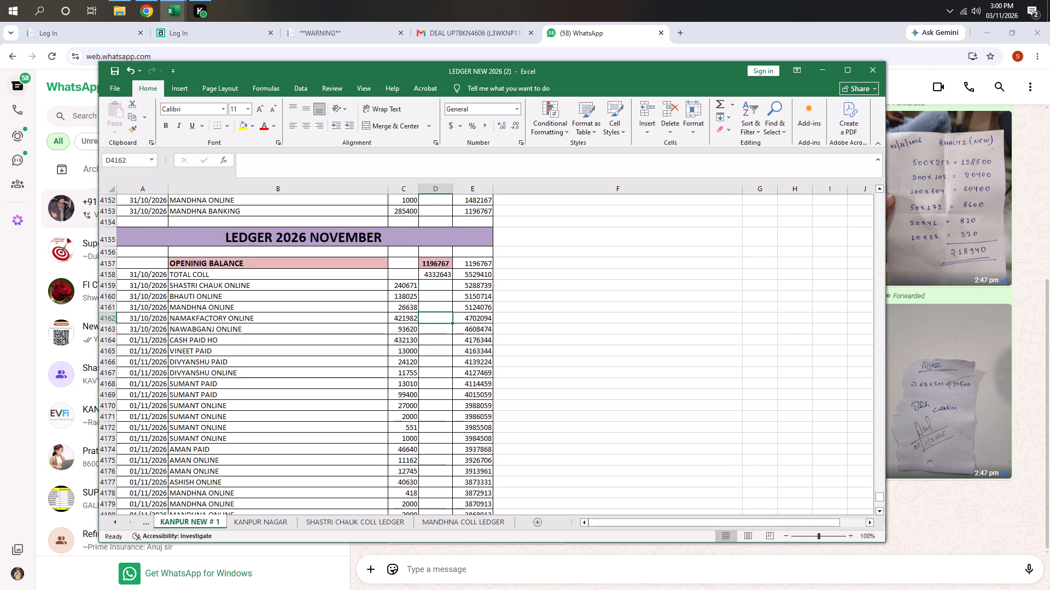
left_click(434, 276)
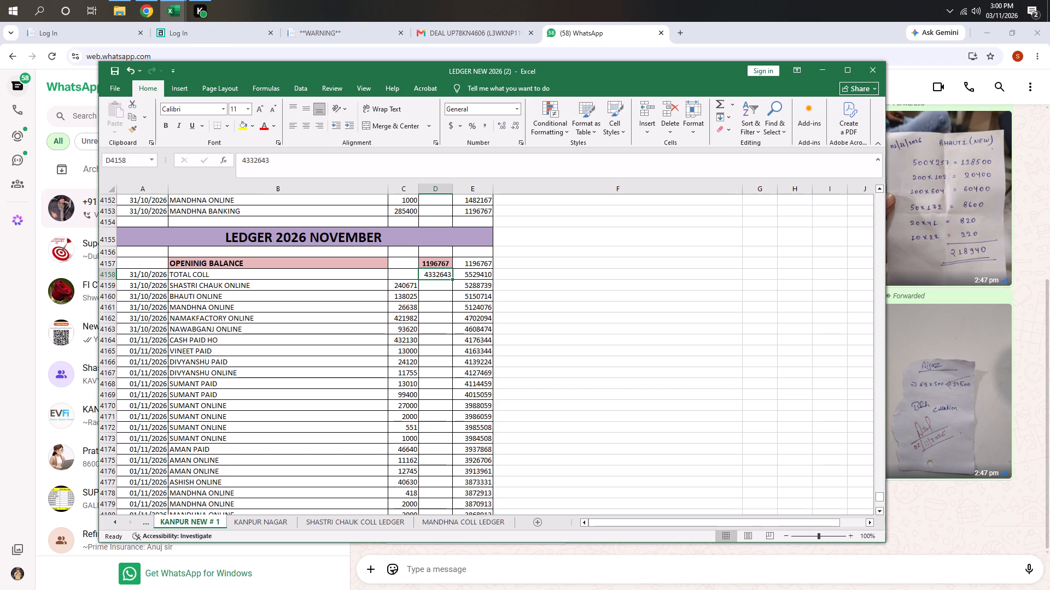
Select together all online amounts between the 31/10/2026 TOTAL COLL row and the 01/11/2026 TOTAL COLL row to read their sum.
left_click_drag(406, 285, 394, 310)
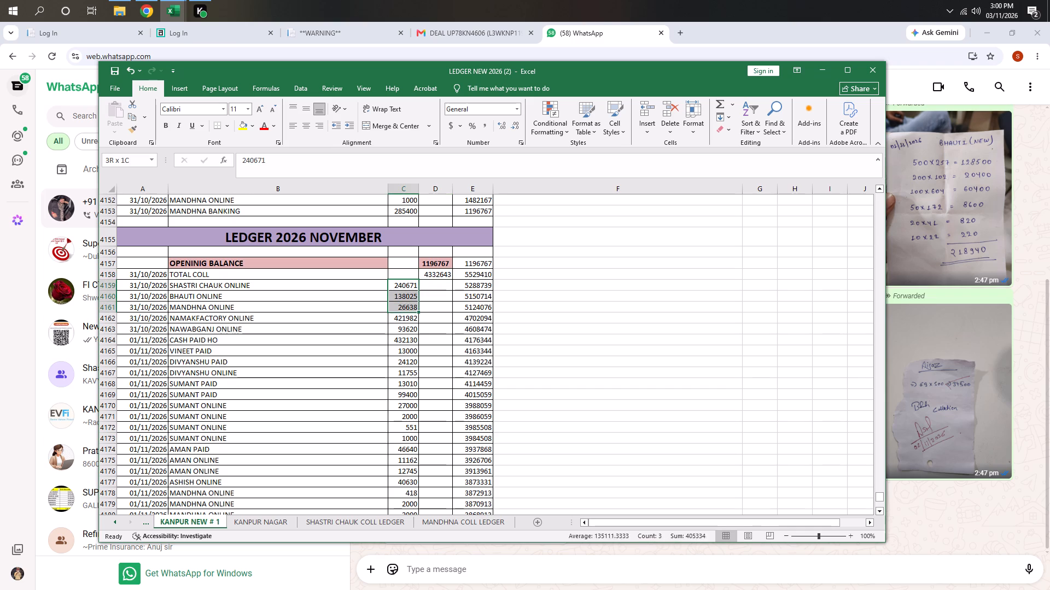
left_click_drag(394, 310, 402, 332)
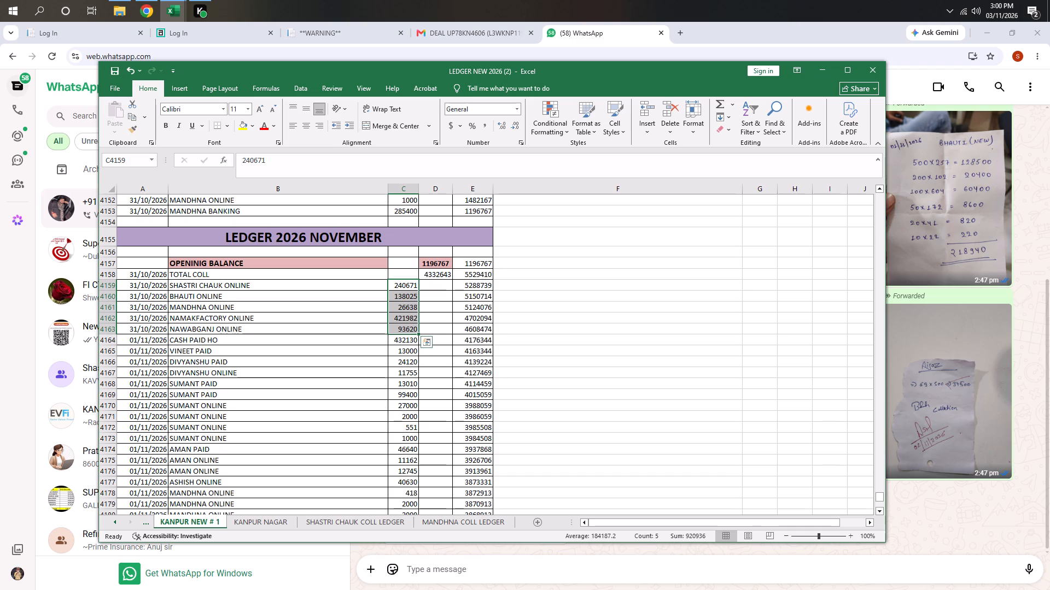
scroll(390, 300, "down", 1)
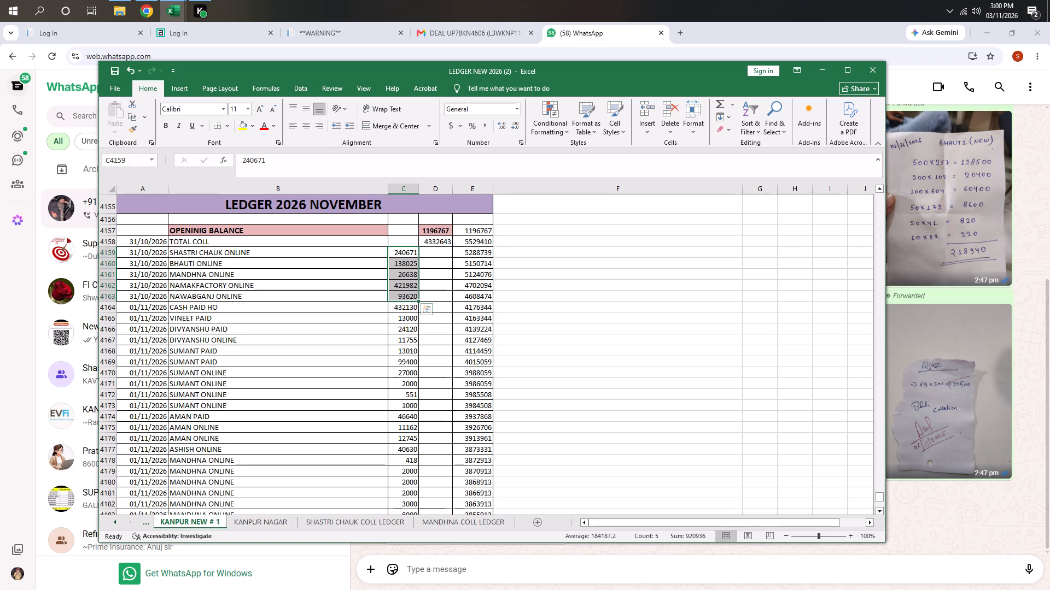
left_click(397, 339, "ctrl")
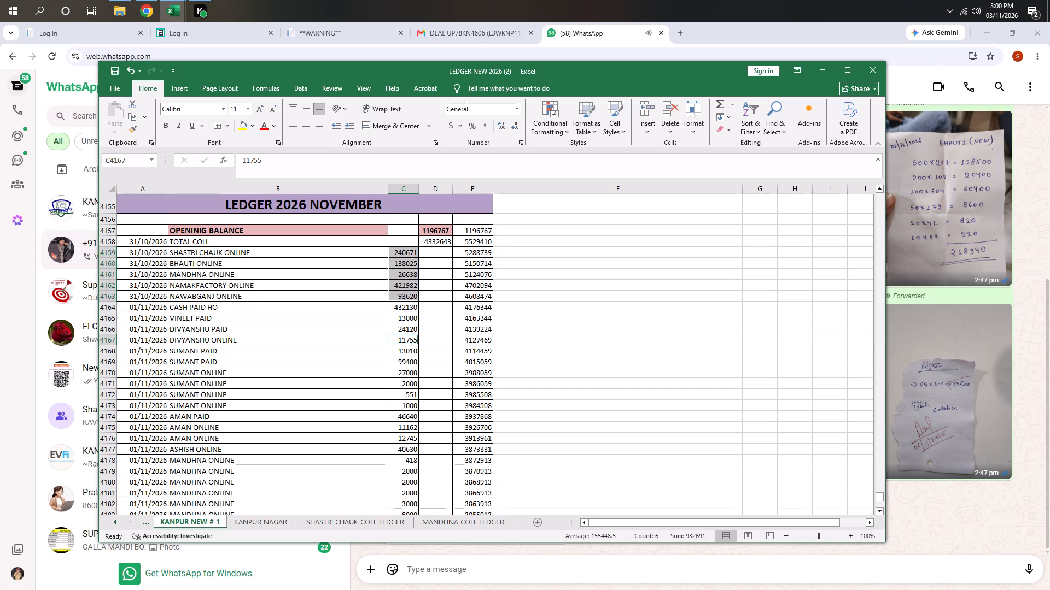
left_click_drag(409, 373, 388, 404, "ctrl")
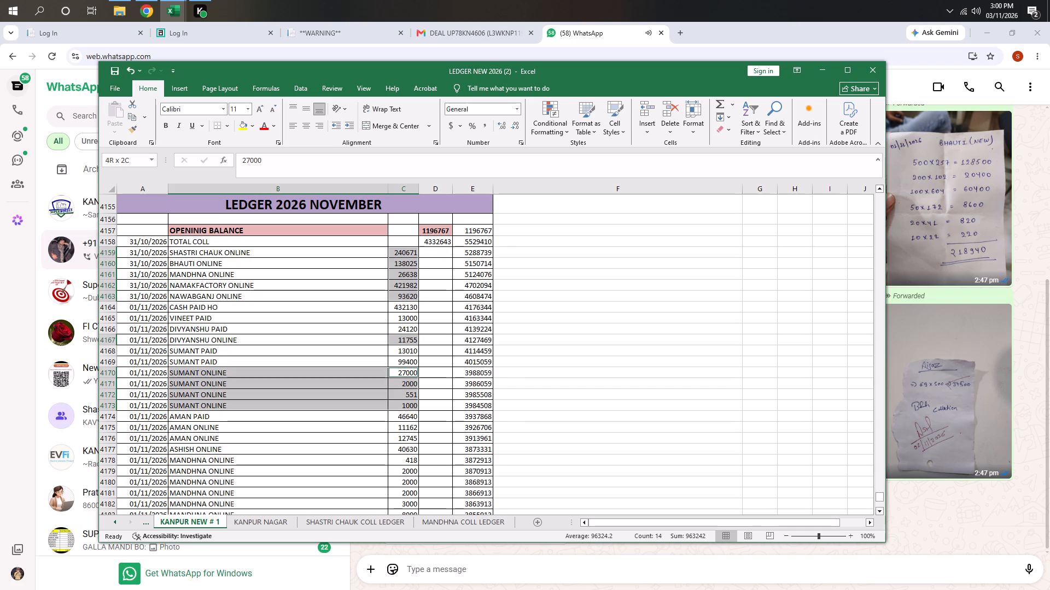
left_click_drag(388, 404, 396, 403, "ctrl")
scroll(296, 368, "down", 2)
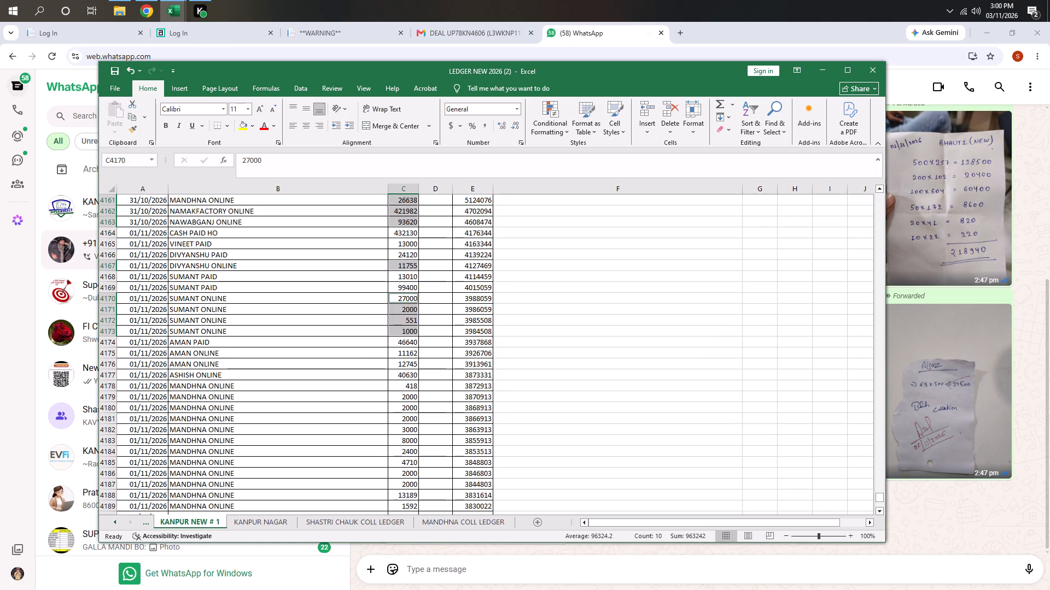
left_click_drag(400, 351, 394, 377, "ctrl")
scroll(352, 330, "down", 2)
left_click_drag(402, 324, 351, 431, "ctrl")
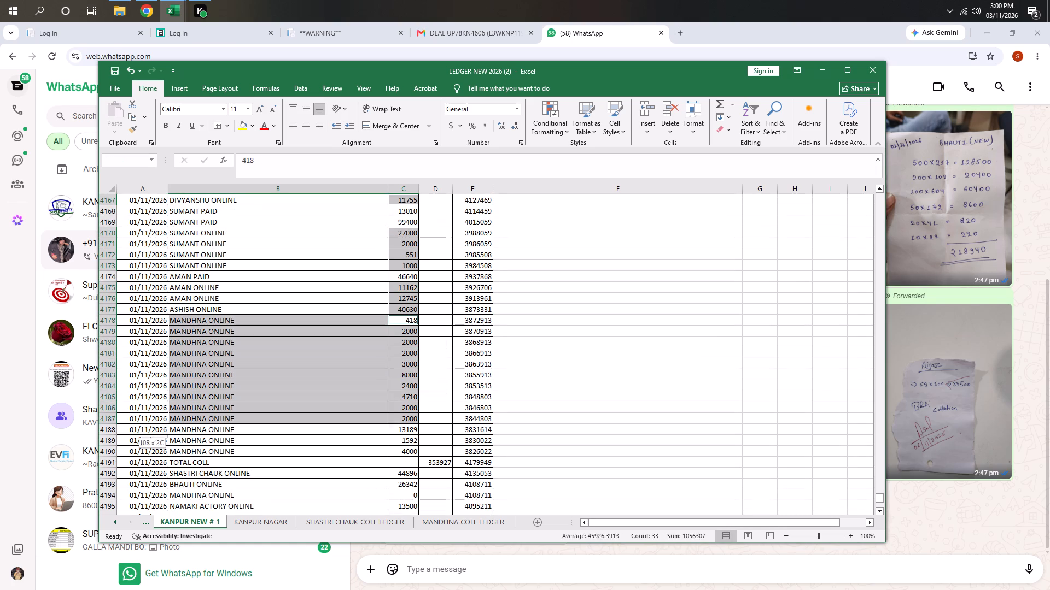
left_click_drag(351, 431, 398, 449, "ctrl")
scroll(310, 416, "down", 2)
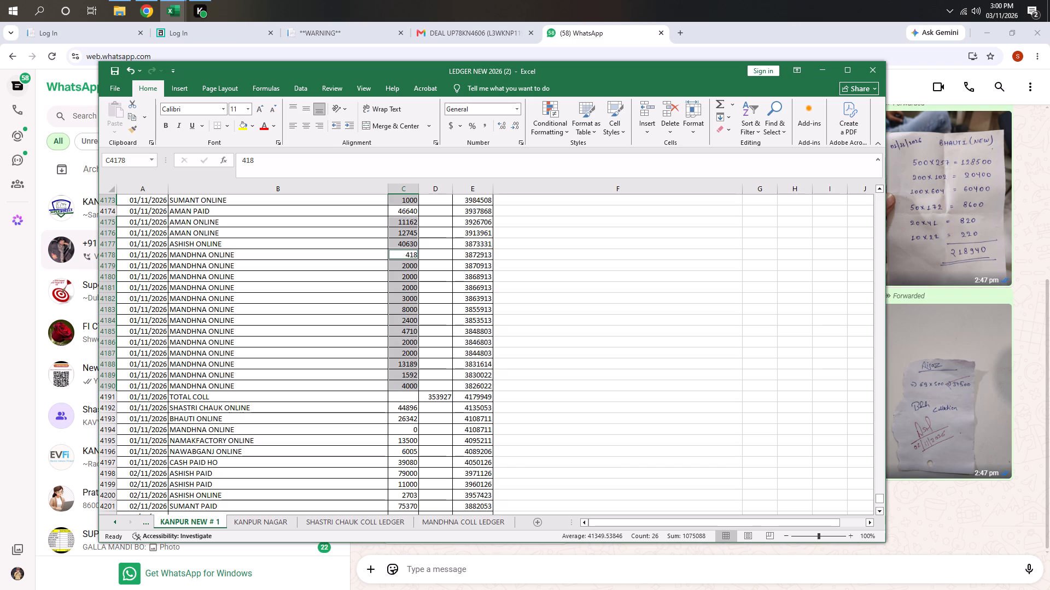
Check the selected online amounts against the surrounding 31/10/2026 and 01/11/2026 paid and collection entries.
scroll(340, 446, "up", 2)
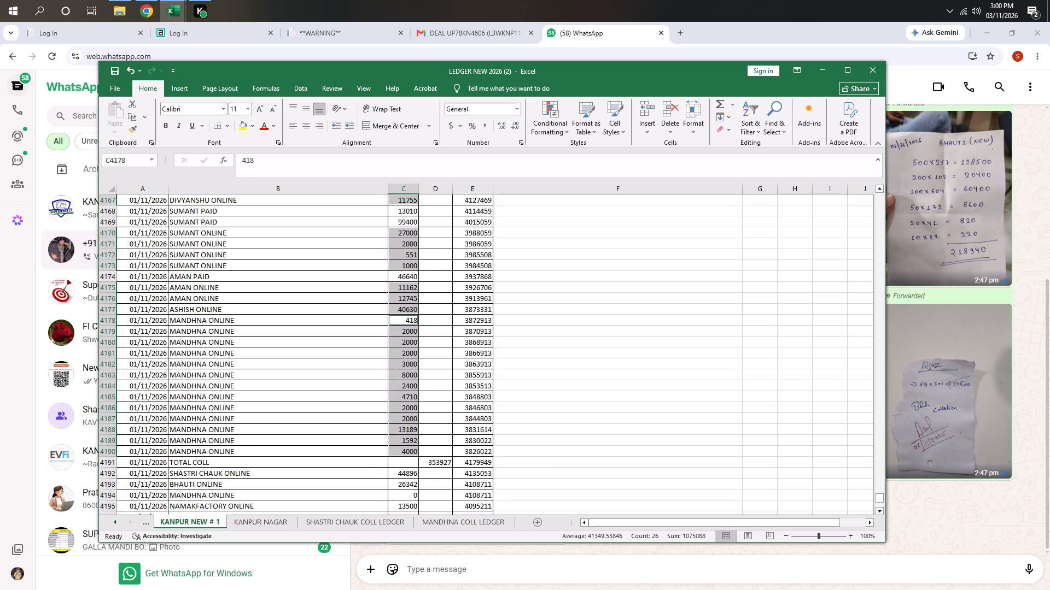
scroll(366, 404, "up", 1)
scroll(364, 400, "down", 7)
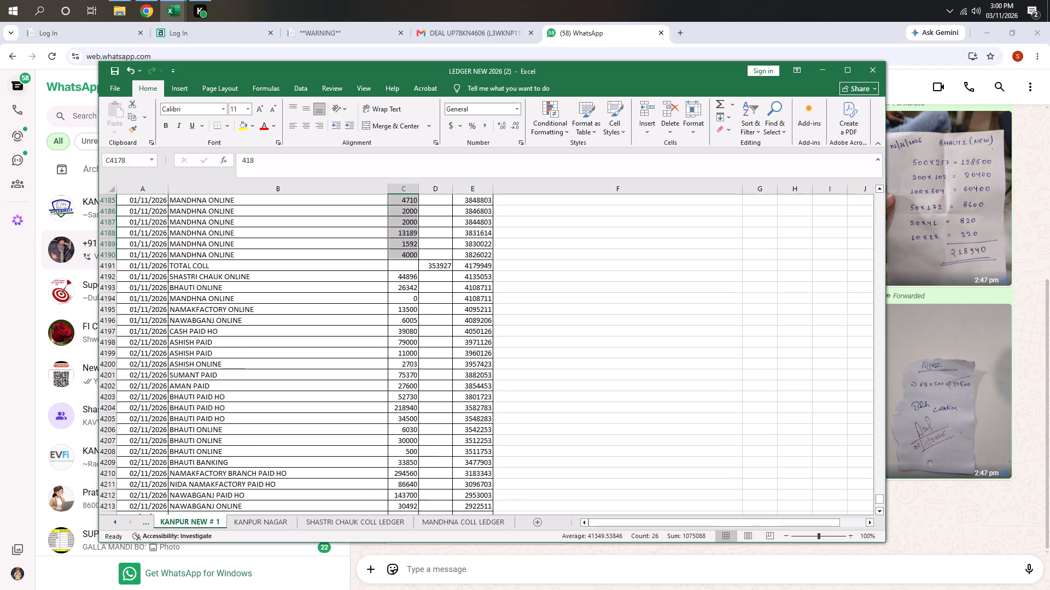
scroll(365, 386, "down", 3)
scroll(365, 386, "up", 15)
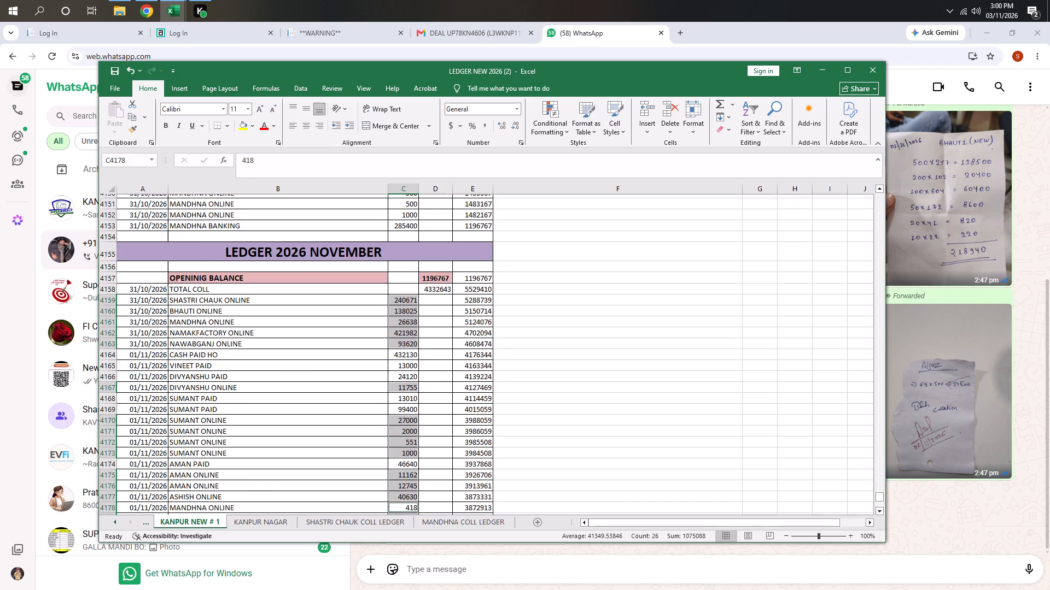
scroll(367, 385, "down", 2)
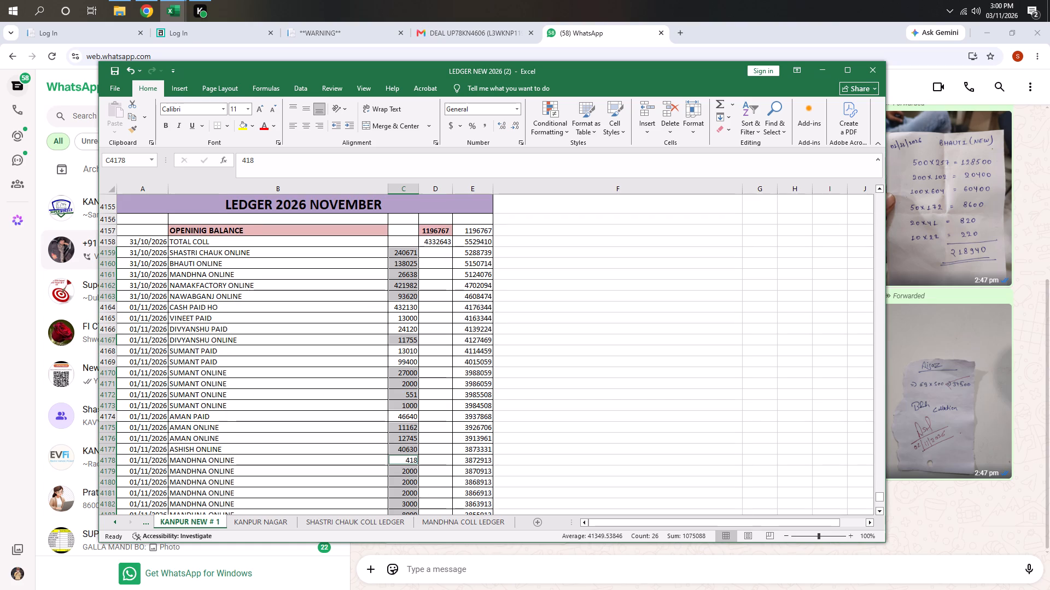
scroll(332, 328, "down", 8)
scroll(343, 343, "up", 7)
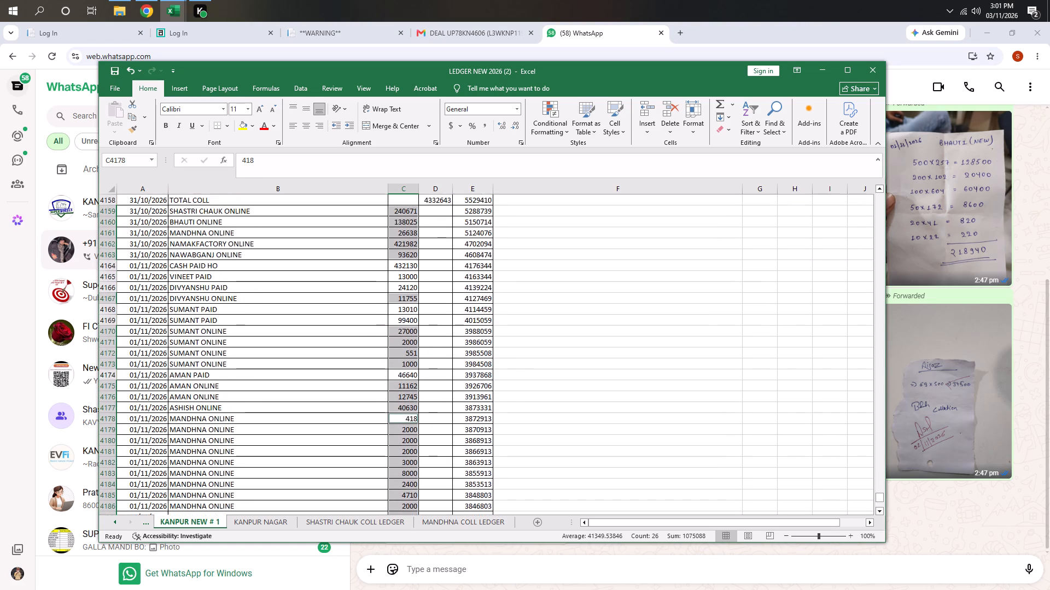
scroll(345, 343, "down", 2)
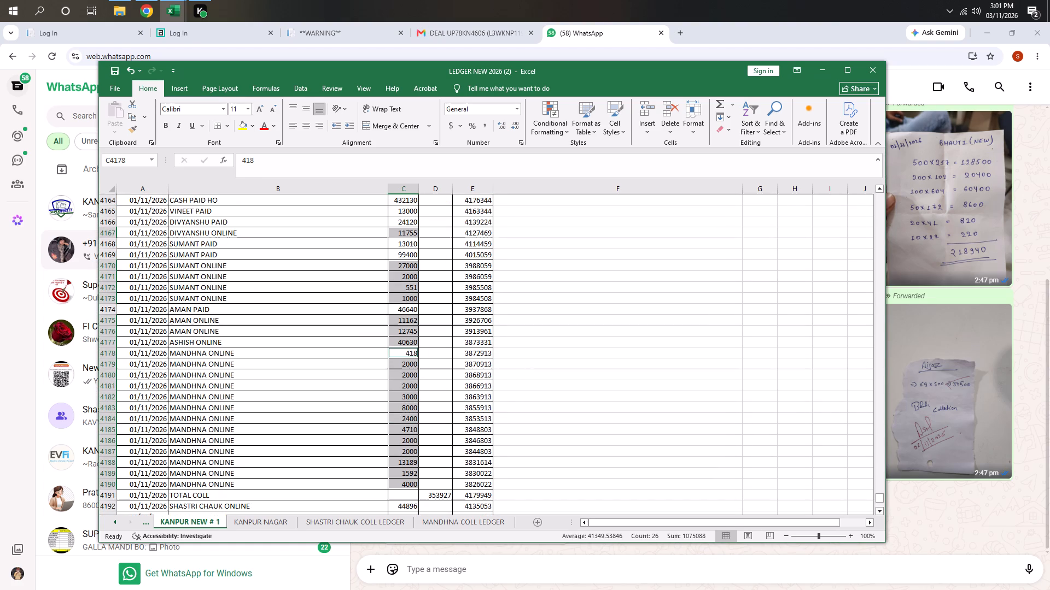
scroll(374, 369, "up", 5)
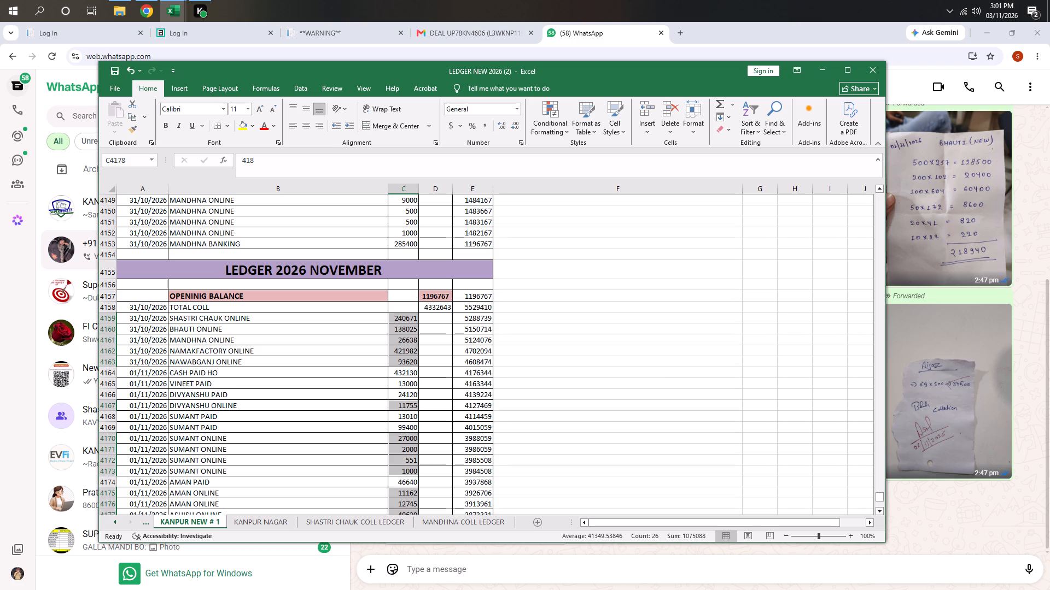
scroll(346, 379, "down", 3)
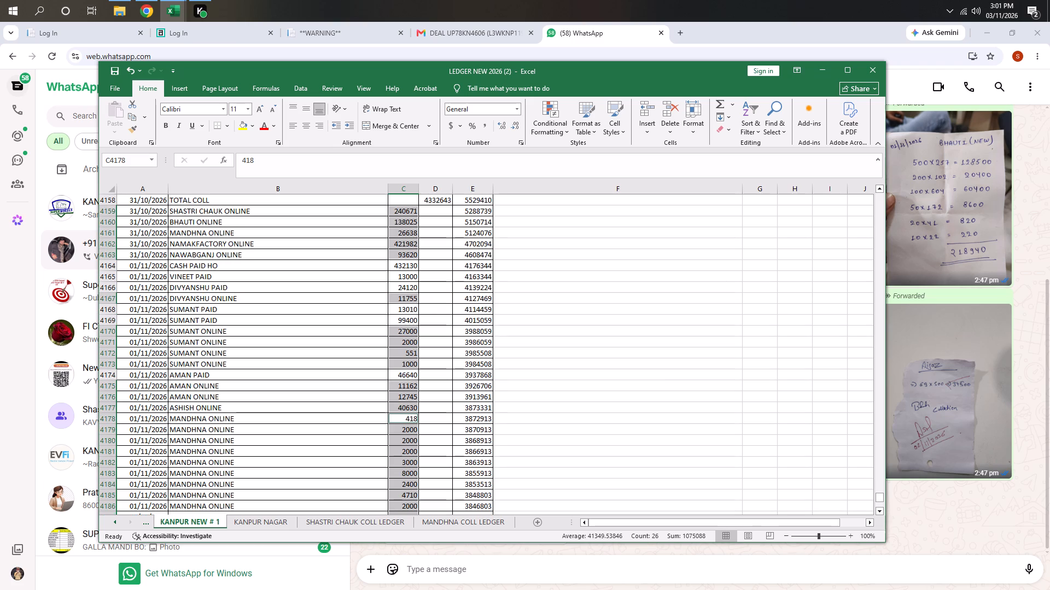
scroll(324, 373, "down", 7)
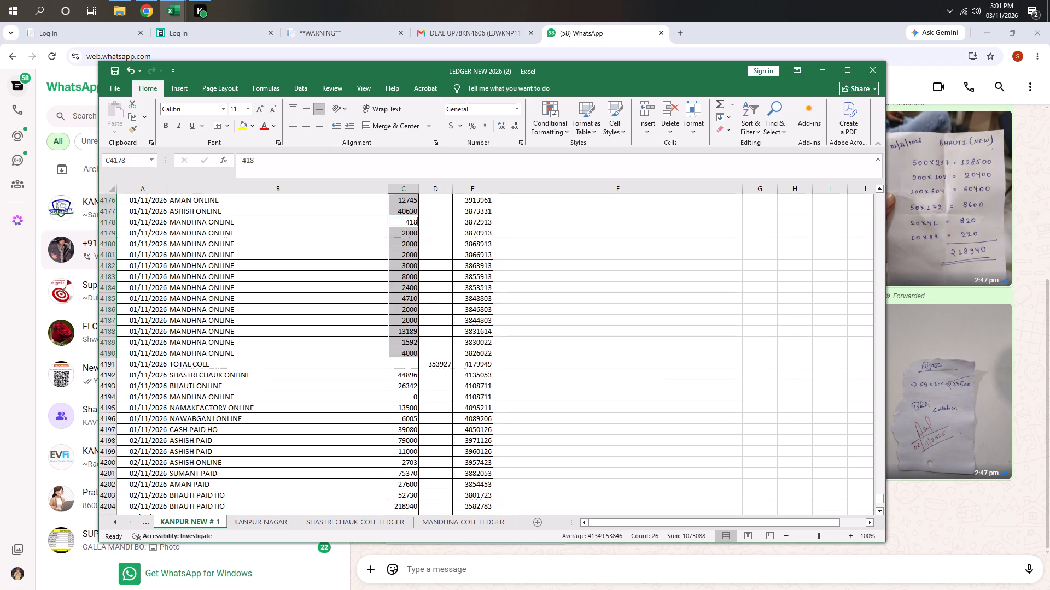
scroll(325, 372, "down", 1)
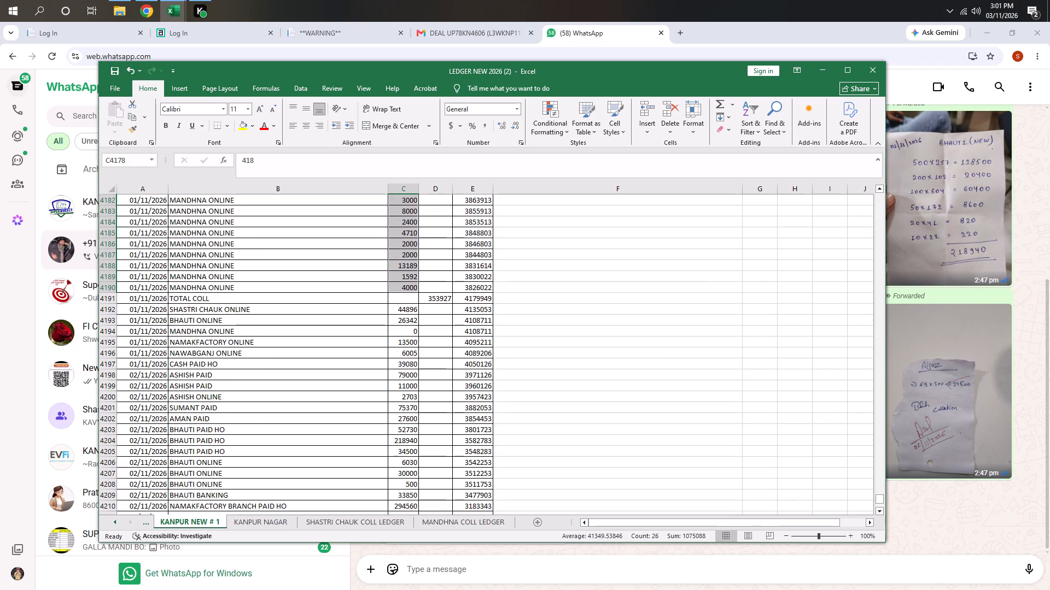
scroll(339, 368, "down", 5)
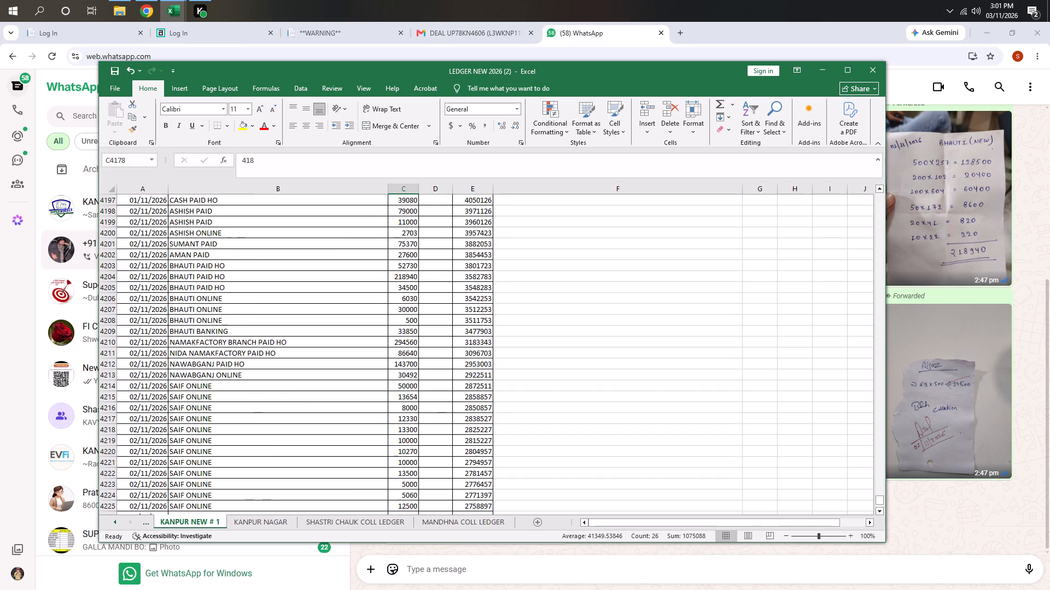
scroll(338, 368, "down", 2)
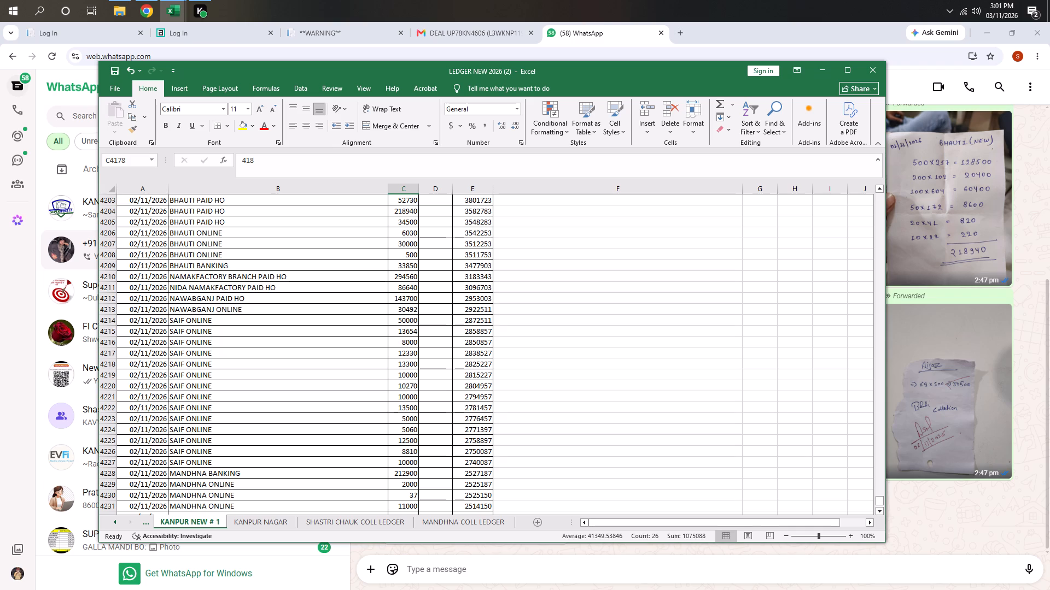
scroll(316, 380, "down", 1)
scroll(316, 380, "up", 2)
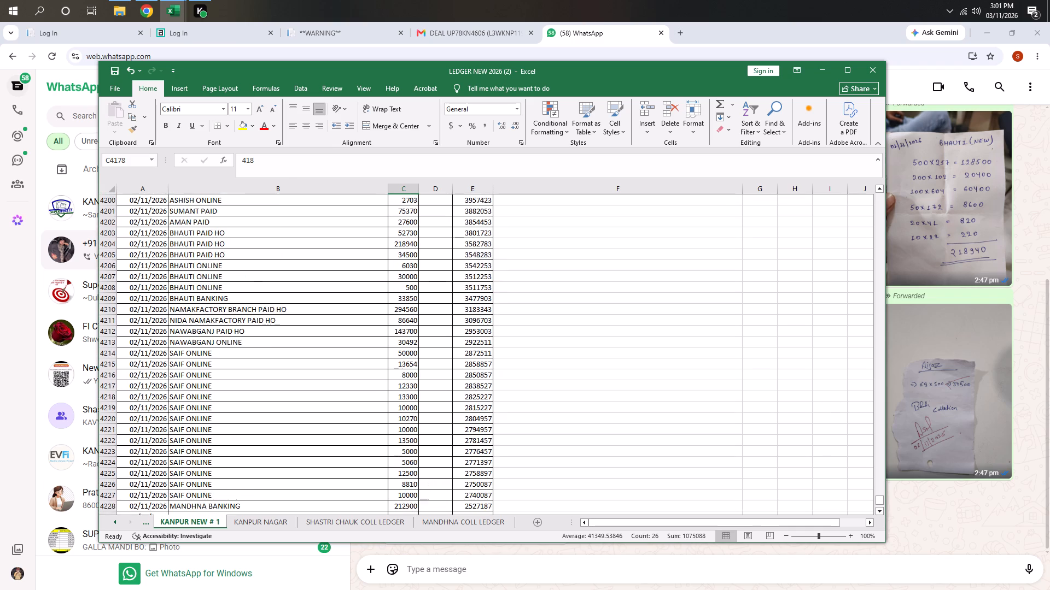
scroll(320, 376, "up", 14)
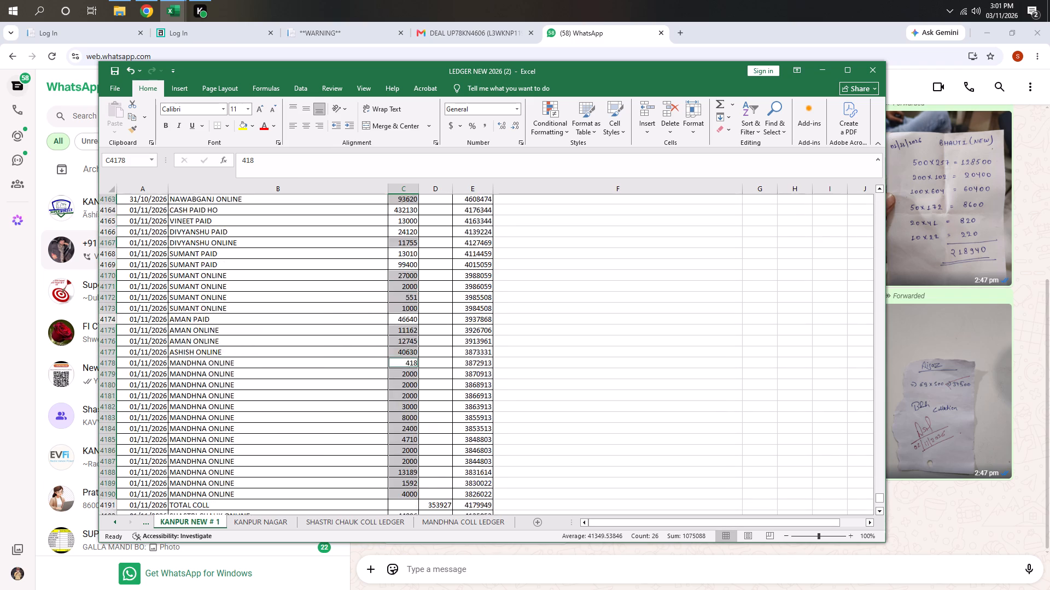
scroll(320, 375, "up", 2)
scroll(326, 373, "down", 1)
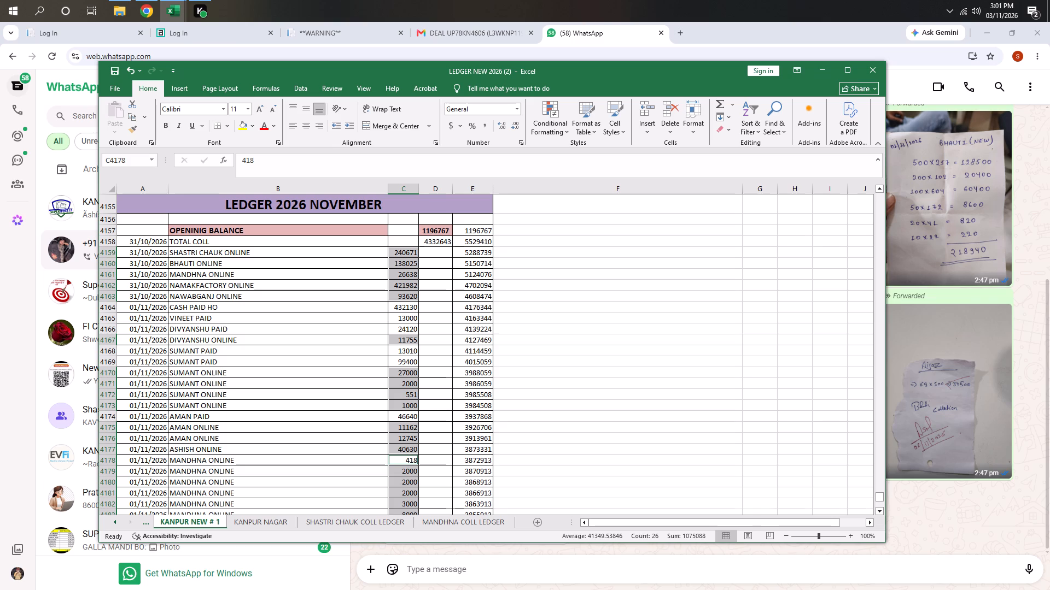
scroll(303, 394, "down", 1)
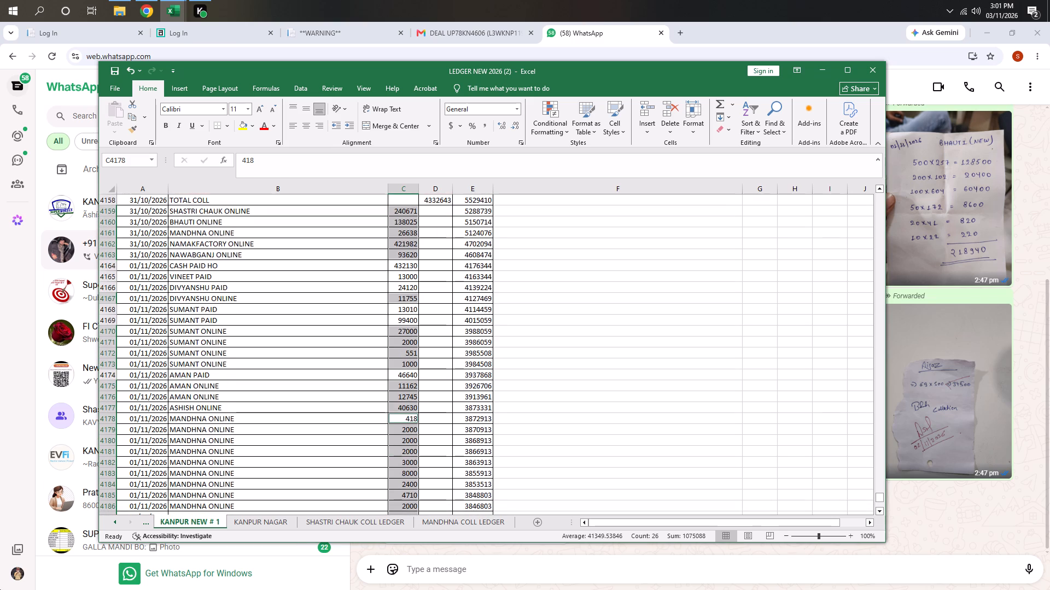
scroll(362, 357, "down", 2)
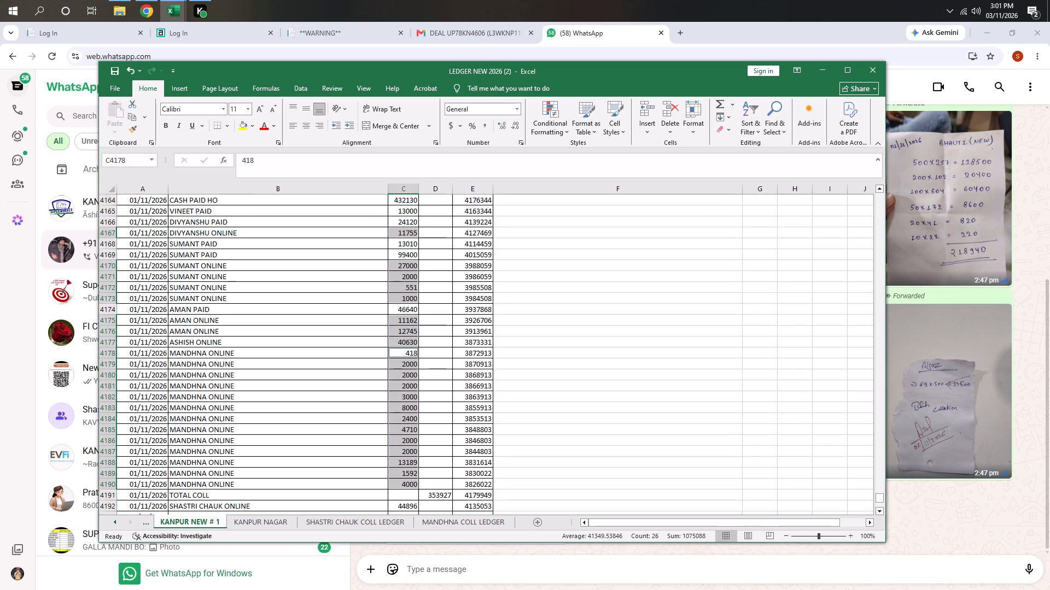
Highlight in yellow the 01/11/2026 amounts of the four SUMANT ONLINE rows, both AMAN ONLINE rows and the ASHISH ONLINE row.
scroll(365, 347, "down", 3)
scroll(369, 356, "up", 1)
scroll(369, 356, "down", 1)
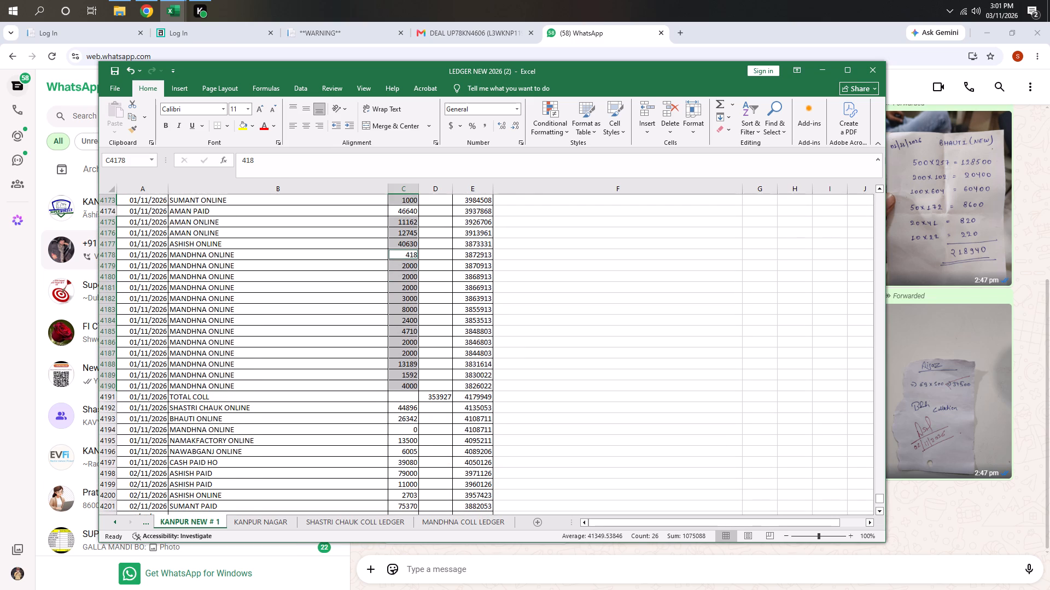
scroll(381, 329, "up", 5)
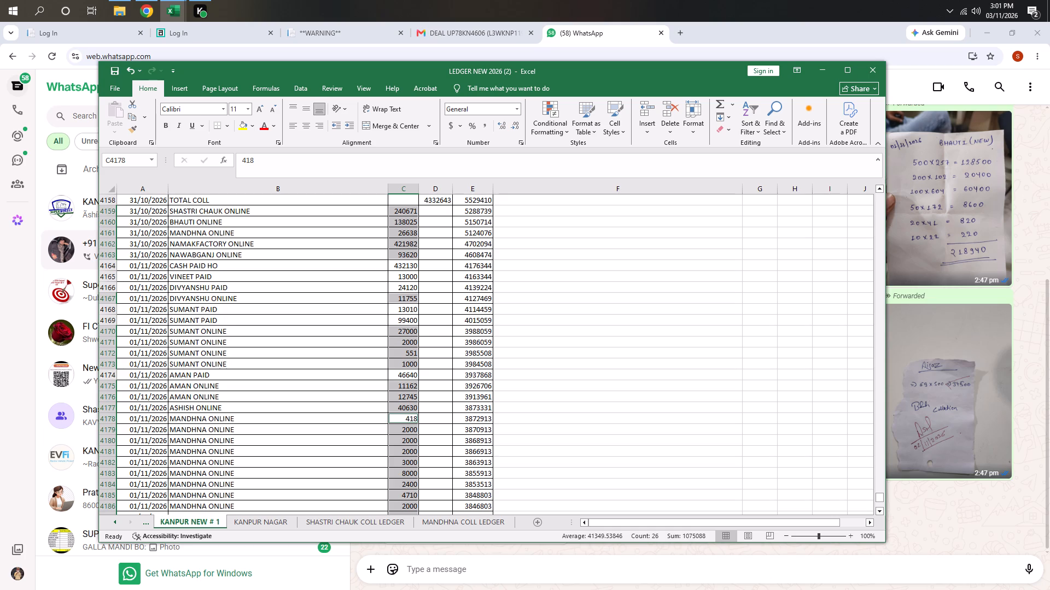
left_click(396, 382)
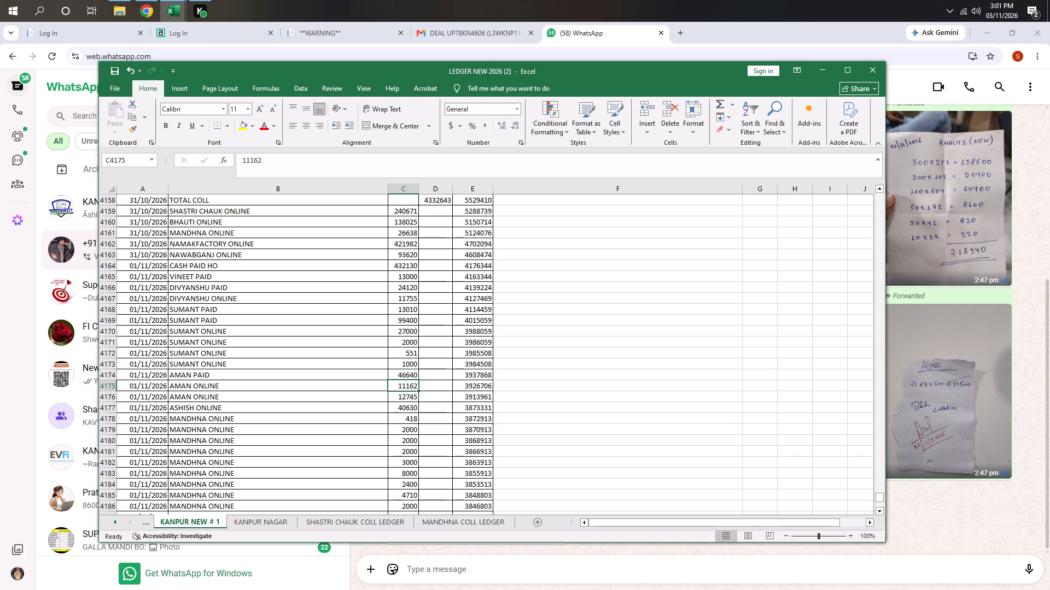
left_click(400, 398, "ctrl")
scroll(316, 388, "down", 2)
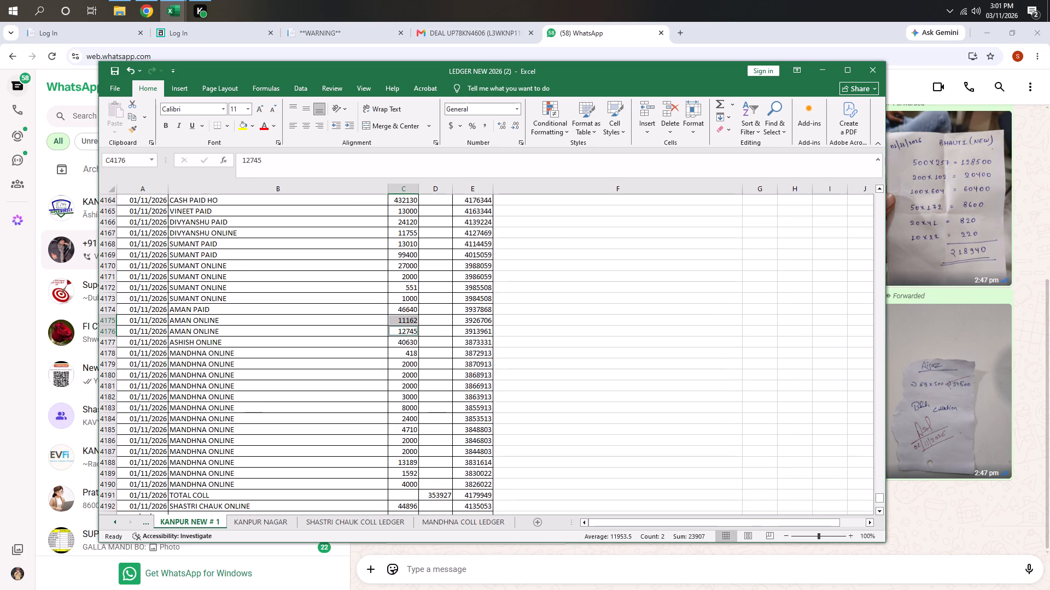
scroll(386, 318, "up", 2)
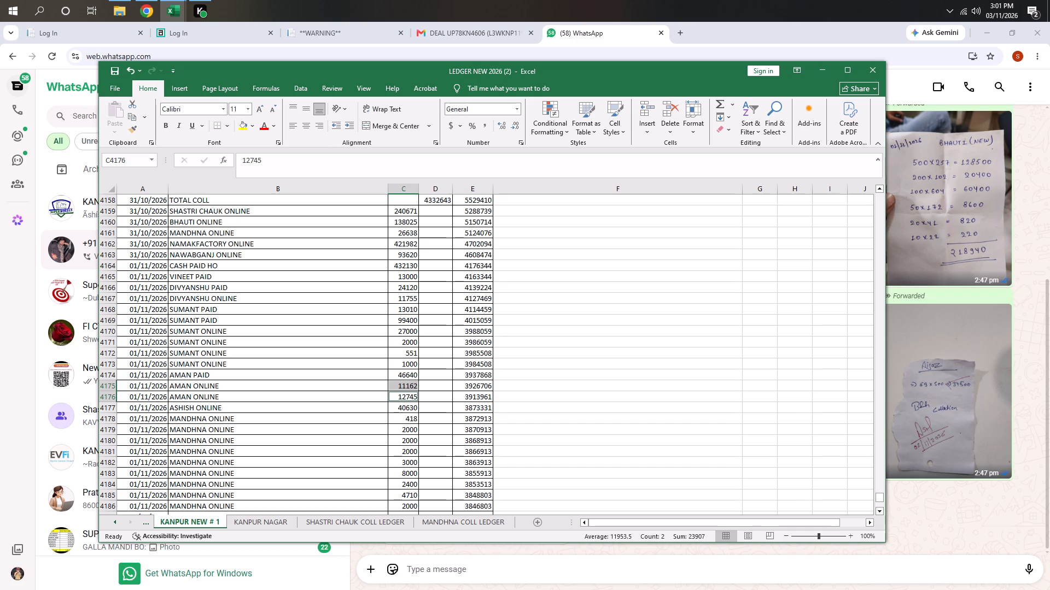
left_click(407, 334, "ctrl")
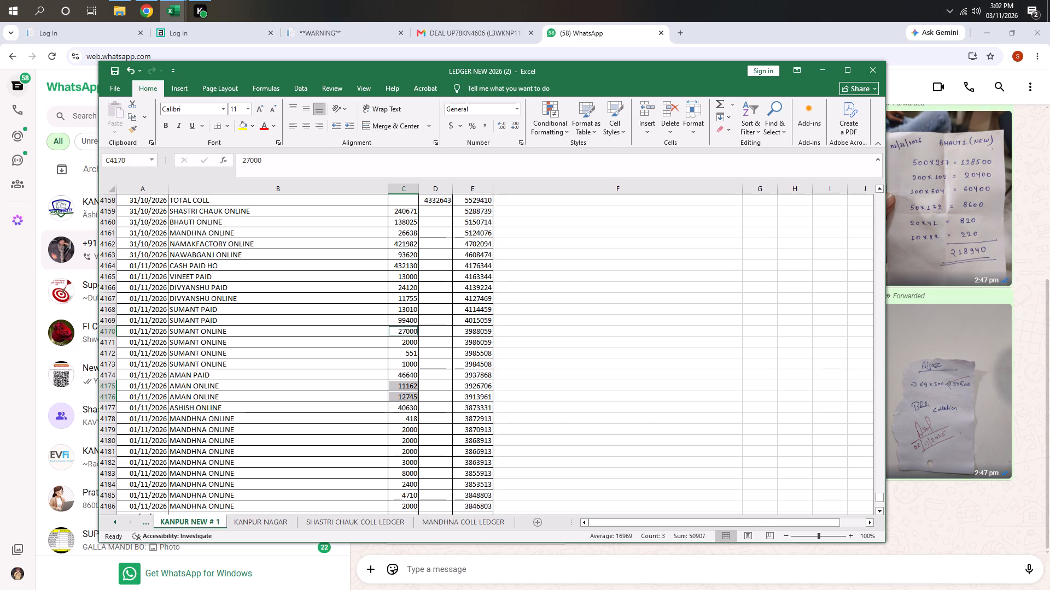
left_click(399, 363, "ctrl")
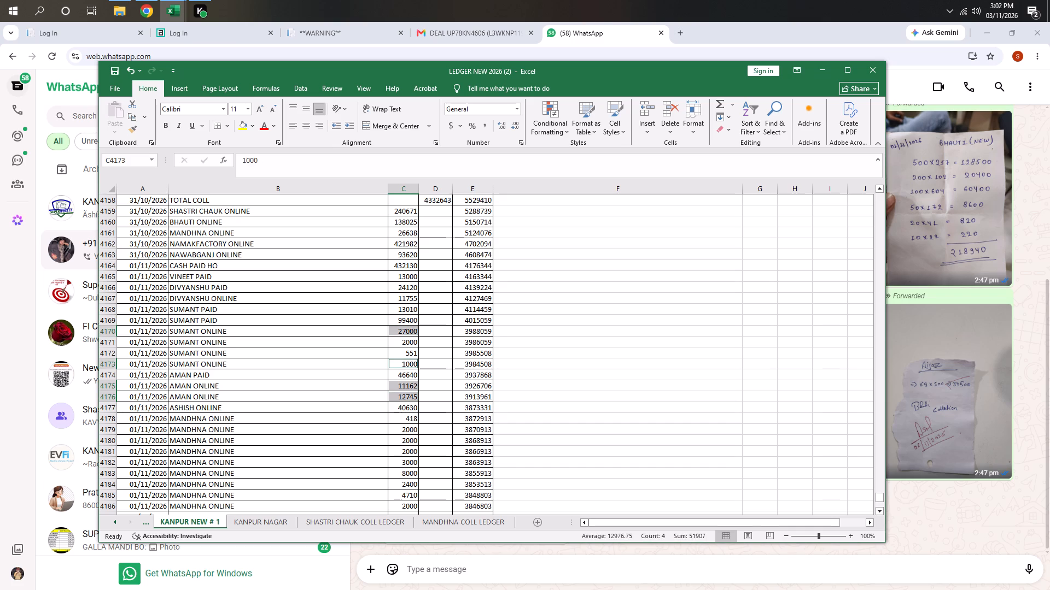
left_click(393, 344, "ctrl")
left_click(400, 407, "ctrl")
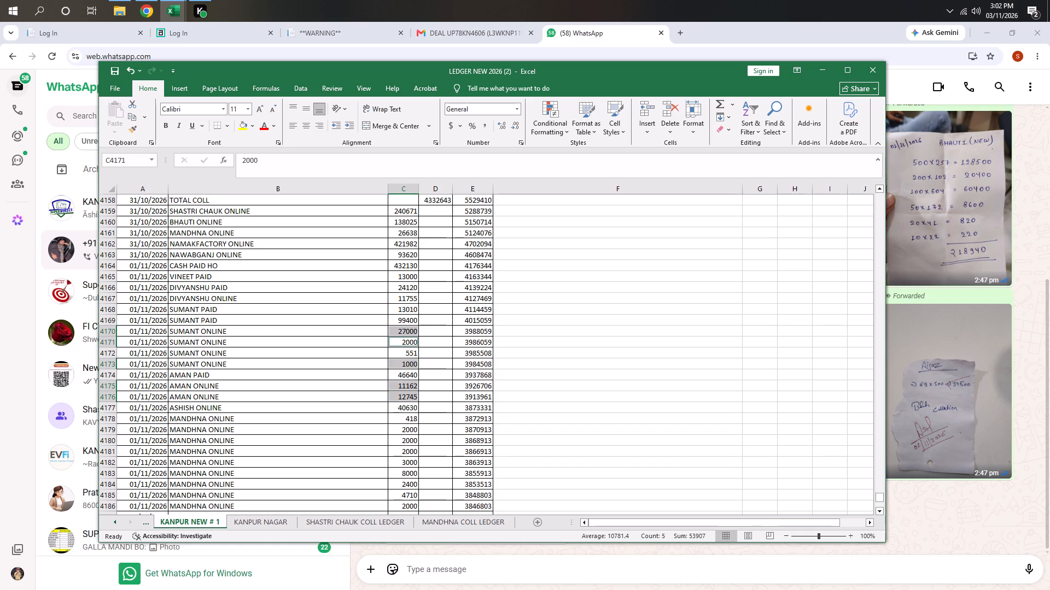
left_click(402, 353, "ctrl")
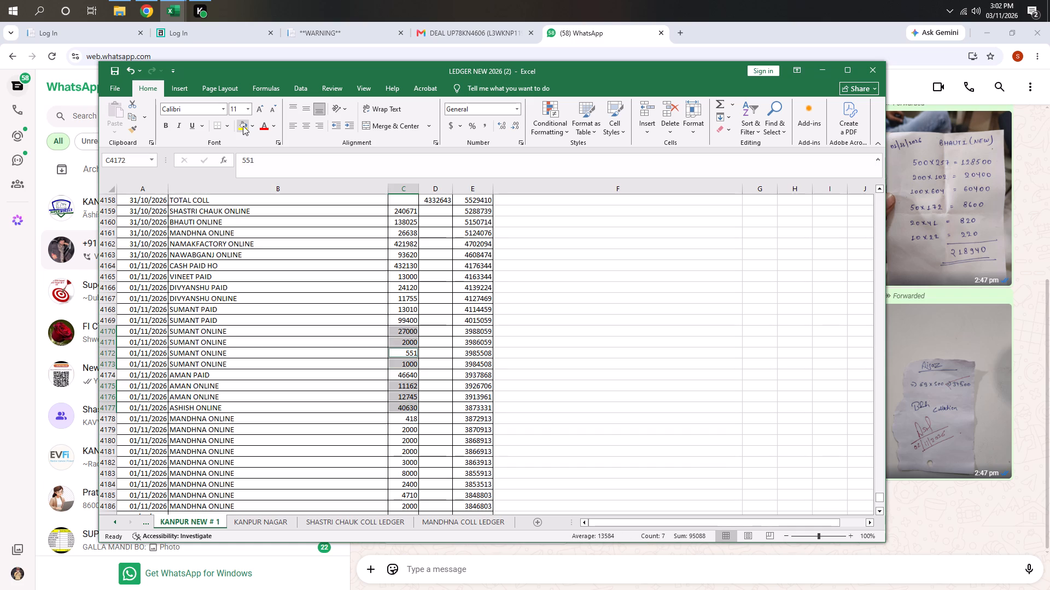
left_click(243, 126)
scroll(390, 349, "up", 1)
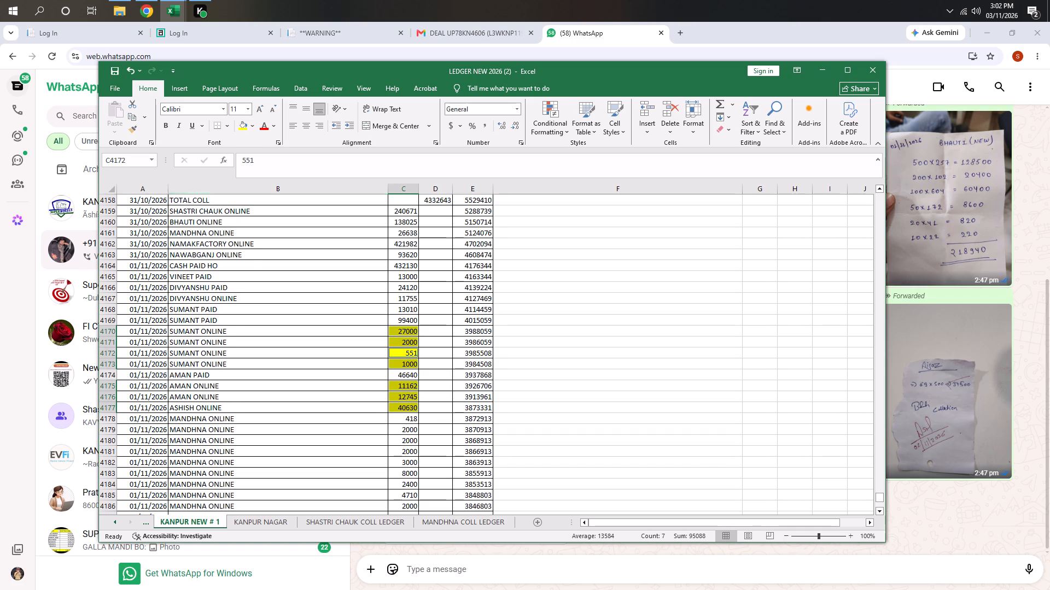
left_click(402, 340, "ctrl")
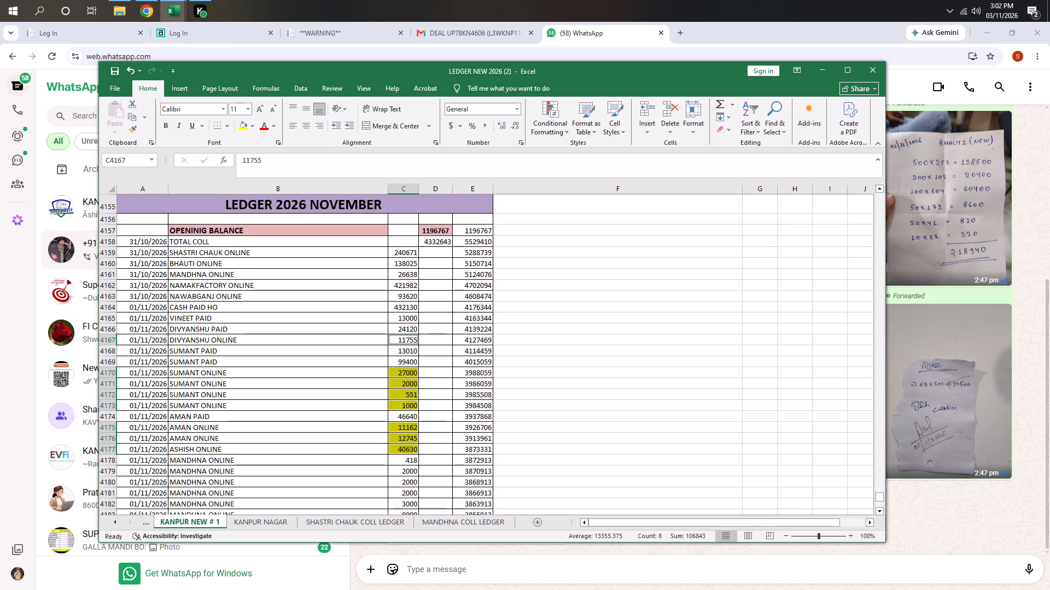
scroll(402, 380, "down", 3)
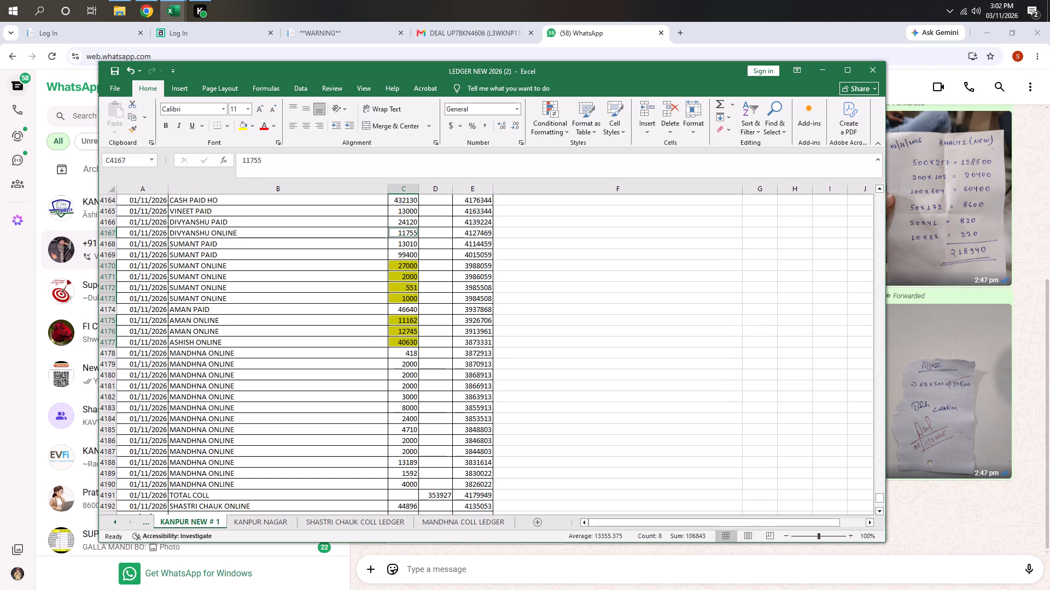
left_click(402, 410, "ctrl")
left_click(402, 446, "ctrl")
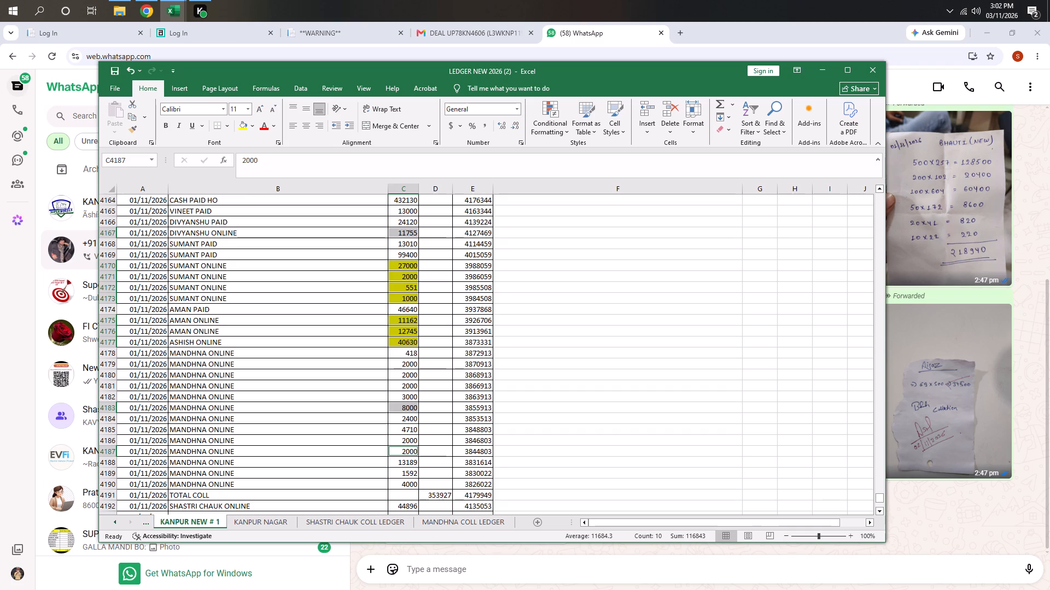
Check the selected online amounts against the entries from the November ledger heading through the 01/11/2026 collection rows.
scroll(380, 410, "up", 2)
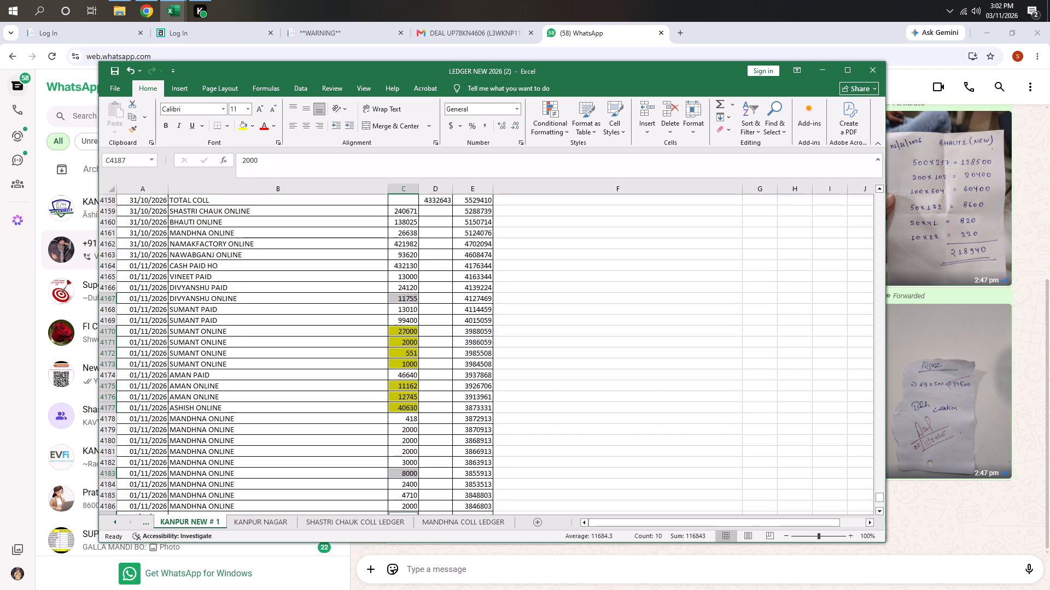
scroll(380, 410, "down", 4)
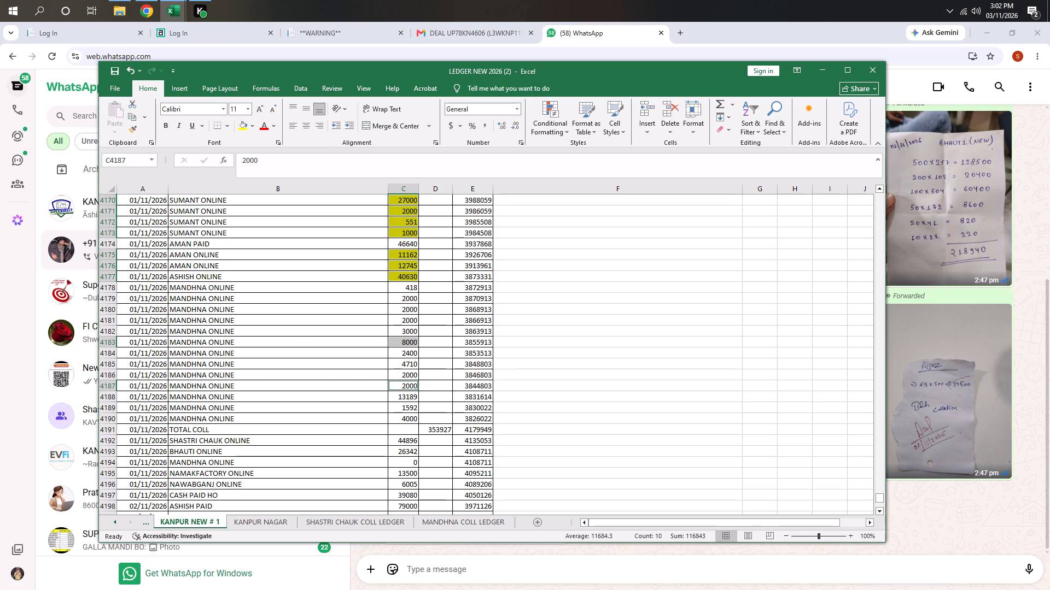
scroll(382, 393, "down", 1)
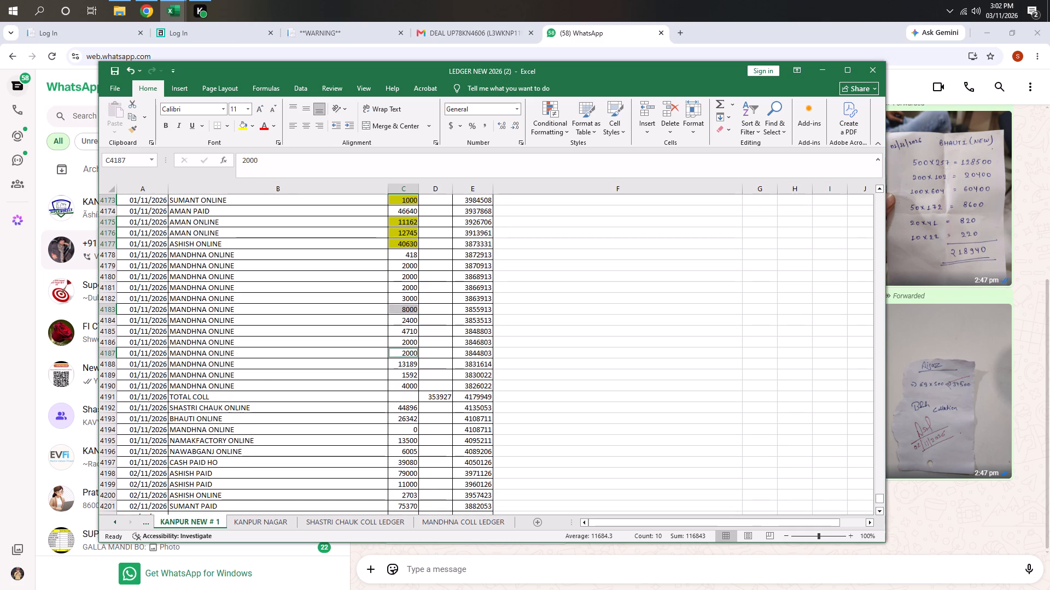
scroll(395, 330, "up", 3)
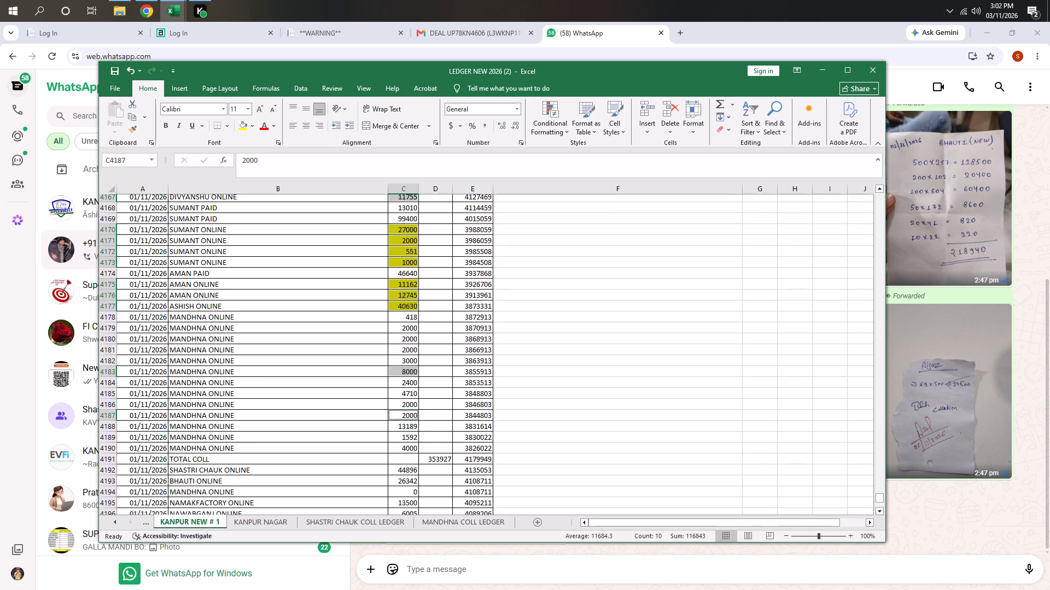
scroll(395, 346, "up", 4)
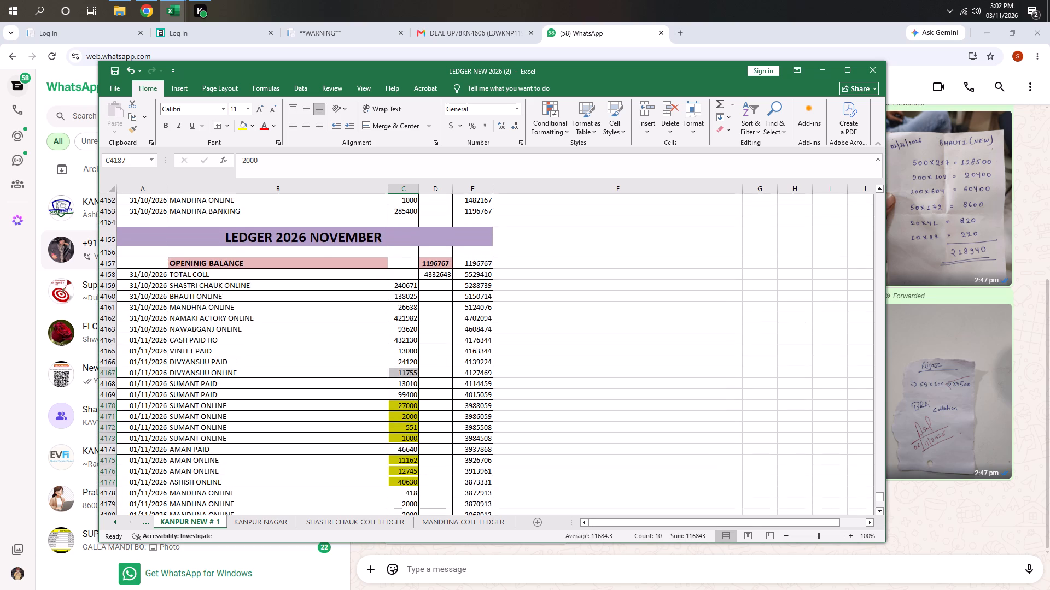
scroll(397, 349, "down", 6)
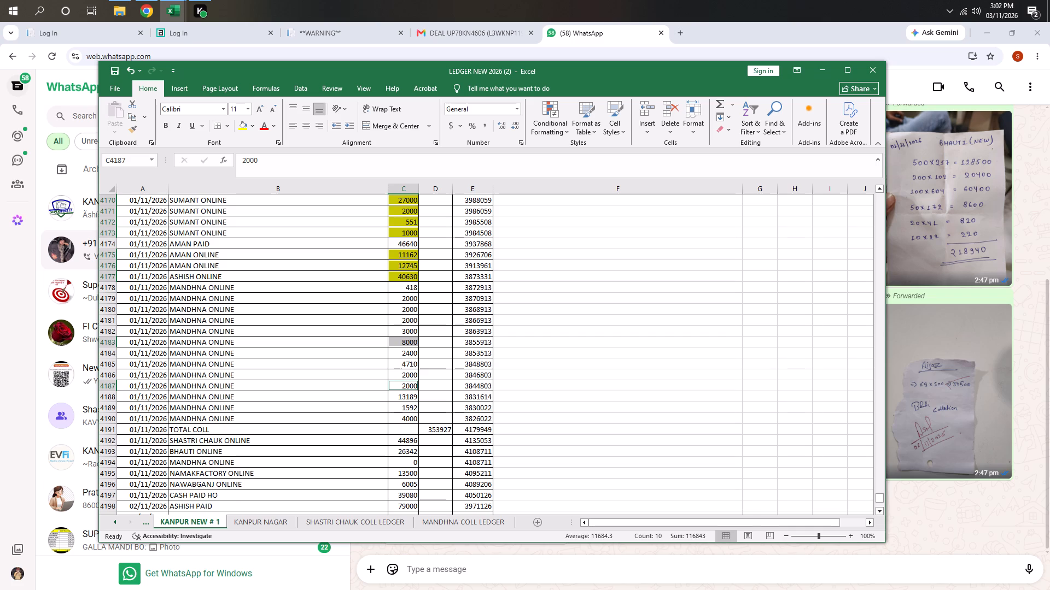
Review the entries from the 01/11/2026 MANDHNA ONLINE rows through the 02/11/2026 BHAUTI, NAWABGANJ and SAIF ONLINE rows.
scroll(382, 383, "down", 4)
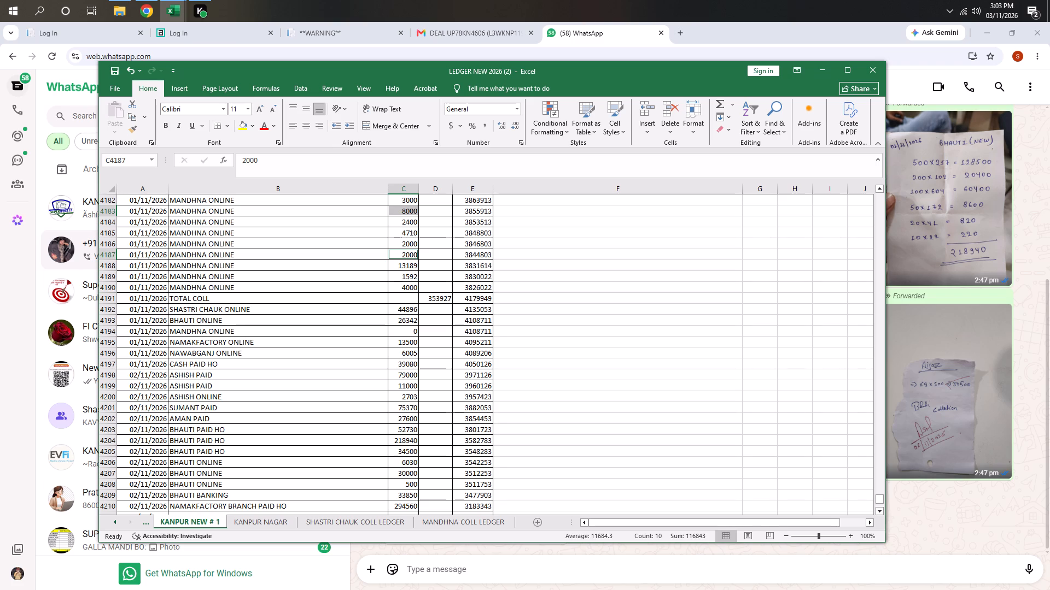
scroll(326, 347, "up", 1)
scroll(336, 349, "down", 2)
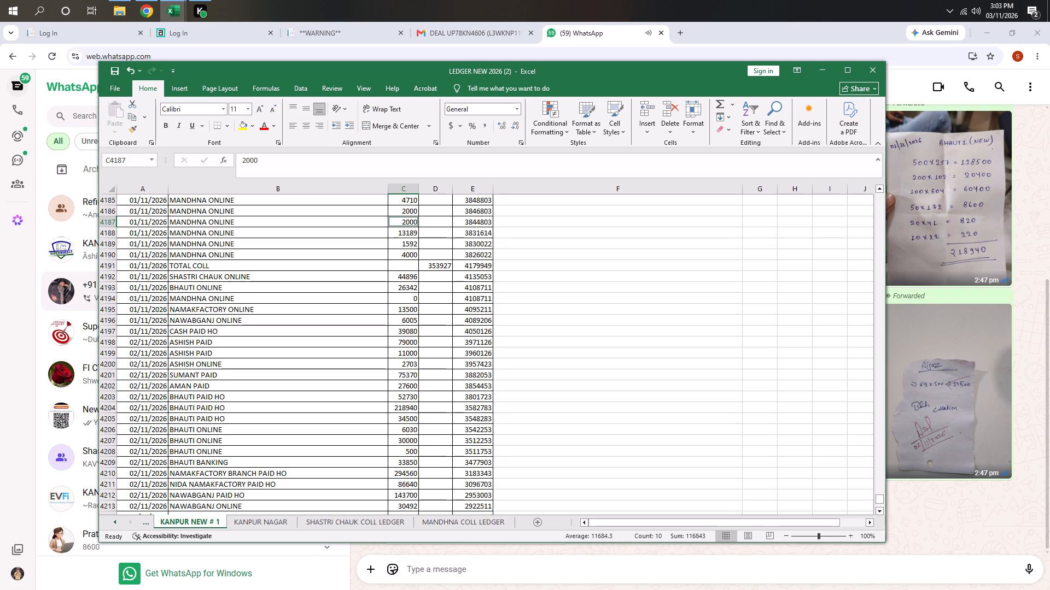
scroll(936, 228, "up", 2)
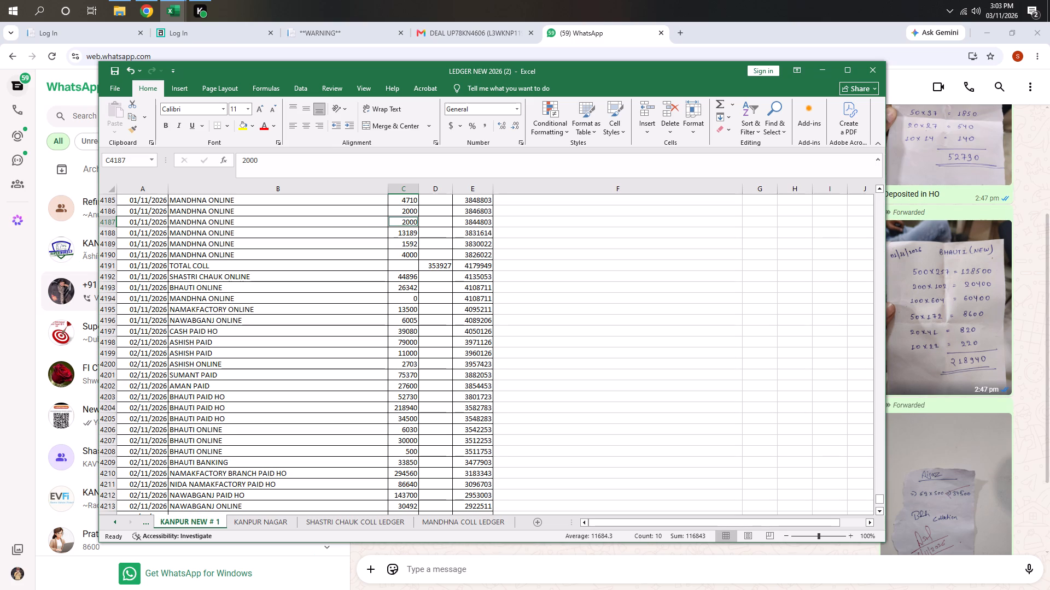
scroll(376, 377, "up", 2)
scroll(402, 294, "down", 3)
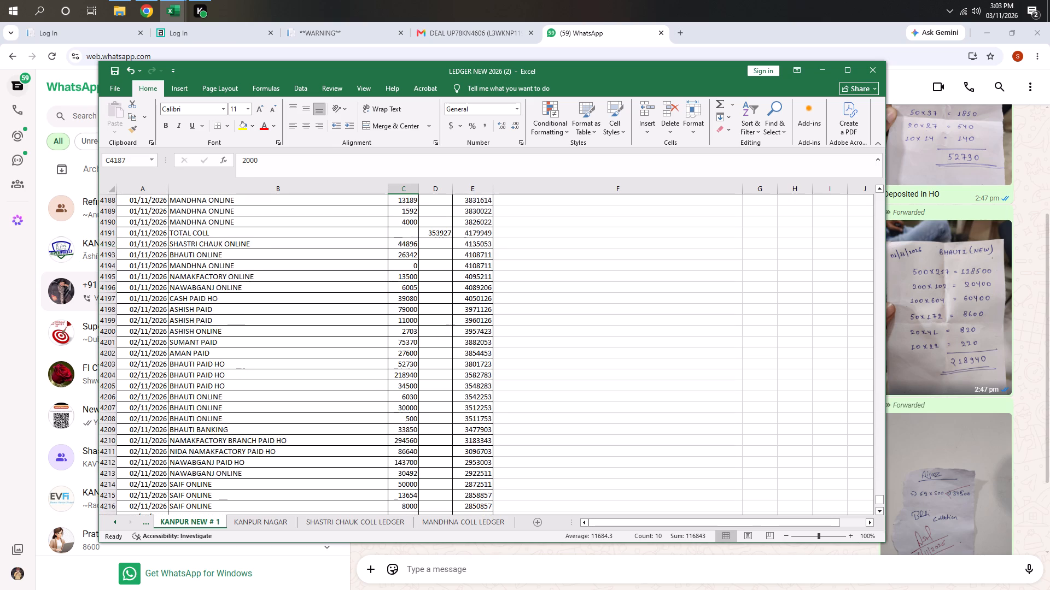
scroll(405, 303, "down", 1)
scroll(405, 321, "up", 2)
scroll(405, 321, "down", 3)
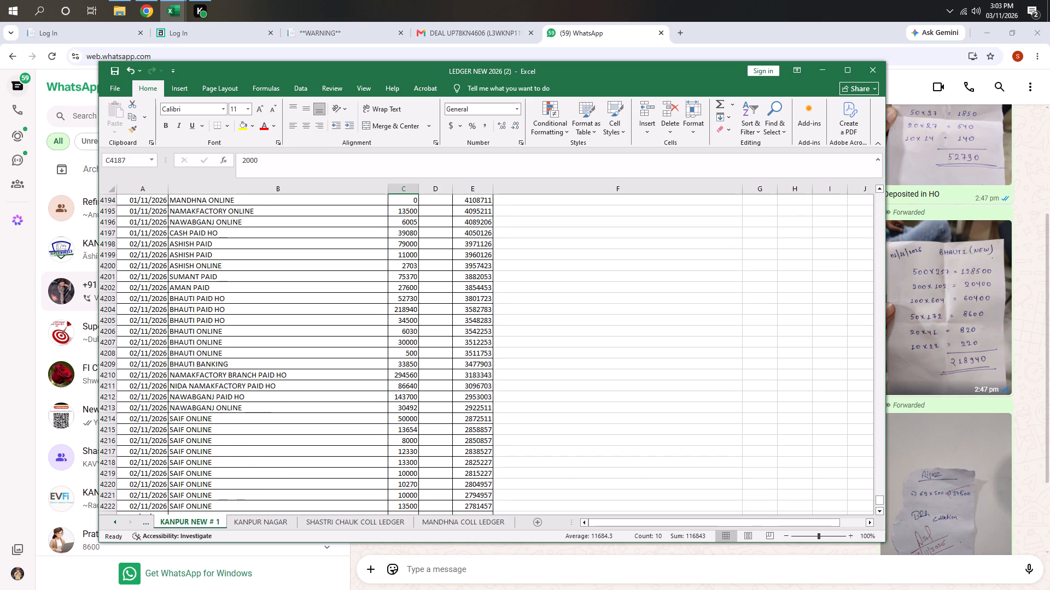
scroll(405, 321, "up", 1)
scroll(405, 321, "down", 2)
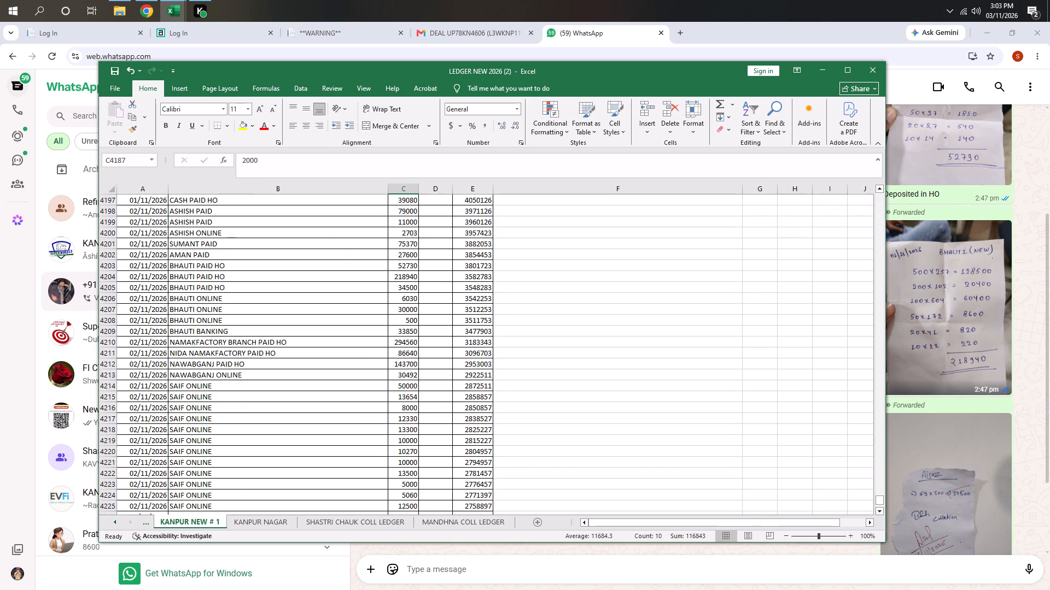
scroll(405, 323, "up", 6)
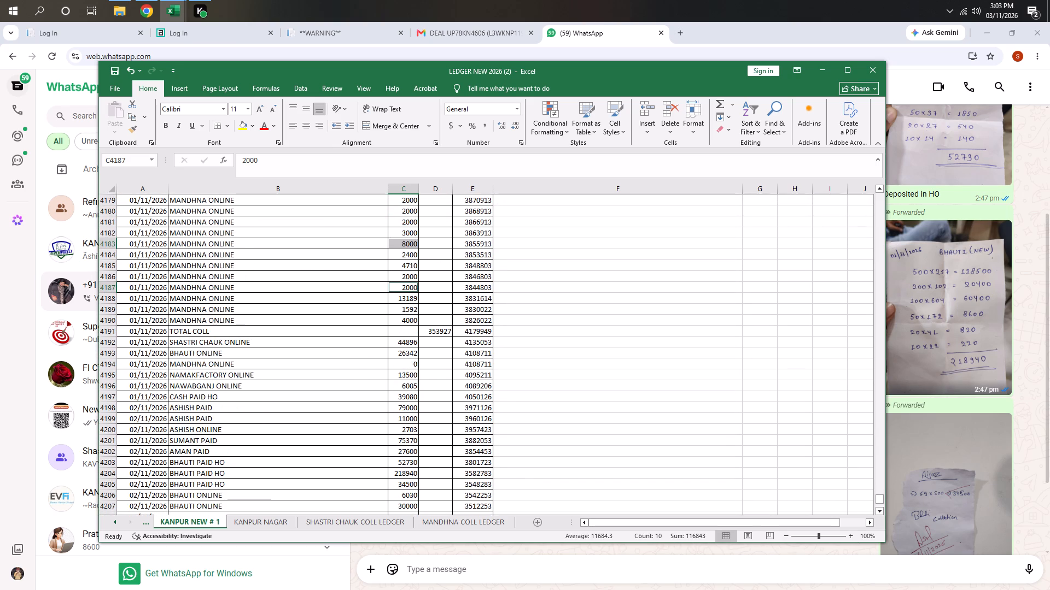
Recheck the 01/11/2026 rows and highlight the selected DIVYANSHU ONLINE 11755 and MANDHNA ONLINE 8000 and 2000 amounts in yellow.
scroll(399, 331, "down", 3)
scroll(393, 367, "up", 6)
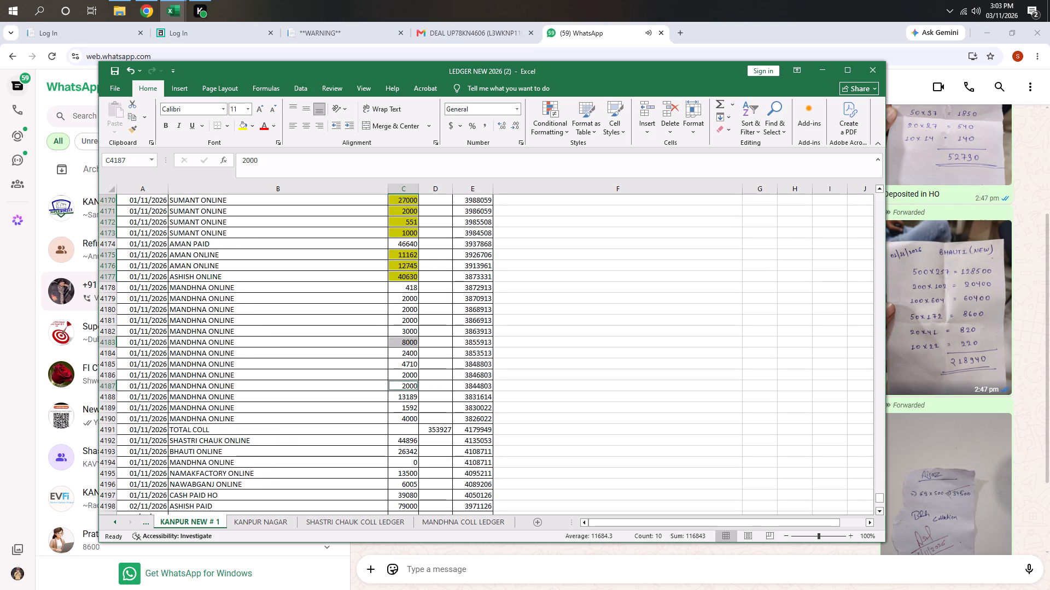
scroll(388, 356, "up", 2)
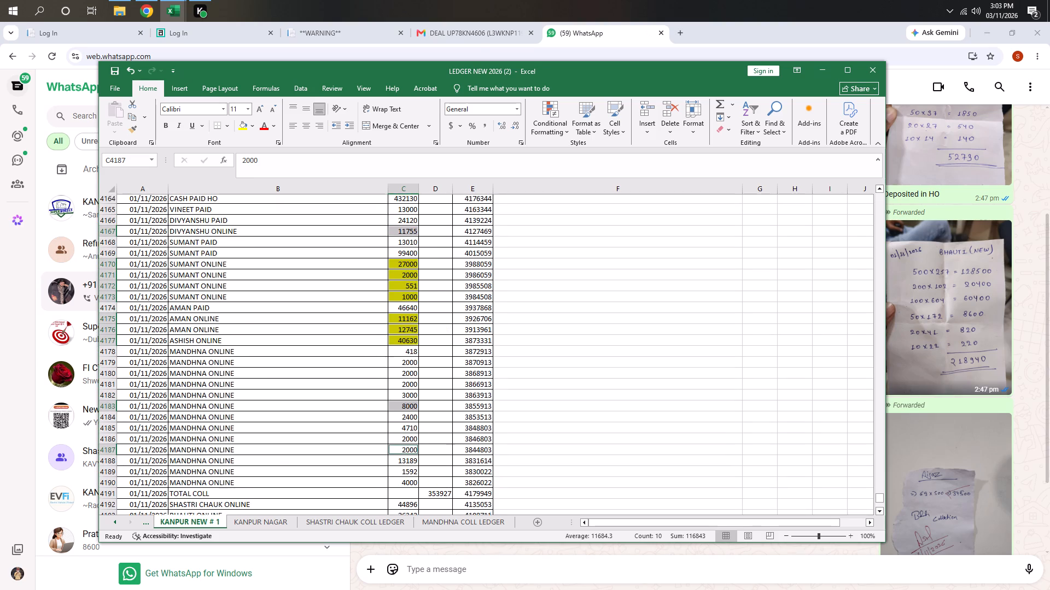
scroll(397, 371, "down", 1)
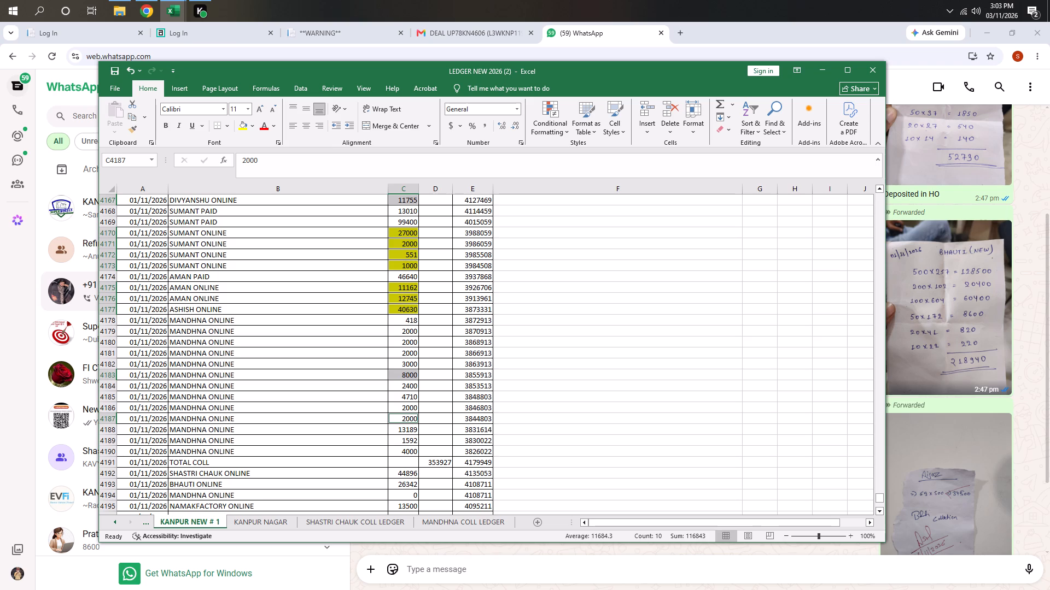
scroll(395, 347, "down", 1)
scroll(395, 359, "up", 5)
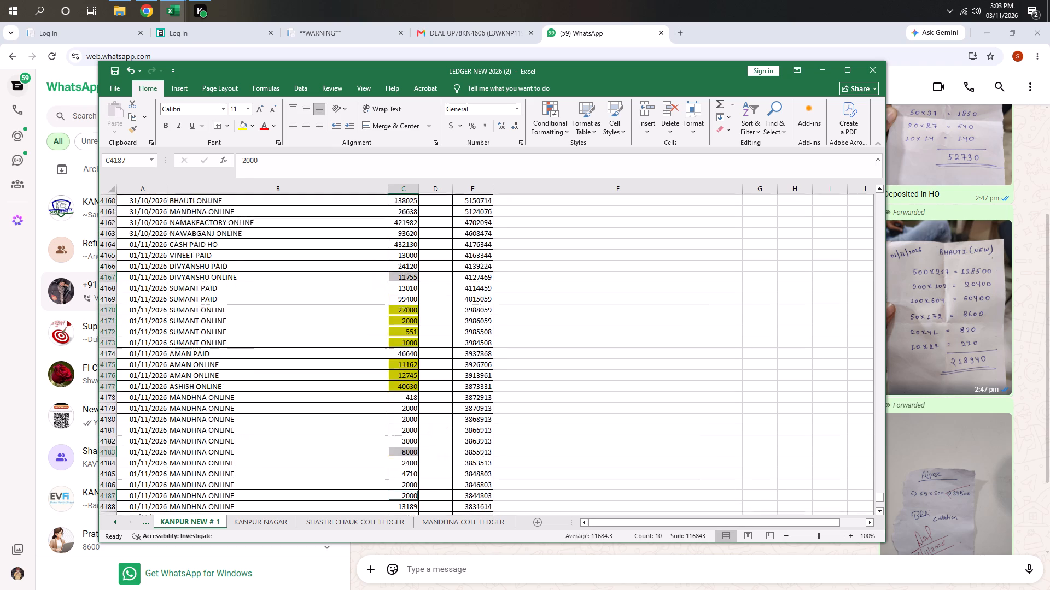
scroll(396, 359, "down", 5)
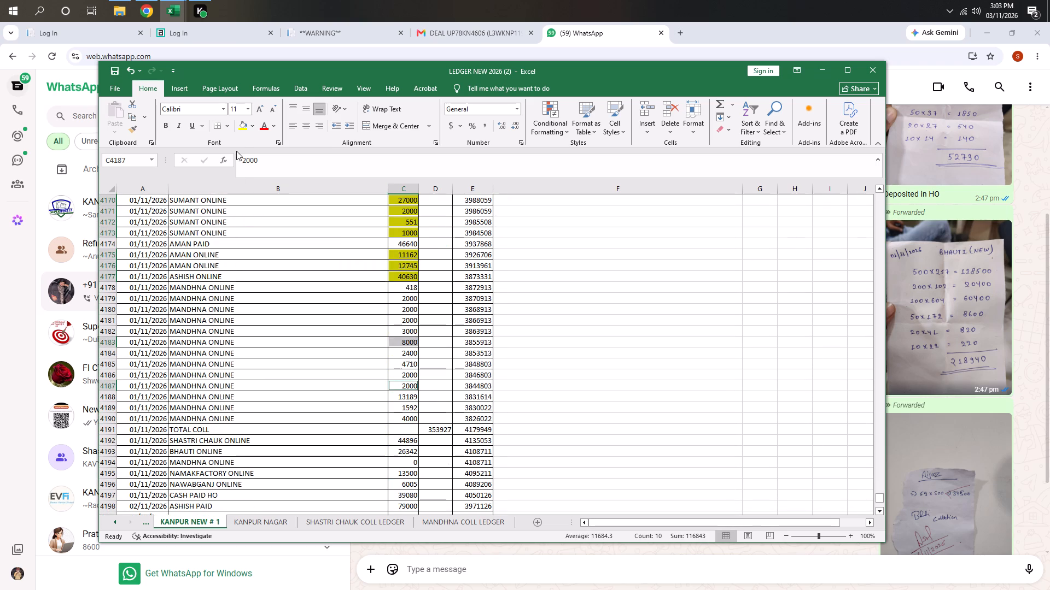
left_click(243, 128)
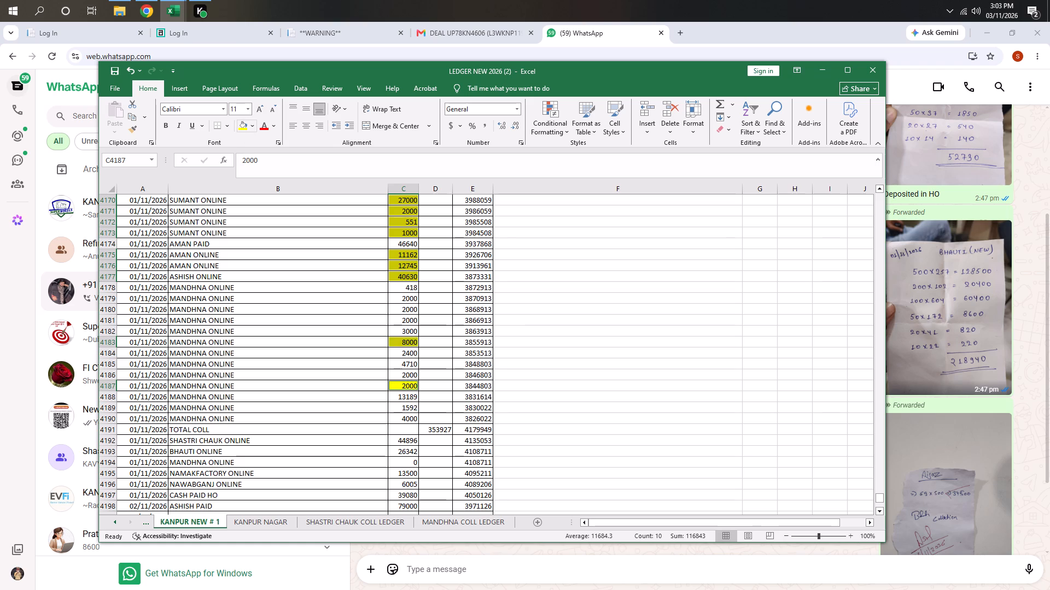
Add the 31/10/2026 SHASTRI CHAUK, BHAUTI, MANDHNA, NAMAKFACTORY and NAWABGANJ ONLINE amounts to the selection.
scroll(400, 355, "up", 2)
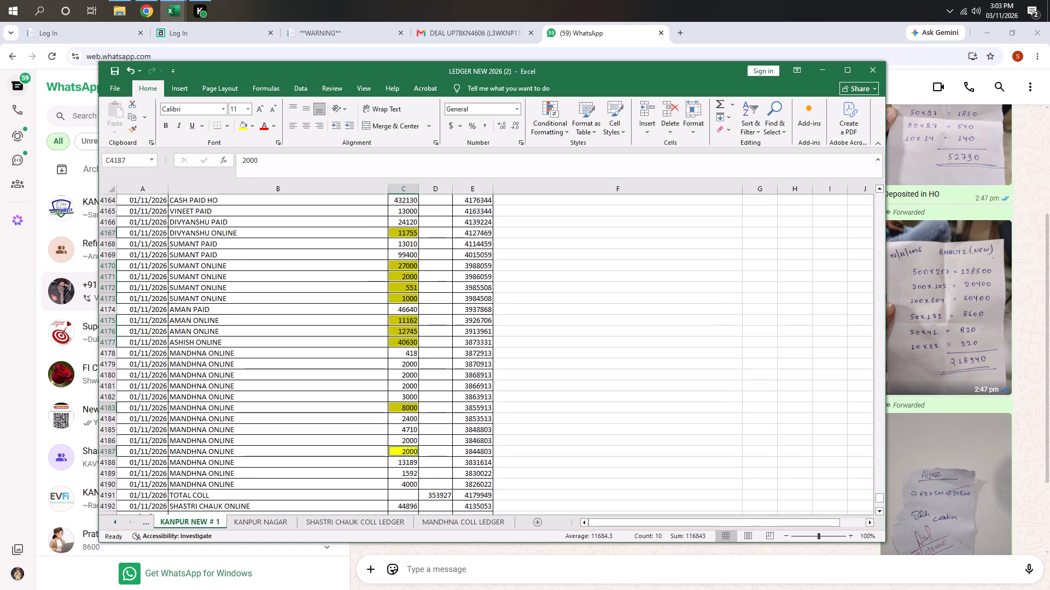
scroll(400, 354, "up", 3)
scroll(400, 338, "down", 1)
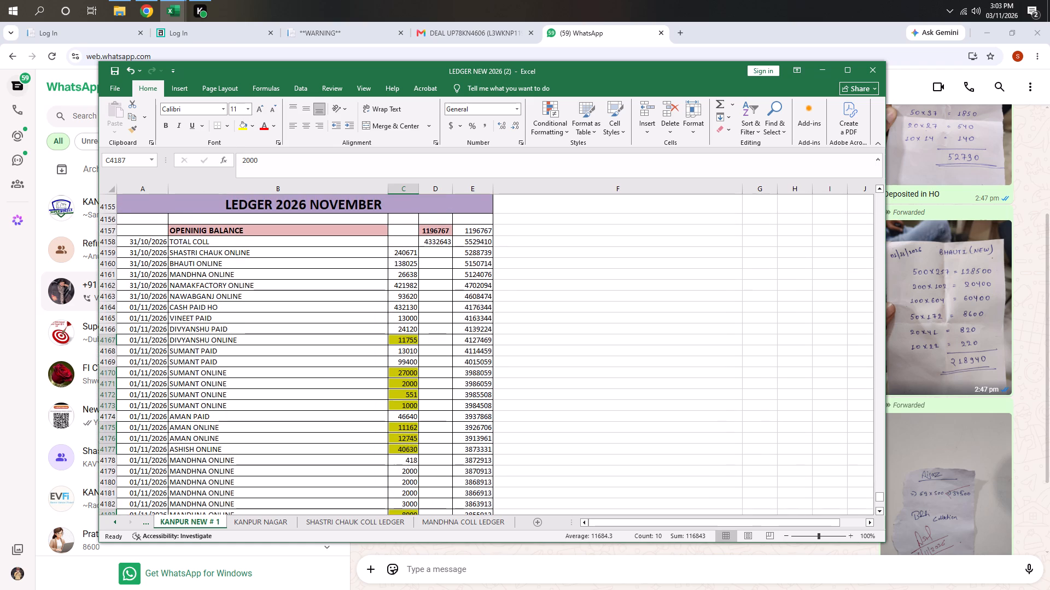
scroll(400, 338, "down", 1)
scroll(401, 340, "up", 2)
left_click(401, 255, "ctrl")
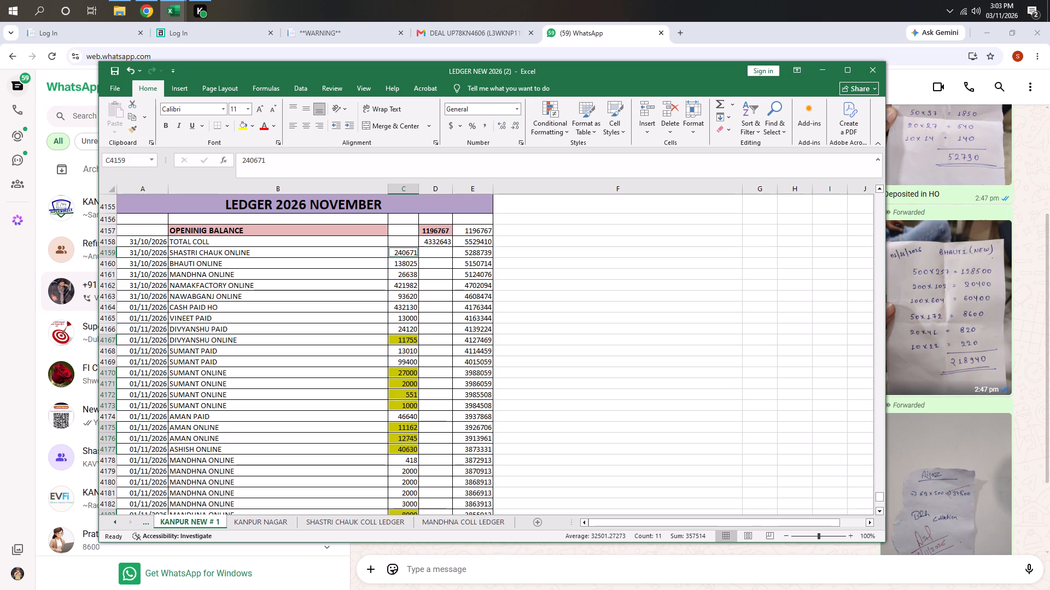
left_click(406, 275, "ctrl")
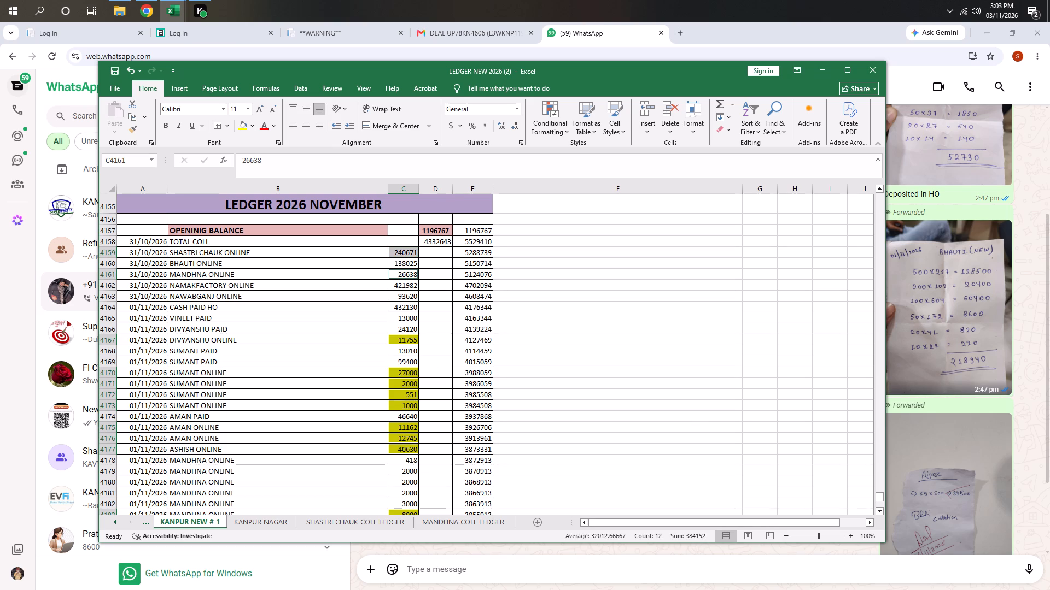
left_click(402, 267, "ctrl")
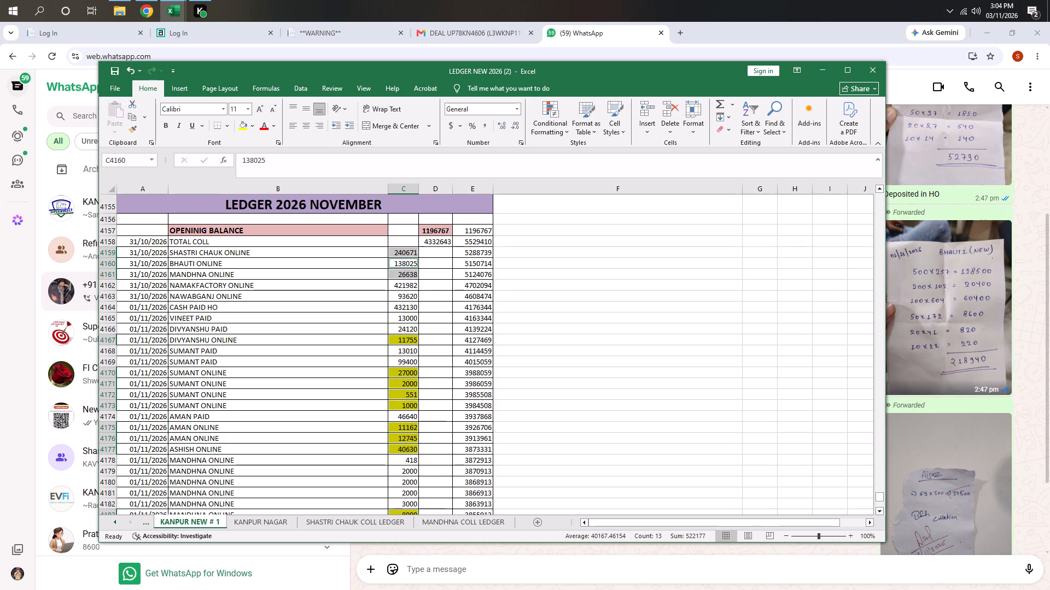
left_click(401, 287, "ctrl")
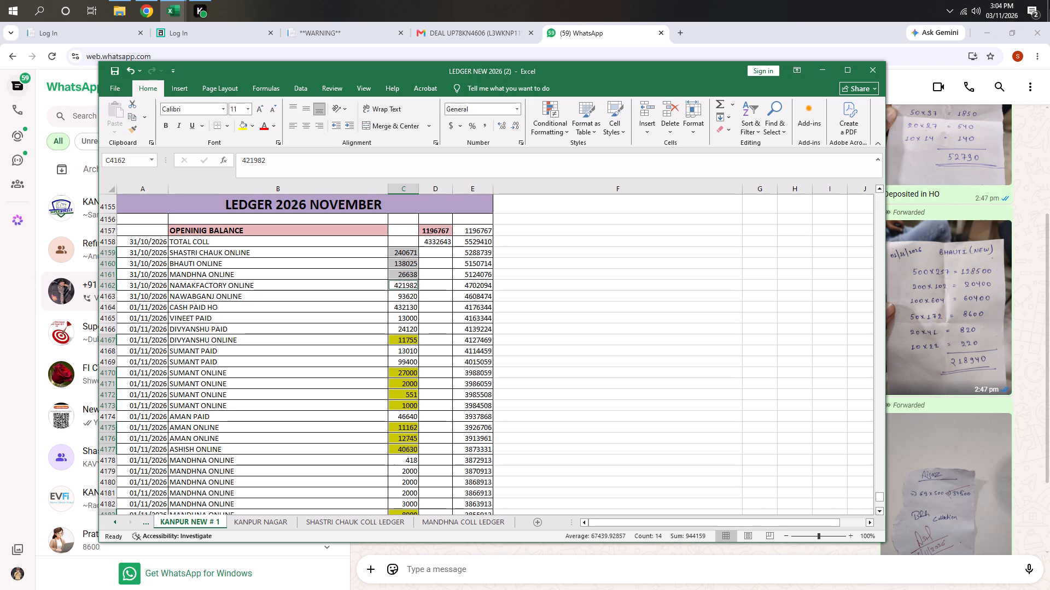
left_click(402, 296, "ctrl")
Add the unhighlighted 01/11/2026 MANDHNA ONLINE amounts in rows 4178 to 4190, from 418 through 4000, to the selection.
scroll(354, 293, "down", 1)
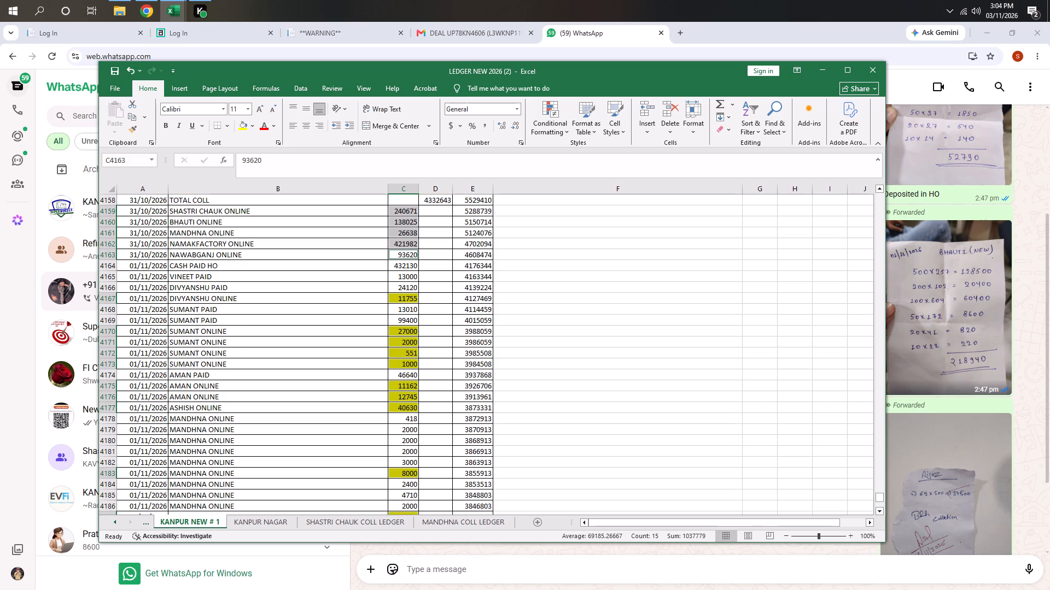
scroll(398, 304, "down", 1)
left_click(399, 386, "ctrl")
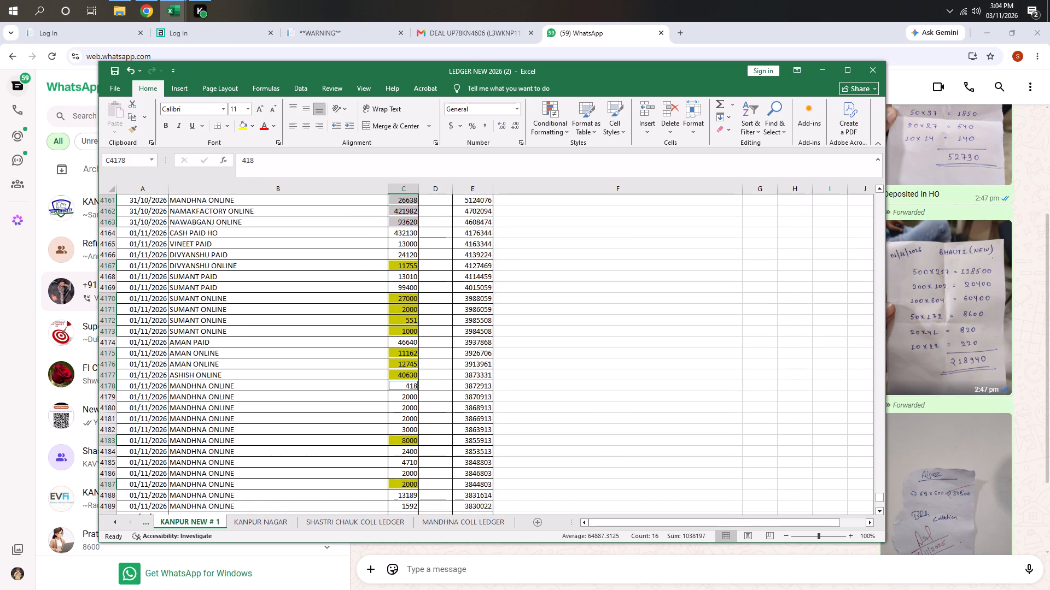
scroll(236, 294, "down", 2)
left_click_drag(404, 332, 405, 349, "ctrl")
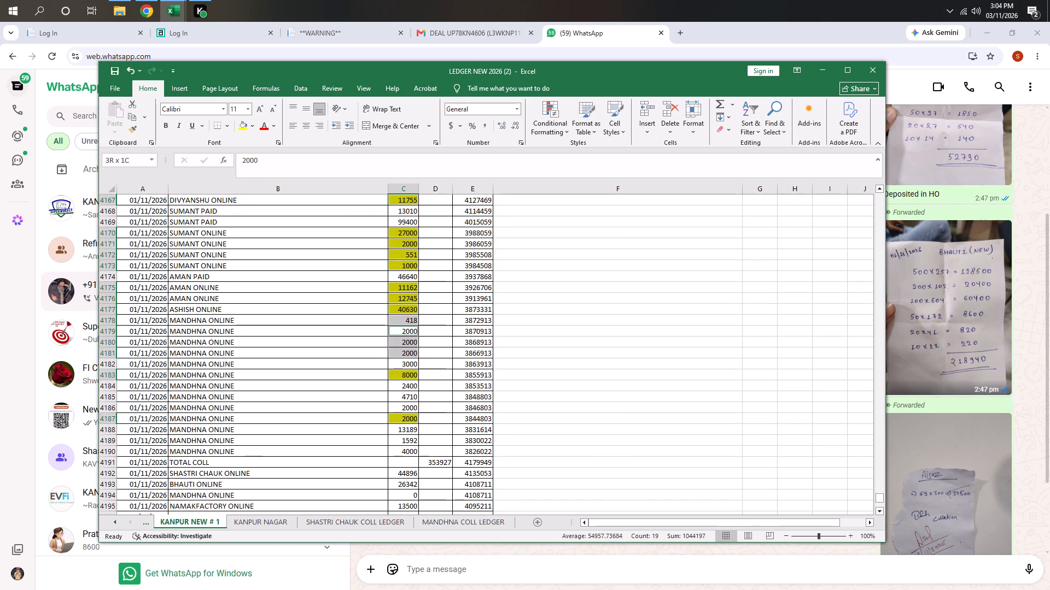
left_click_drag(405, 349, 404, 354, "ctrl")
scroll(319, 292, "down", 2)
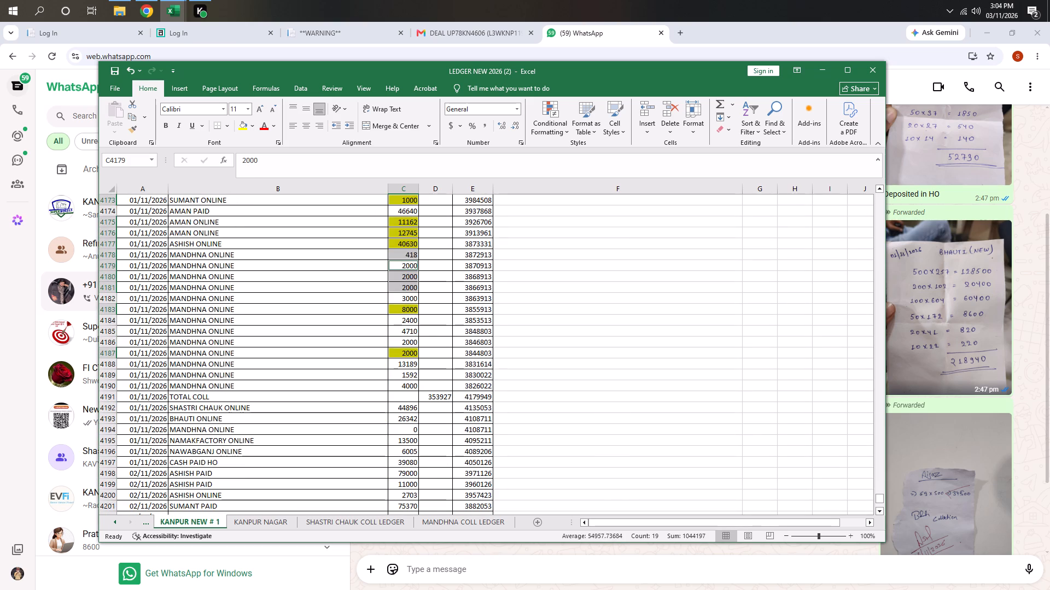
left_click(402, 300, "ctrl")
scroll(354, 280, "down", 2)
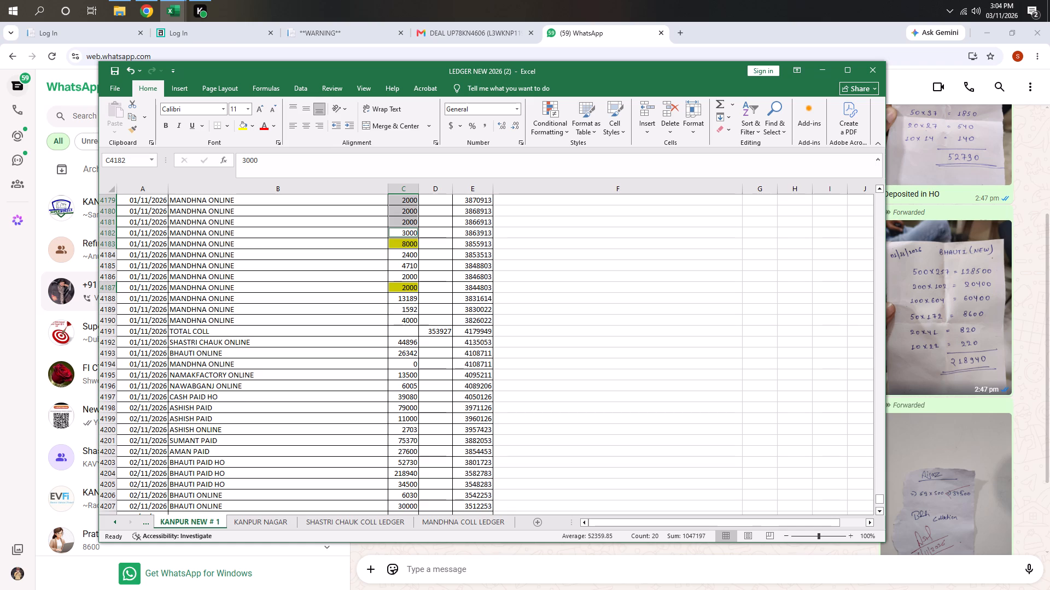
left_click(402, 256, "ctrl")
left_click(405, 267, "ctrl")
scroll(383, 259, "up", 1)
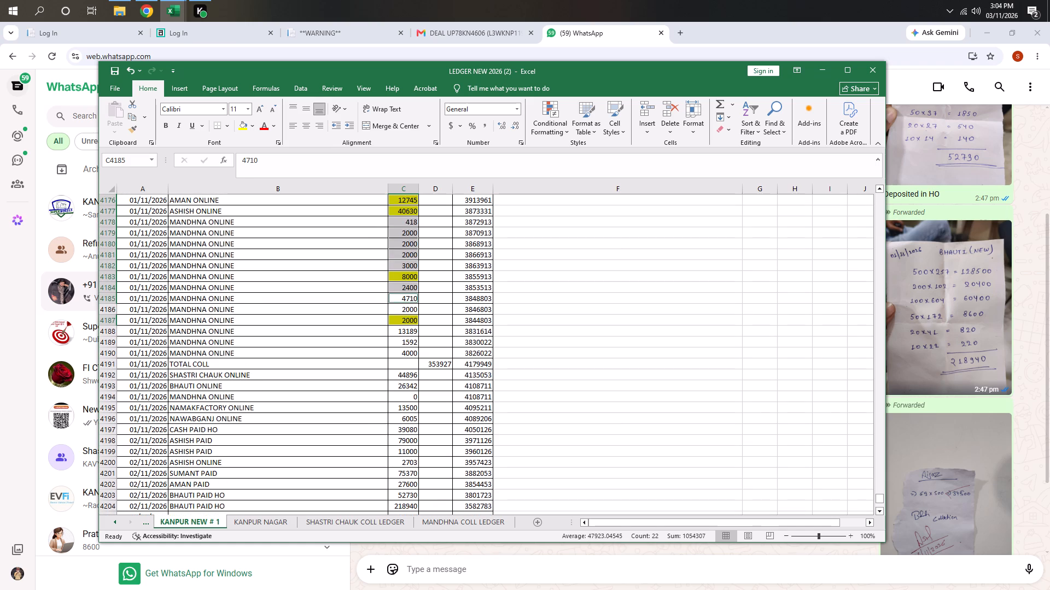
left_click(402, 309, "ctrl")
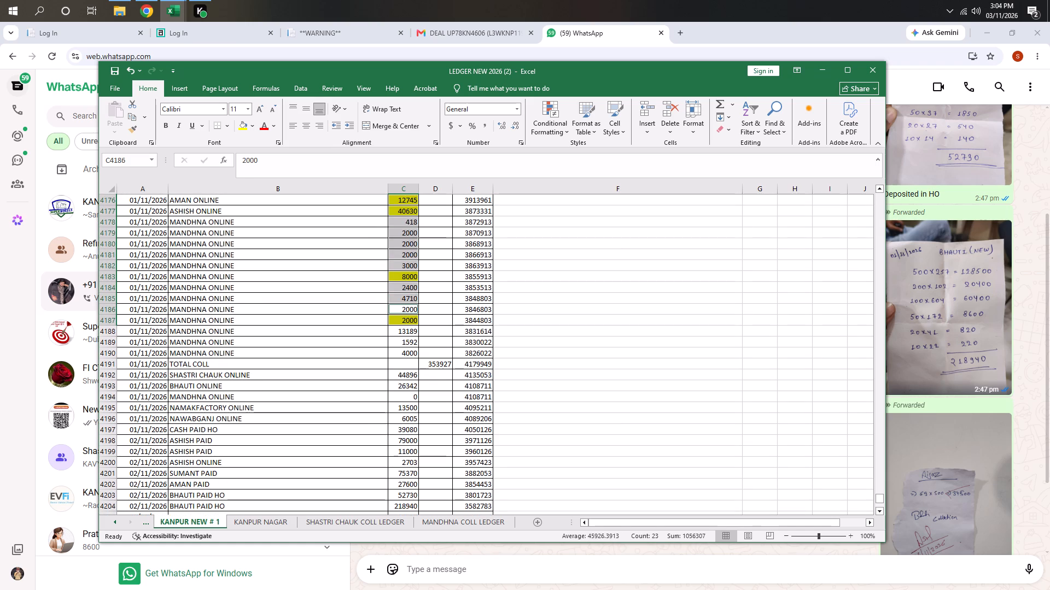
left_click(400, 336, "ctrl")
scroll(380, 327, "up", 1)
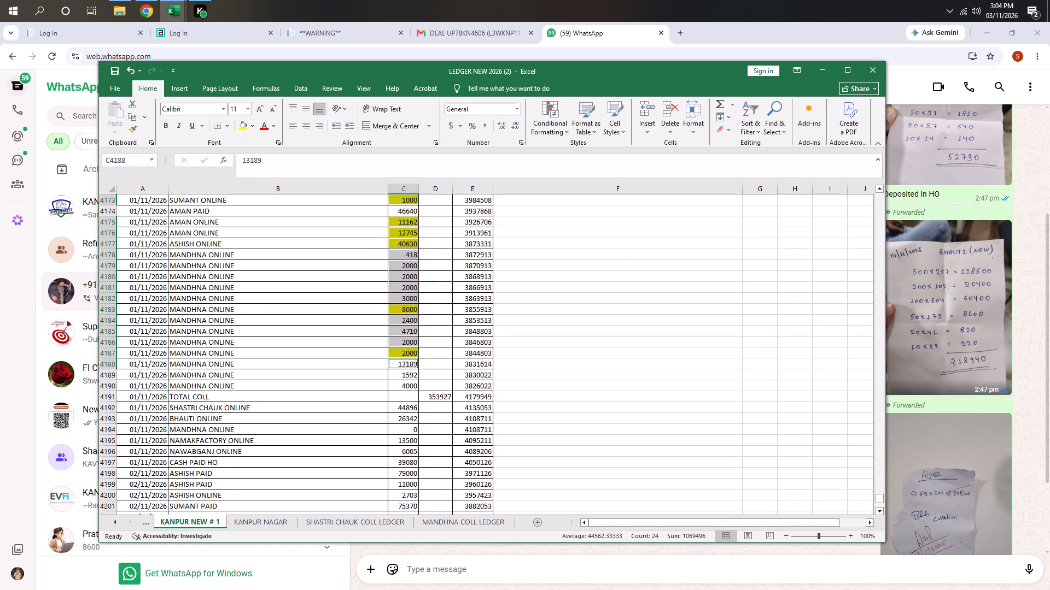
left_click(405, 379, "ctrl")
left_click(404, 383, "ctrl")
Look over the selected 31/10/2026 and 01/11/2026 online amounts and fill them yellow.
scroll(370, 298, "up", 1)
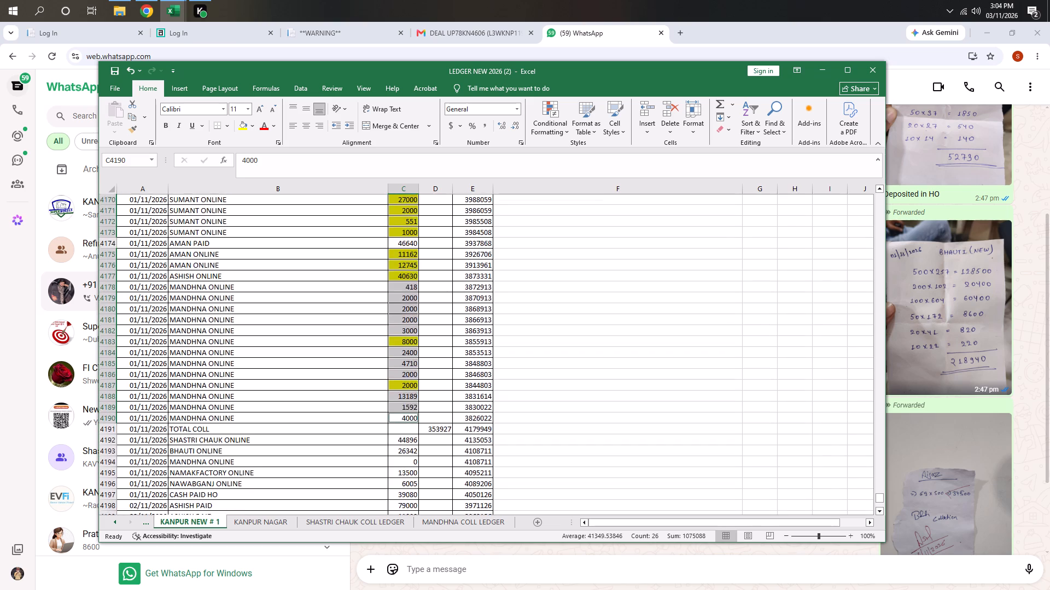
scroll(375, 298, "up", 3)
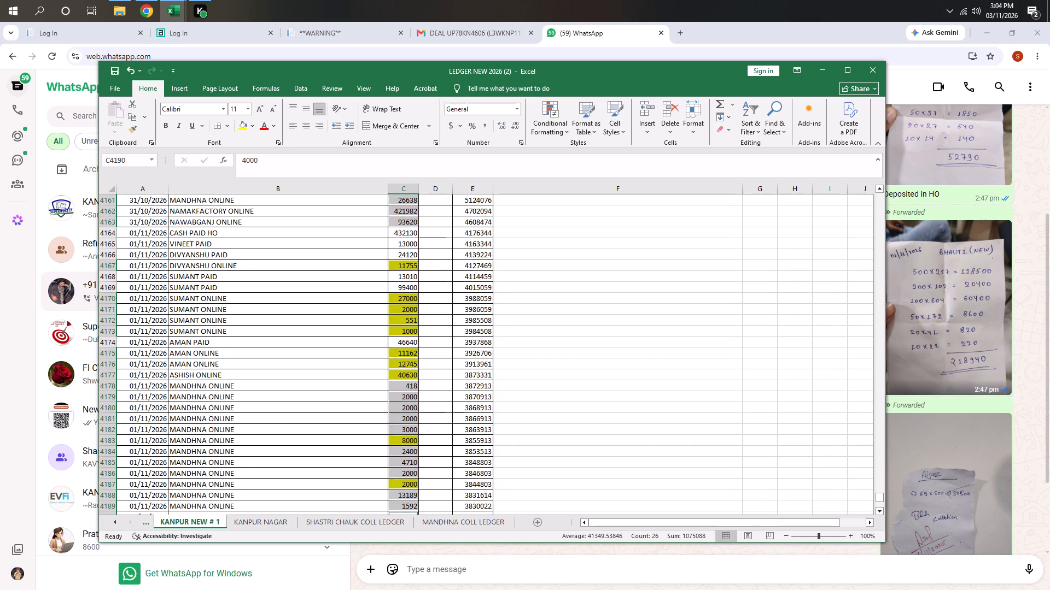
scroll(398, 264, "up", 1)
scroll(398, 264, "down", 2)
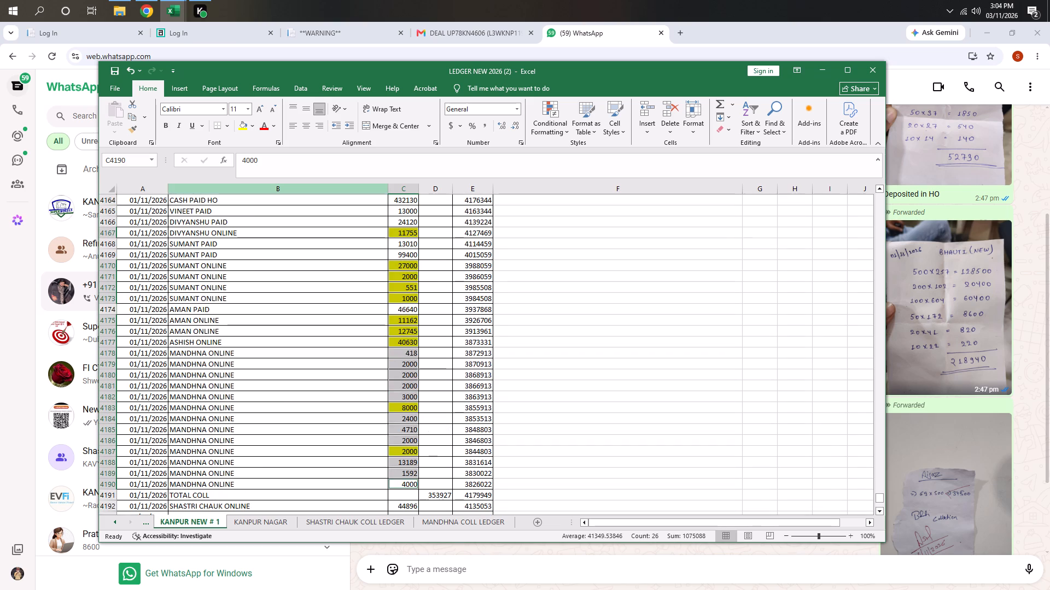
left_click(243, 129)
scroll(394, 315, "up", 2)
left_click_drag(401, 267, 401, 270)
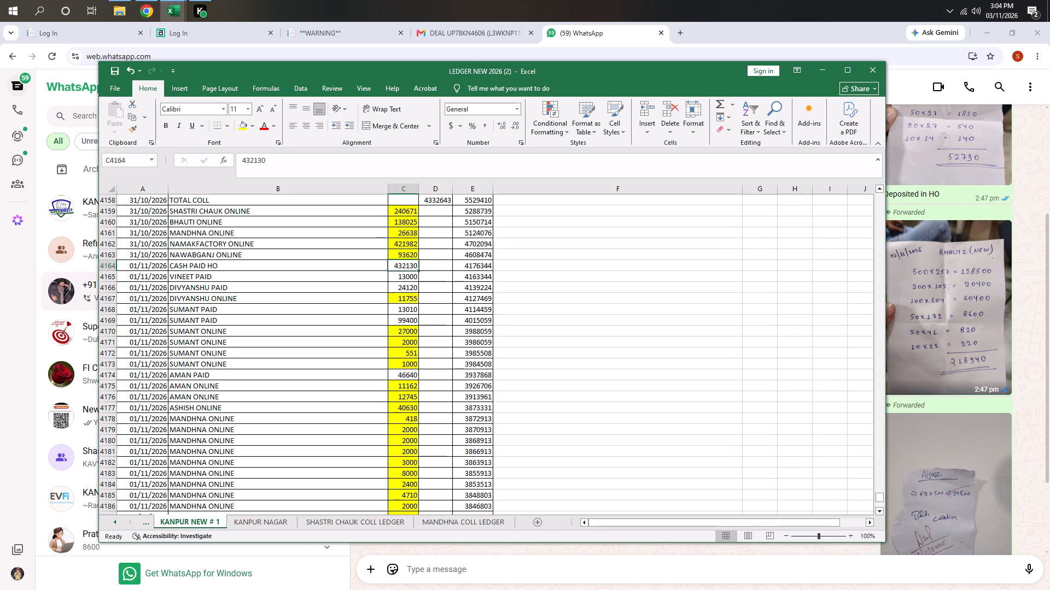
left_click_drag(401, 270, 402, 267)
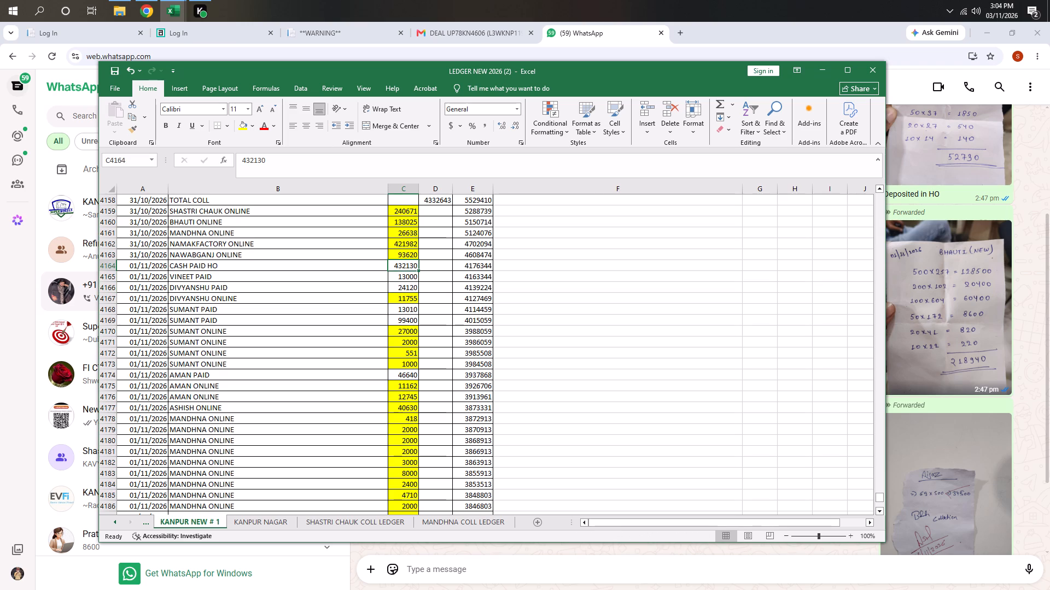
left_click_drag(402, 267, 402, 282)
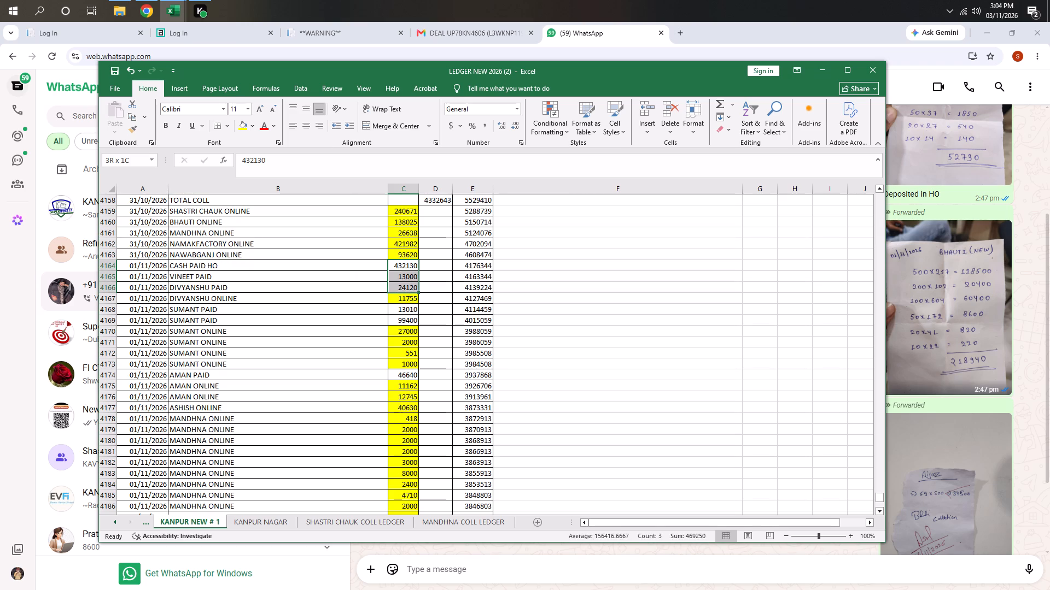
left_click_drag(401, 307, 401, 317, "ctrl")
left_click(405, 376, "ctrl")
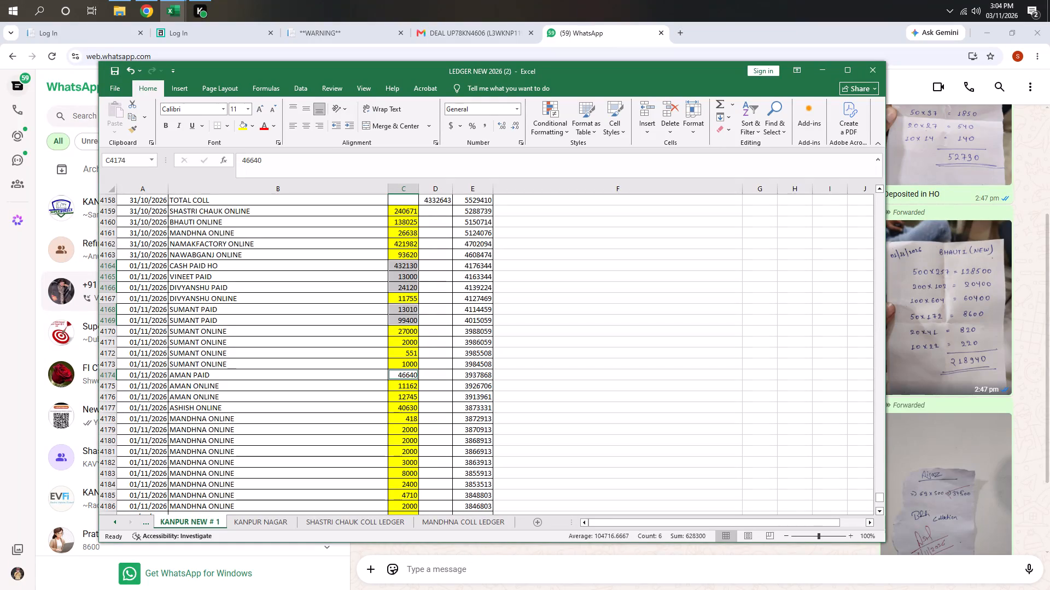
Fill the 01/11/2026 CASH PAID HO, VINEET, DIVYANSHU, both SUMANT and AMAN PAID amounts with light green.
left_click(400, 269)
left_click(402, 279, "ctrl")
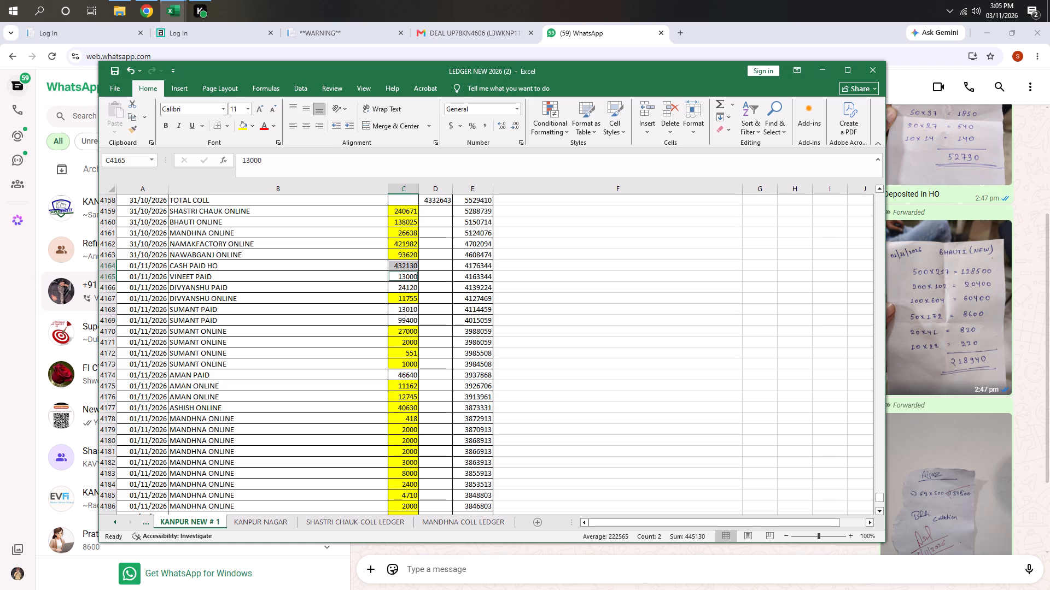
left_click(401, 374, "ctrl")
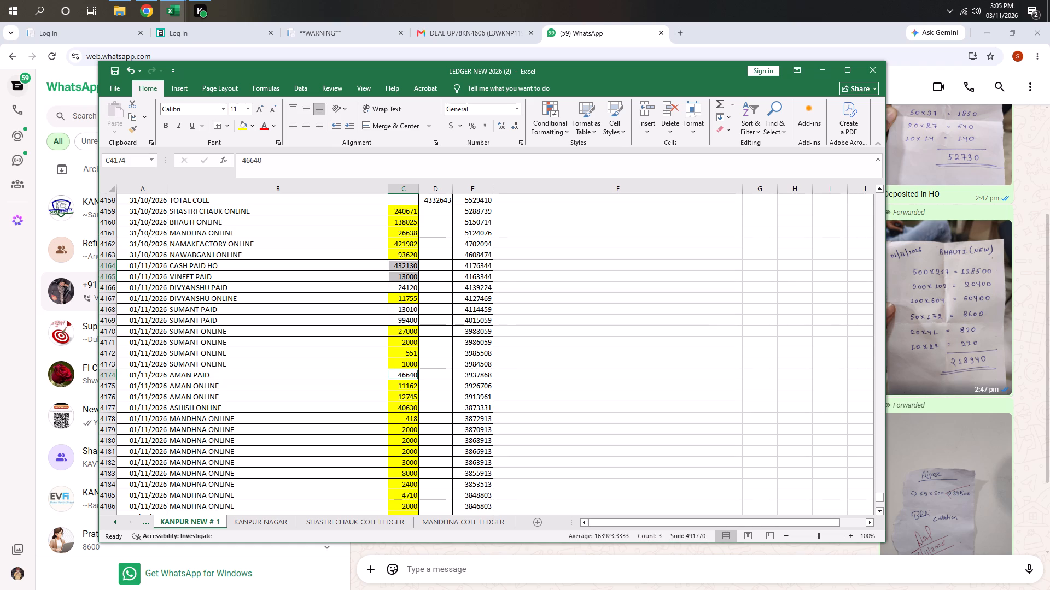
left_click(394, 317, "ctrl")
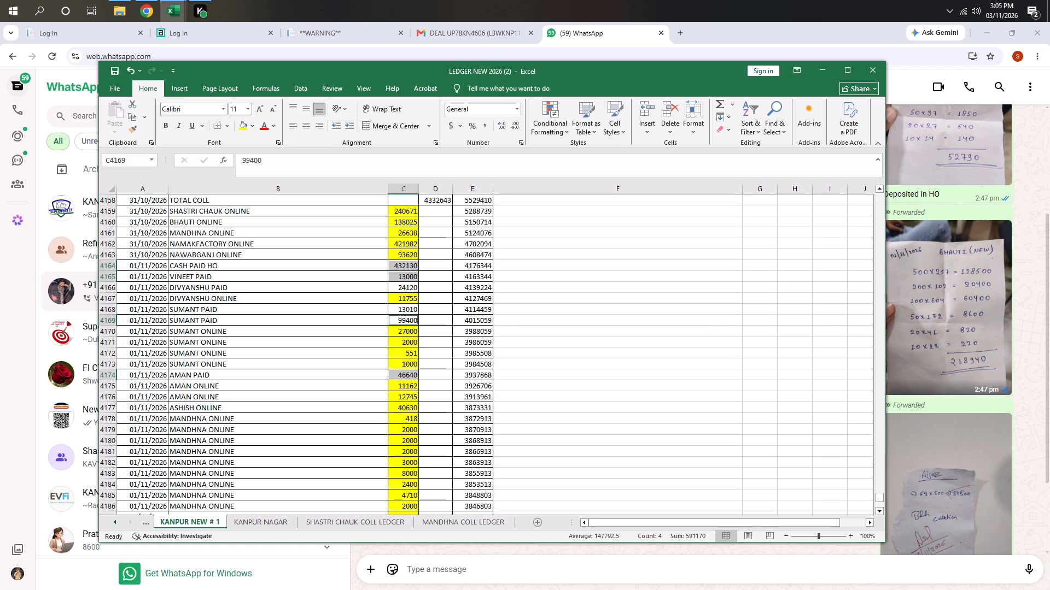
left_click(393, 309, "ctrl")
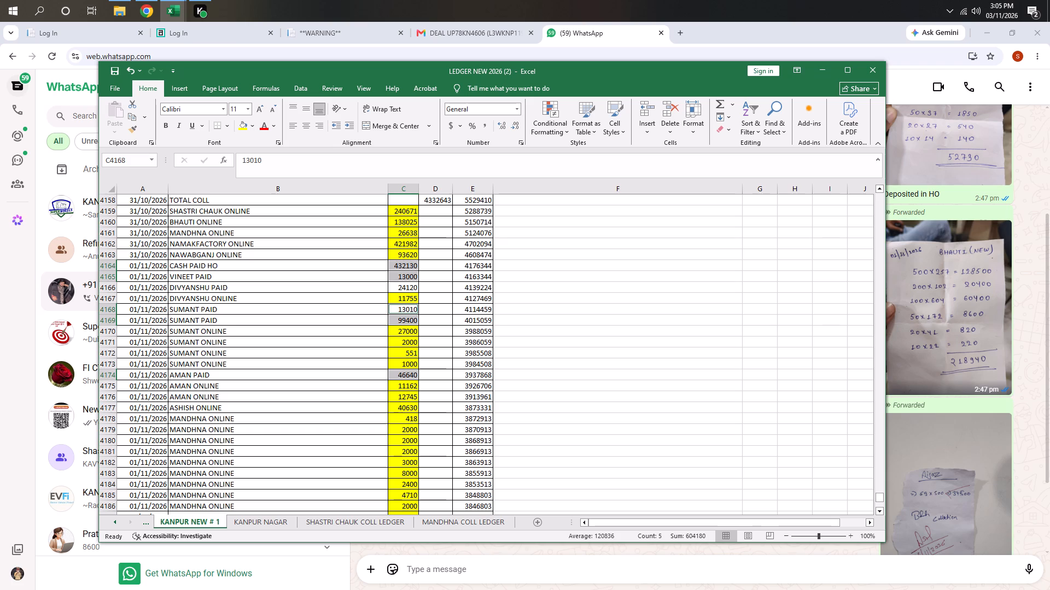
left_click(399, 287, "ctrl")
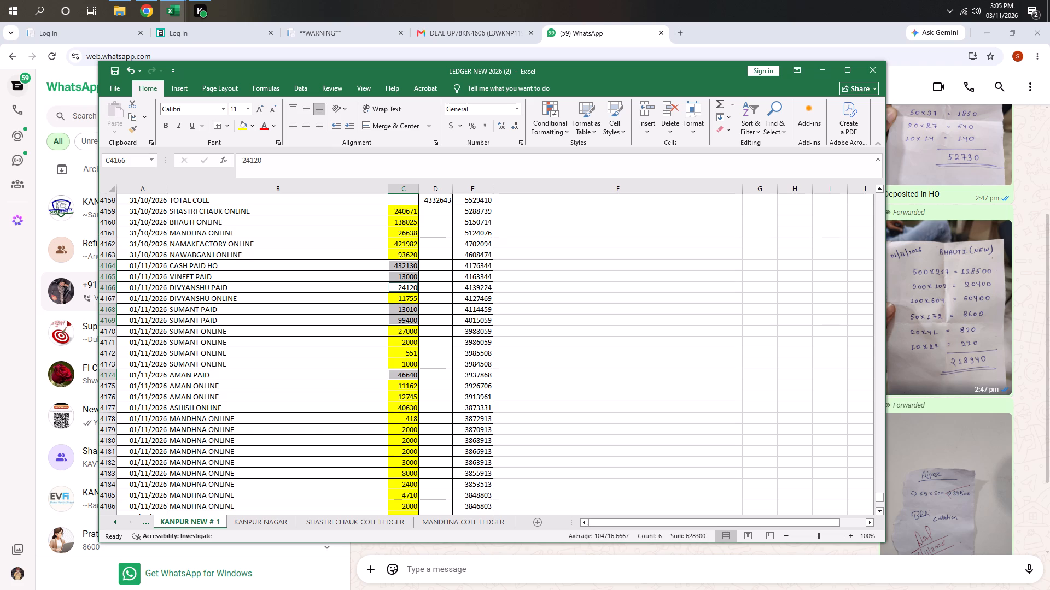
left_click(397, 277, "ctrl")
scroll(384, 364, "down", 1)
scroll(437, 392, "down", 5)
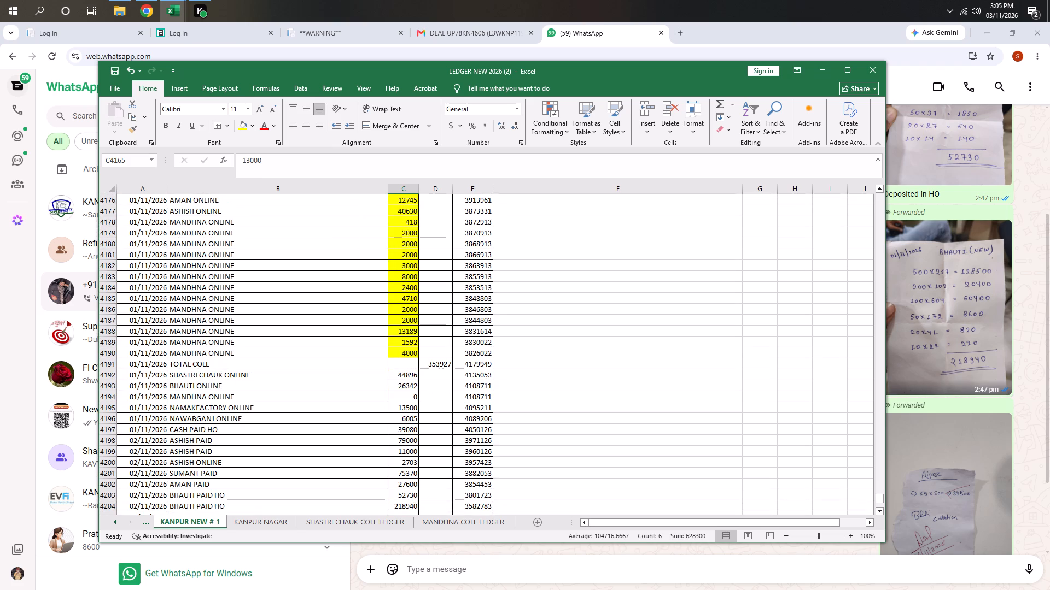
scroll(265, 331, "up", 1)
left_click(252, 128)
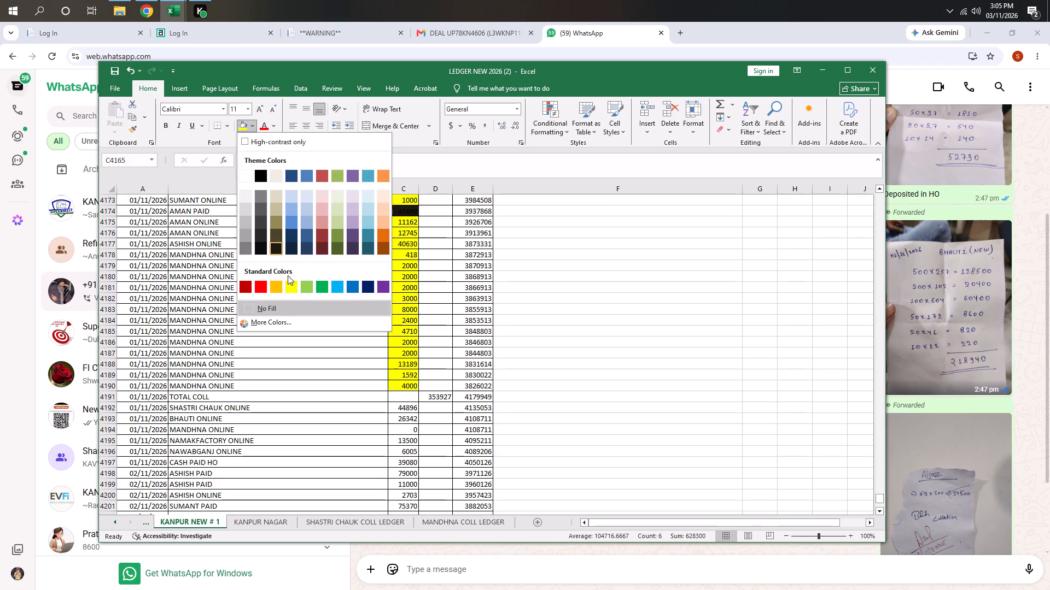
left_click(304, 288)
scroll(729, 542, "down", 3)
scroll(472, 425, "down", 2)
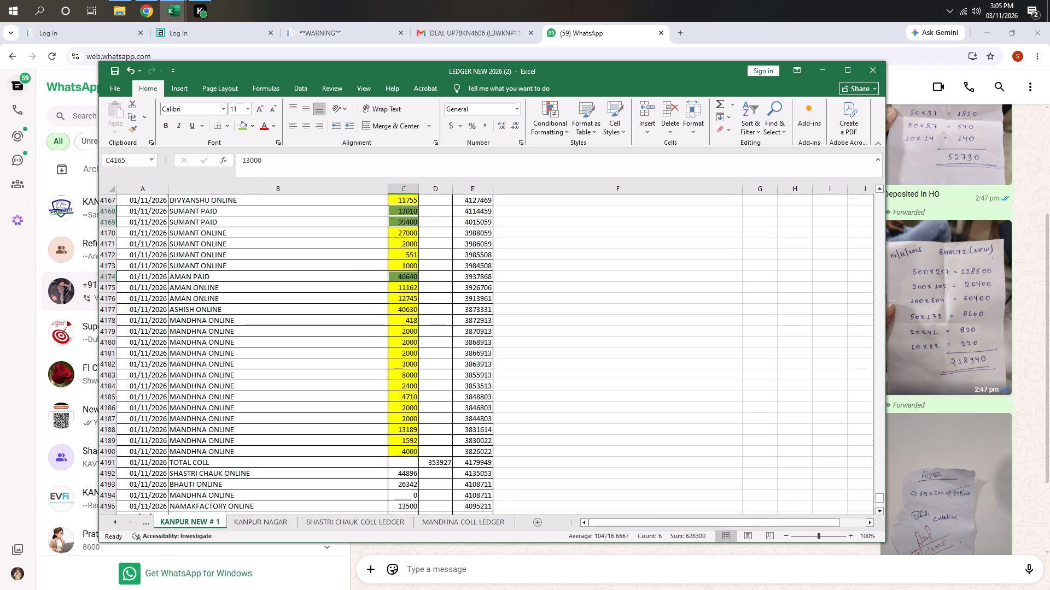
Review the November ledger on the KANPUR NAGAR sheet, checking the opening balance, collections, WHL paid and online amounts, and running balances.
left_click(268, 520)
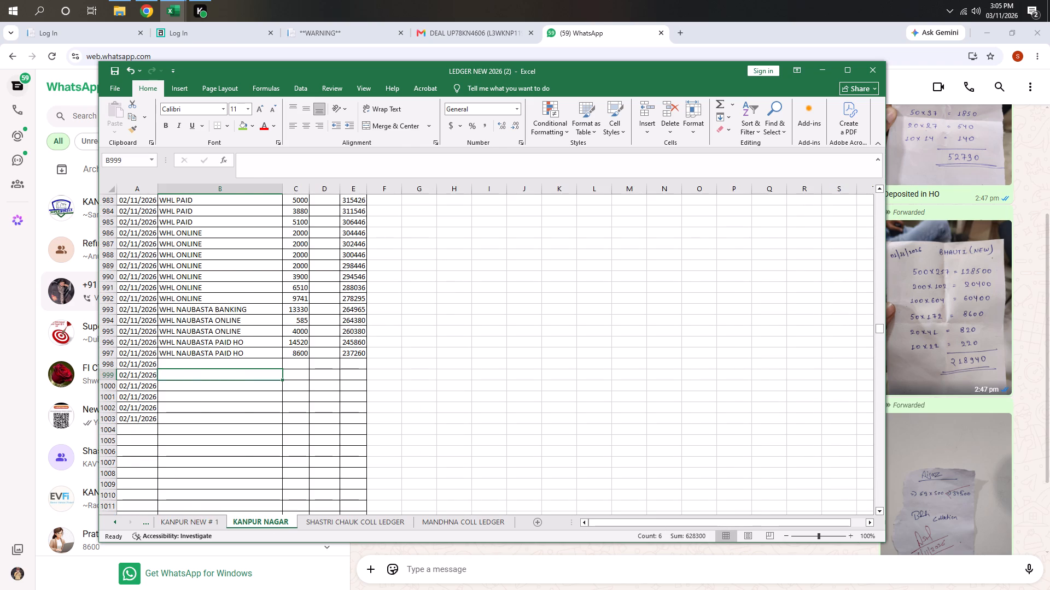
scroll(325, 415, "up", 5)
left_click(352, 244)
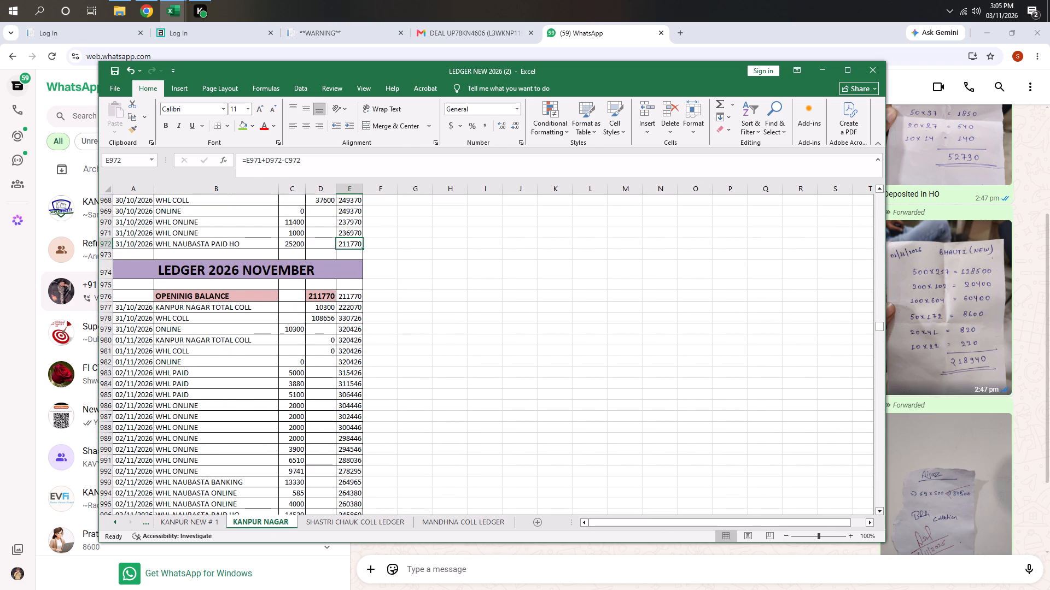
scroll(305, 369, "down", 2)
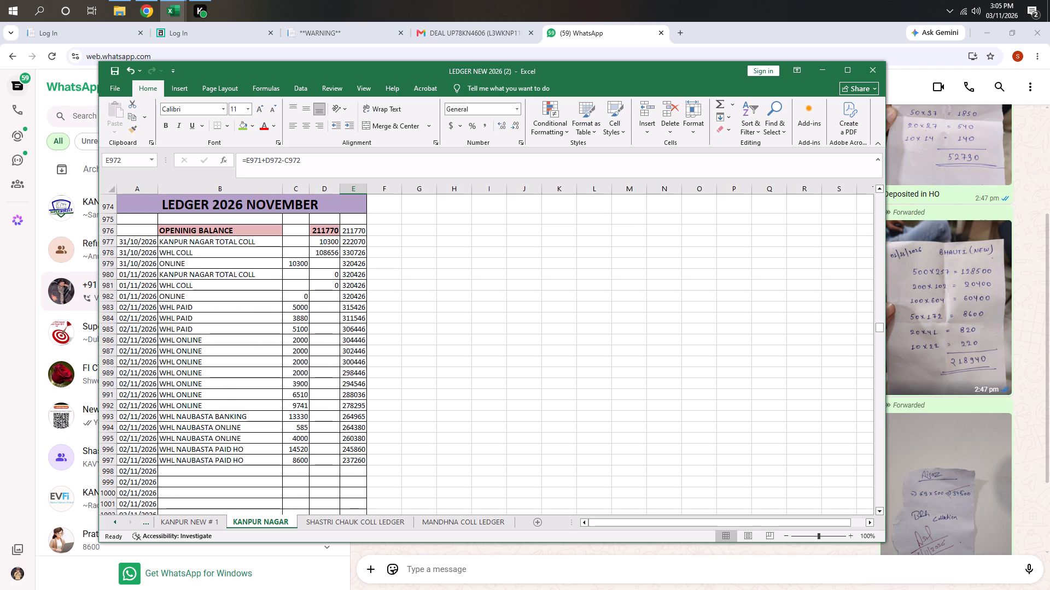
left_click_drag(325, 243, 325, 252)
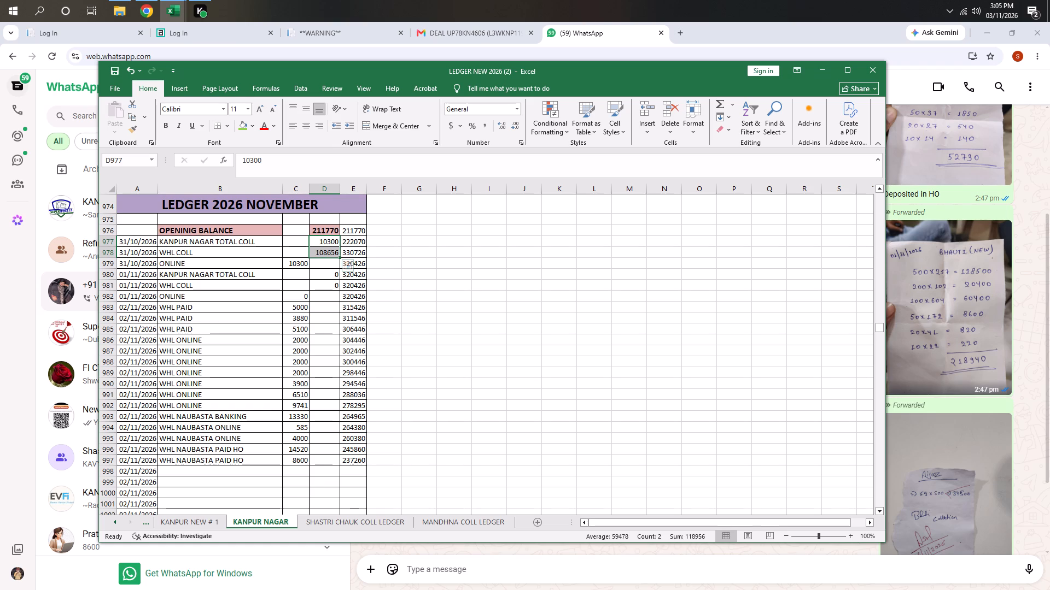
left_click(244, 302)
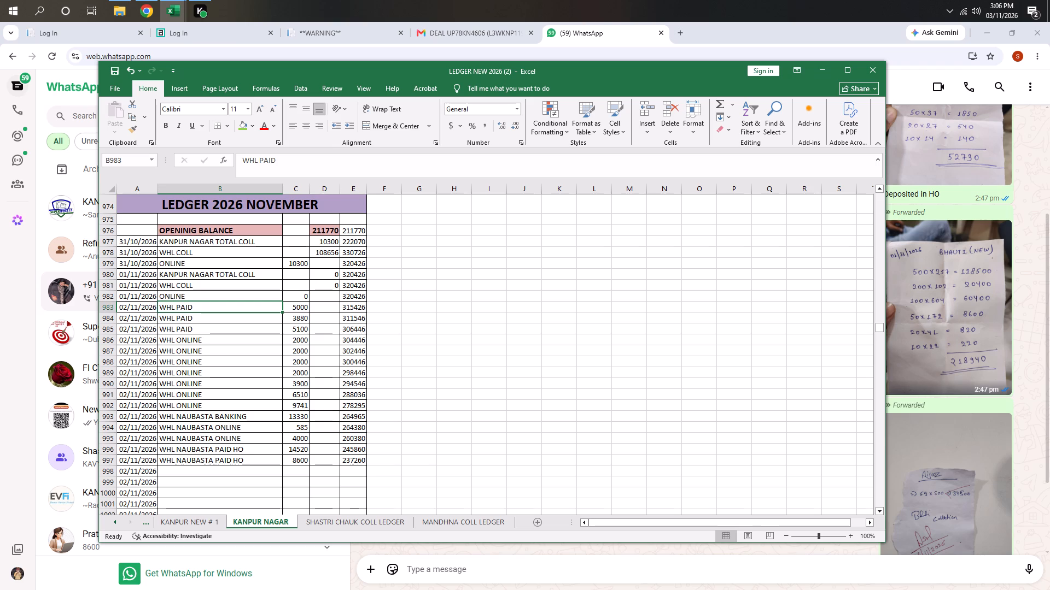
left_click_drag(297, 337, 296, 371)
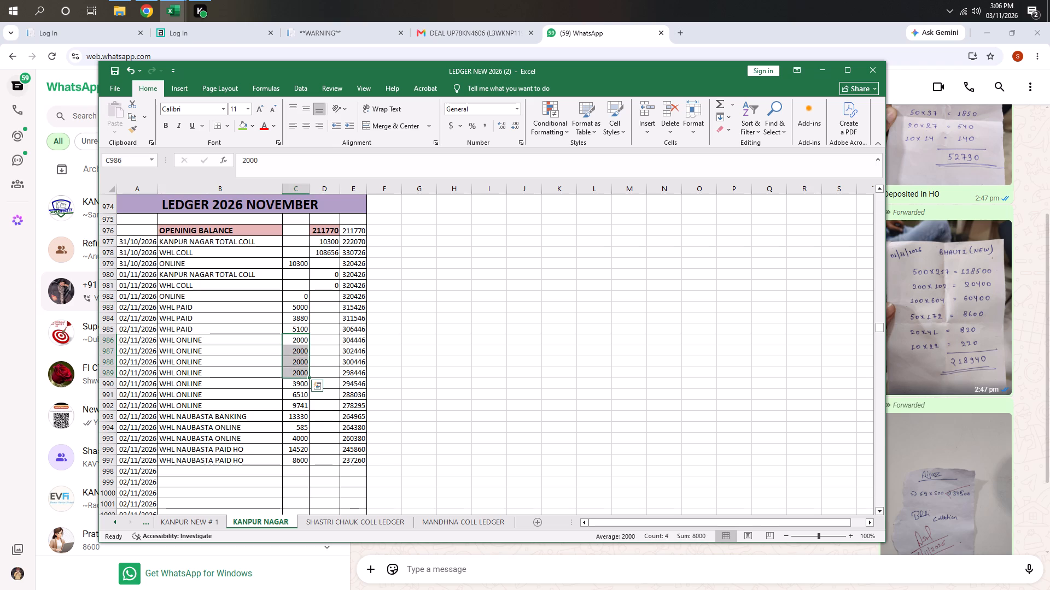
scroll(276, 373, "up", 1)
left_click(284, 353)
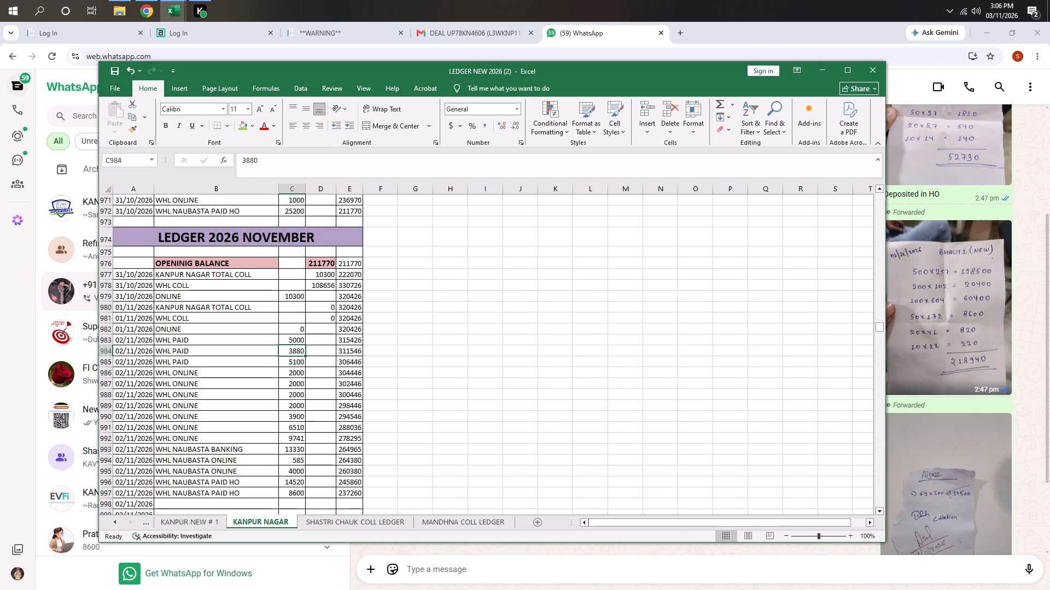
scroll(261, 340, "down", 1)
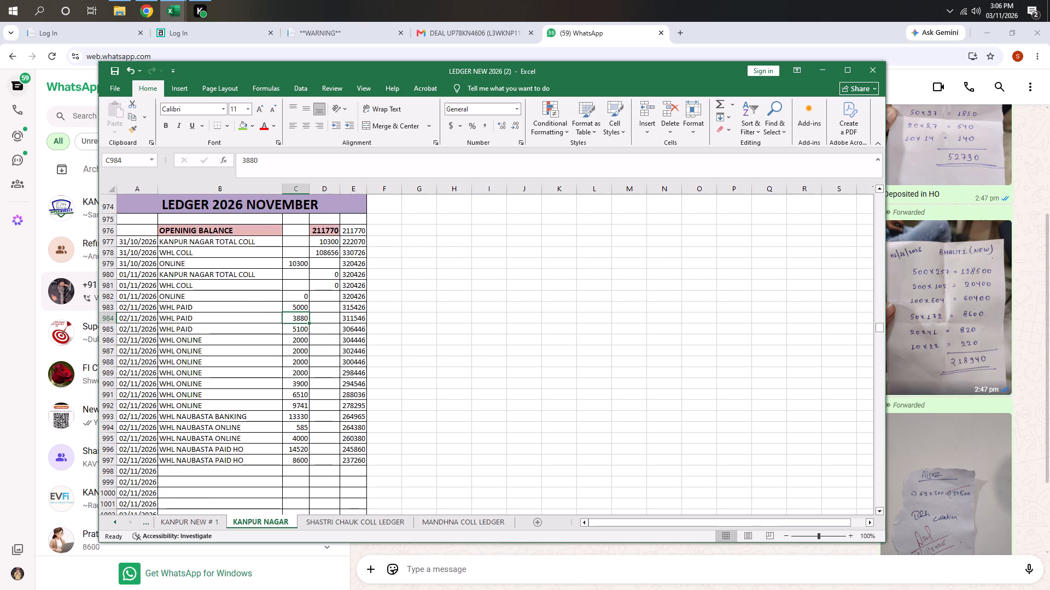
left_click(290, 311)
left_click(299, 306)
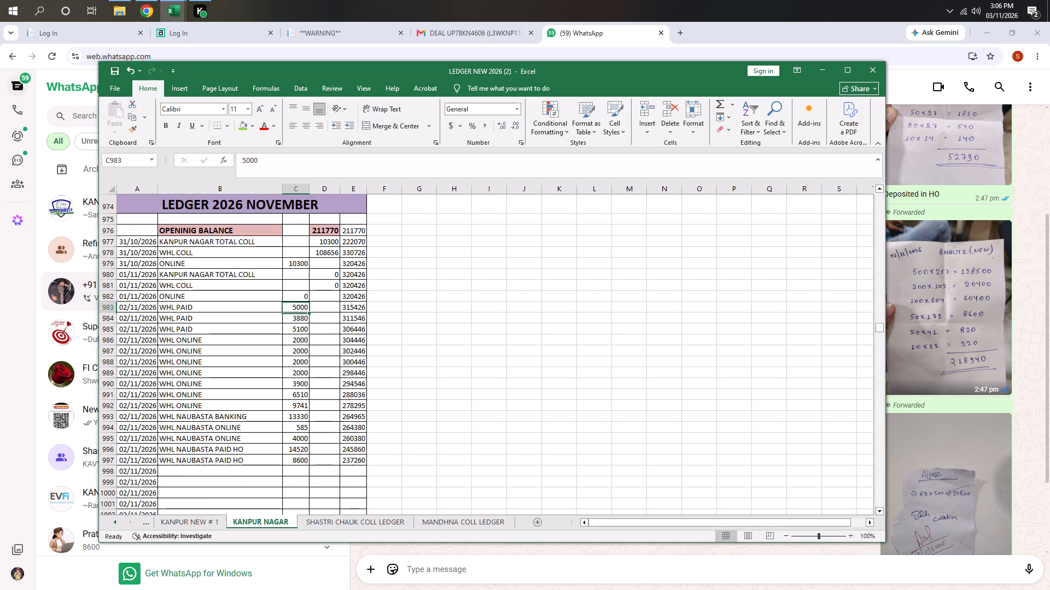
scroll(265, 347, "up", 1)
scroll(281, 370, "down", 2)
left_click(352, 420)
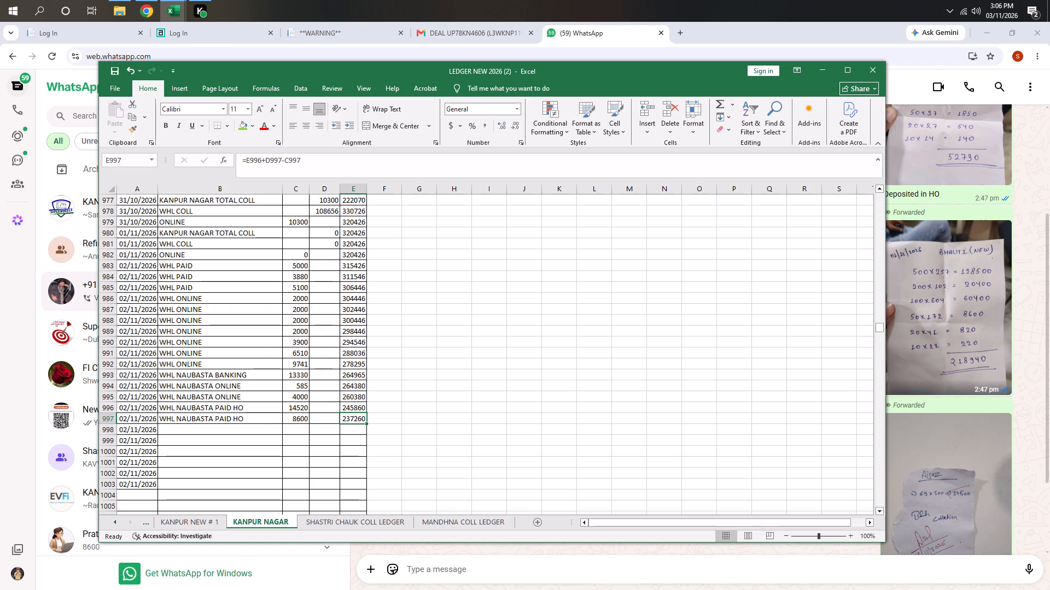
scroll(285, 427, "up", 4)
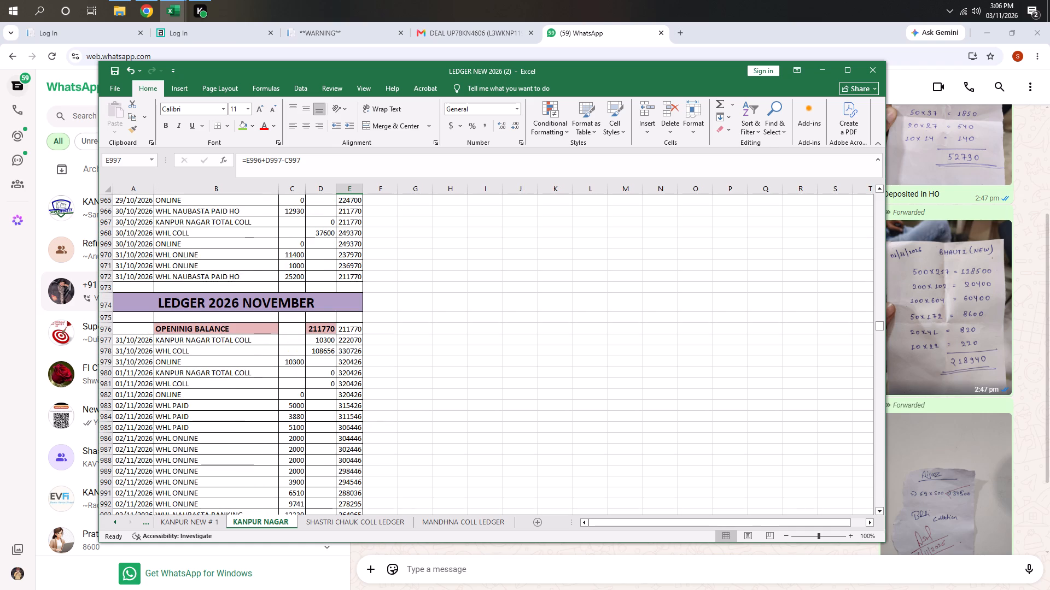
Look over the 01/11/2026 to 03/11/2026 entries on the KANPUR NEW # 1 sheet, including the TOTAL COLL rows.
left_click(192, 518)
scroll(340, 404, "down", 5)
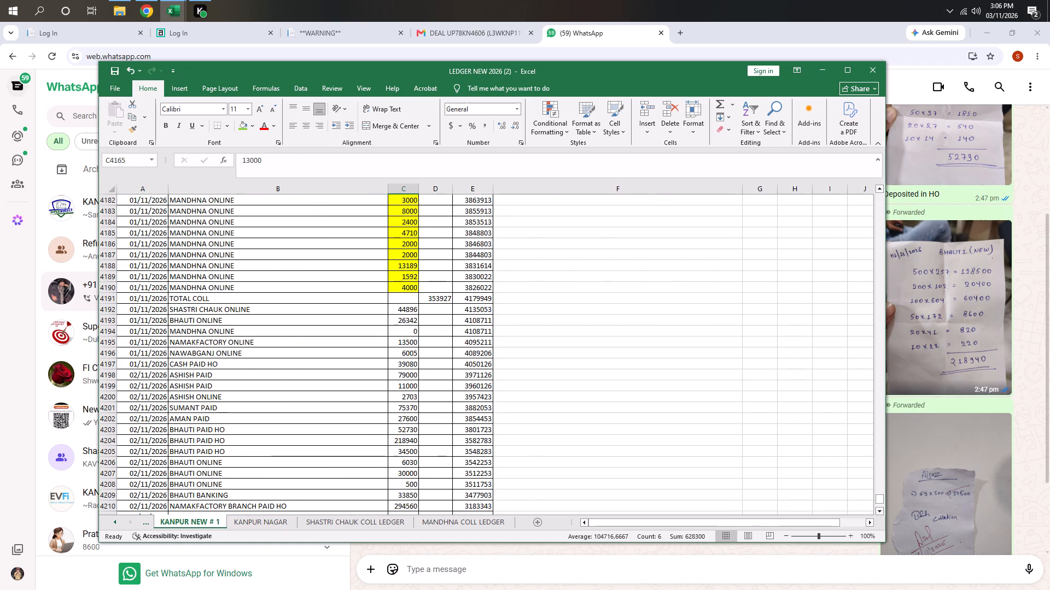
scroll(384, 404, "up", 1)
scroll(384, 404, "down", 2)
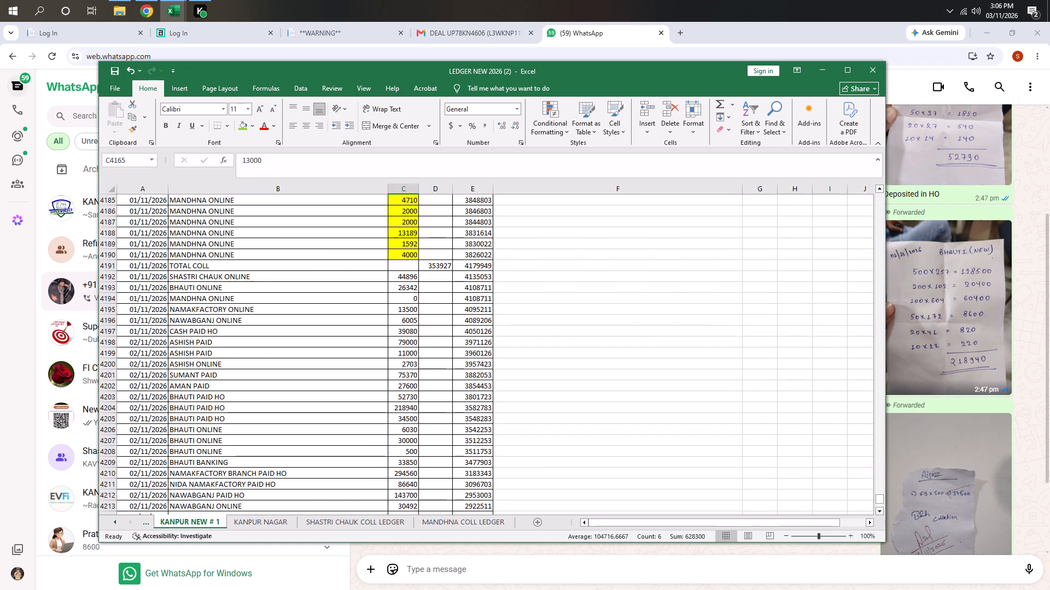
left_click(438, 262)
scroll(351, 396, "down", 9)
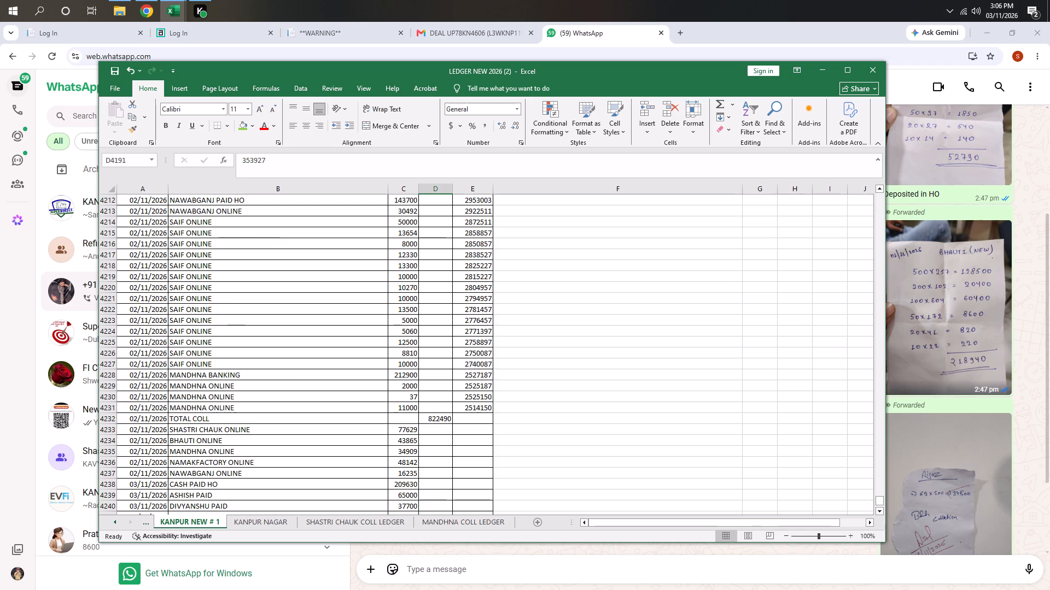
scroll(351, 396, "down", 3)
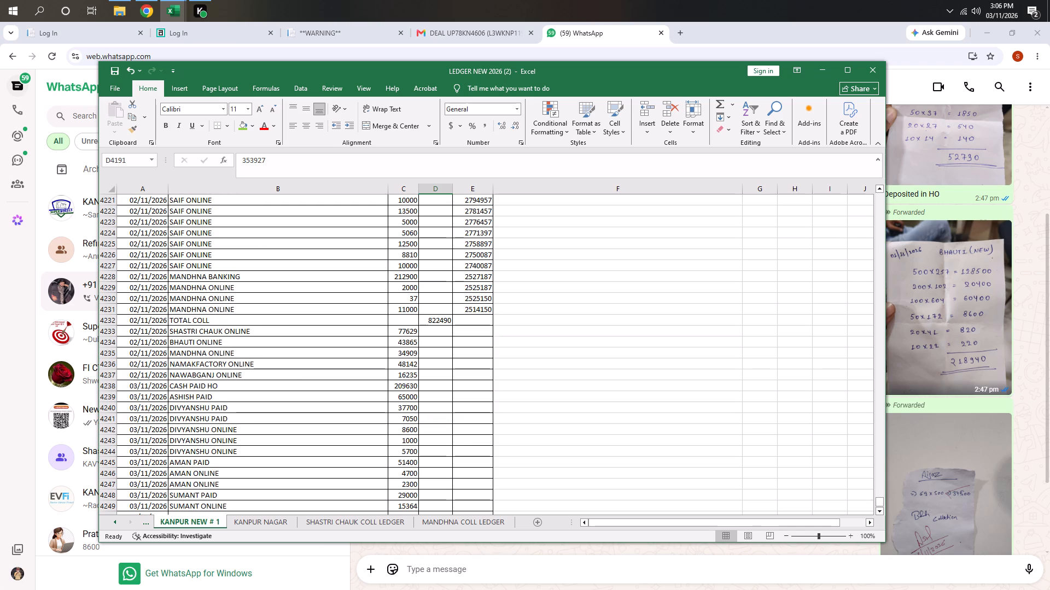
scroll(374, 353, "down", 3)
scroll(389, 355, "up", 13)
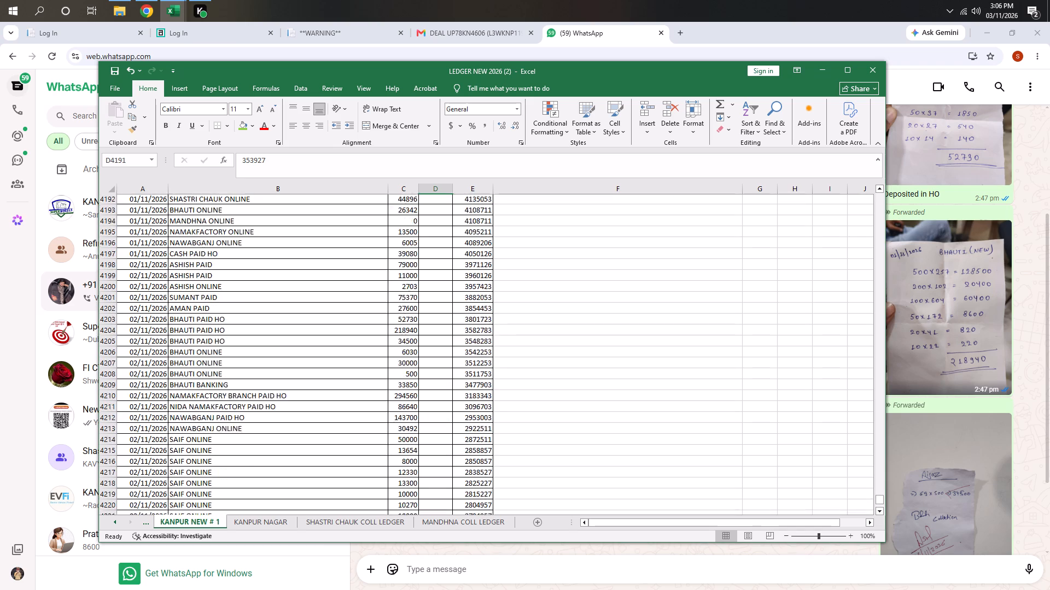
Select the 01/11/2026 branch ONLINE amounts in rows 4192 to 4196, plus the 02/11/2026 ASHISH ONLINE and three BHAUTI ONLINE amounts.
scroll(409, 311, "up", 2)
left_click_drag(410, 272, 408, 323)
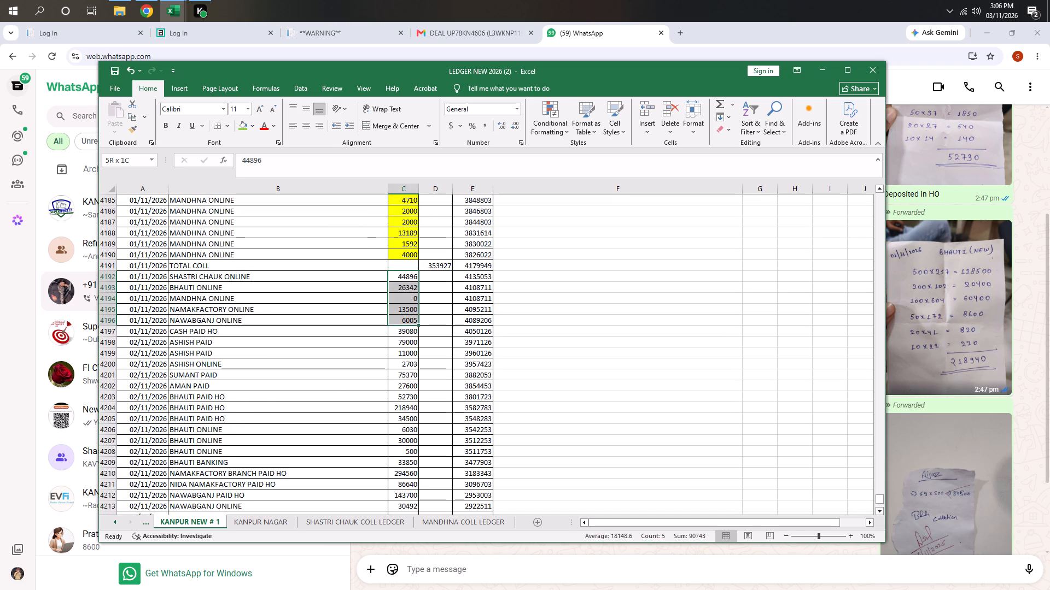
left_click_drag(408, 323, 400, 316)
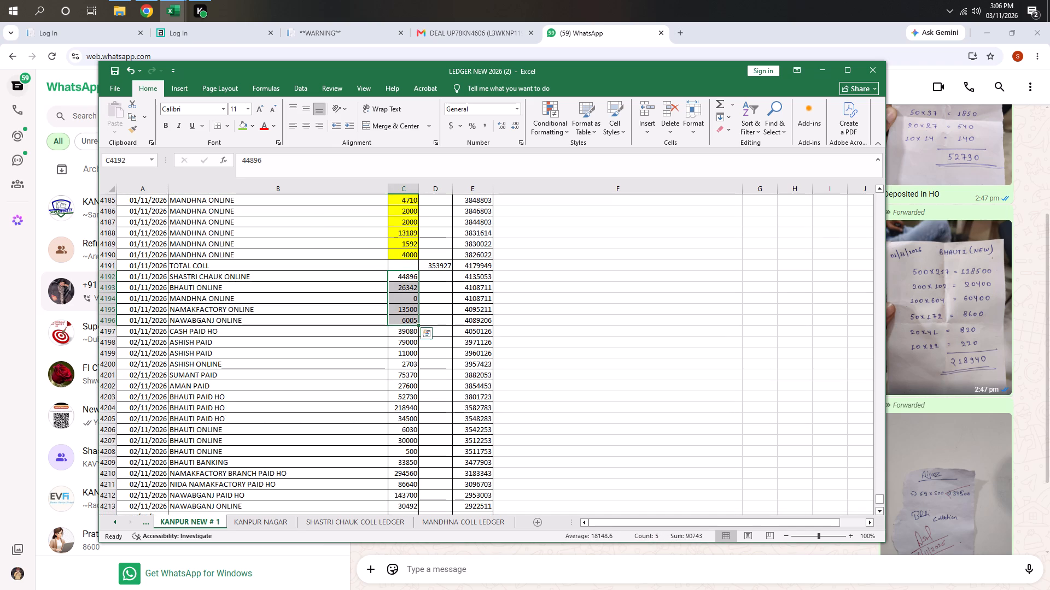
left_click(404, 365, "ctrl")
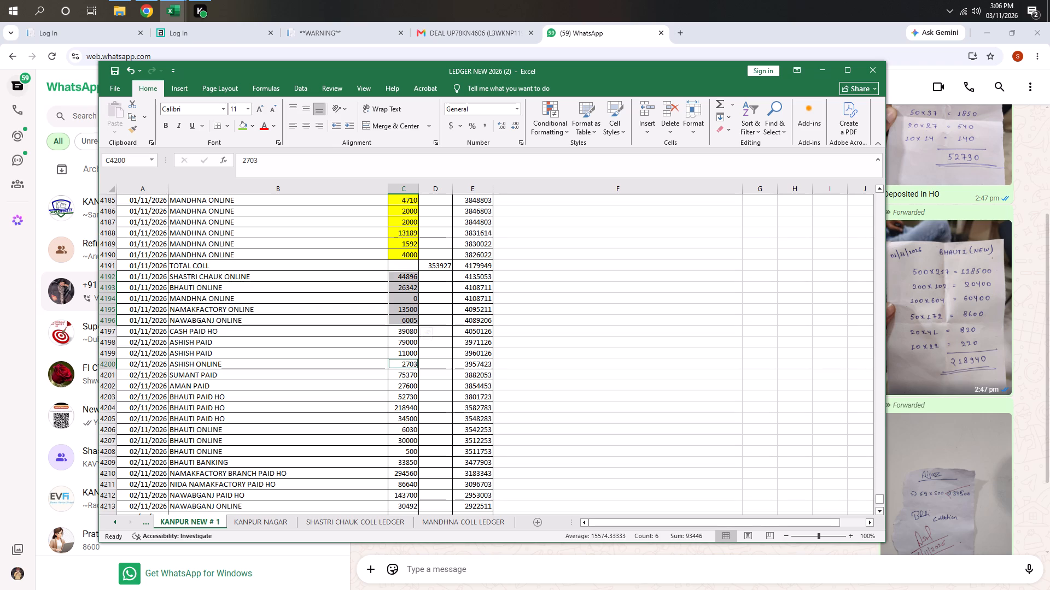
left_click_drag(411, 430, 387, 449, "ctrl")
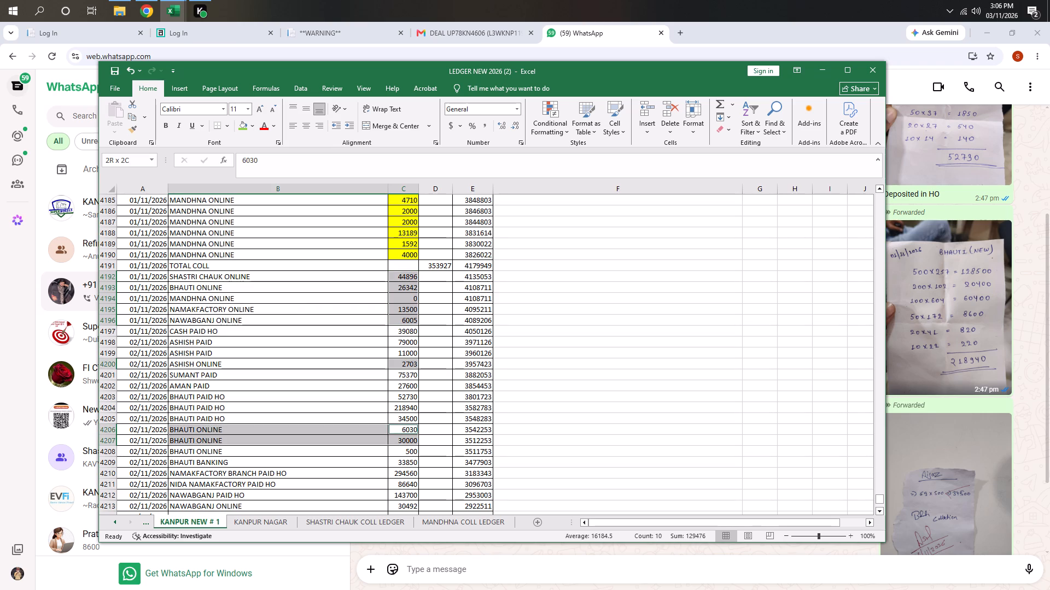
left_click_drag(387, 449, 400, 448, "ctrl")
Add the 02/11/2026 SAIF ONLINE amounts in rows 4214 to 4227 and MANDHNA ONLINE amounts in rows 4229 to 4231 to the selection.
scroll(362, 380, "down", 4)
left_click_drag(404, 387, 380, 400, "ctrl")
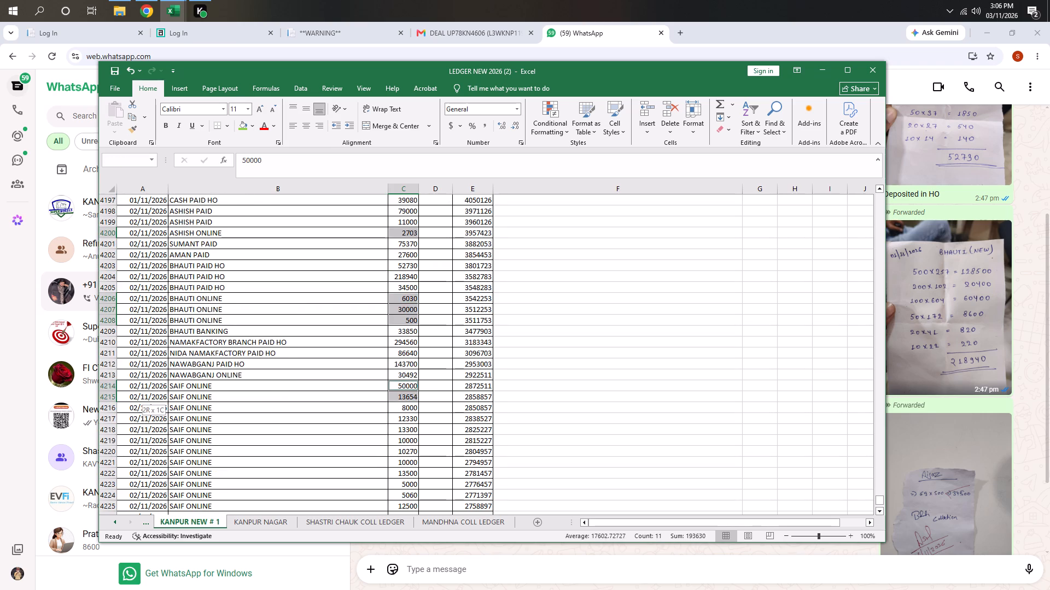
left_click_drag(380, 400, 377, 492, "ctrl")
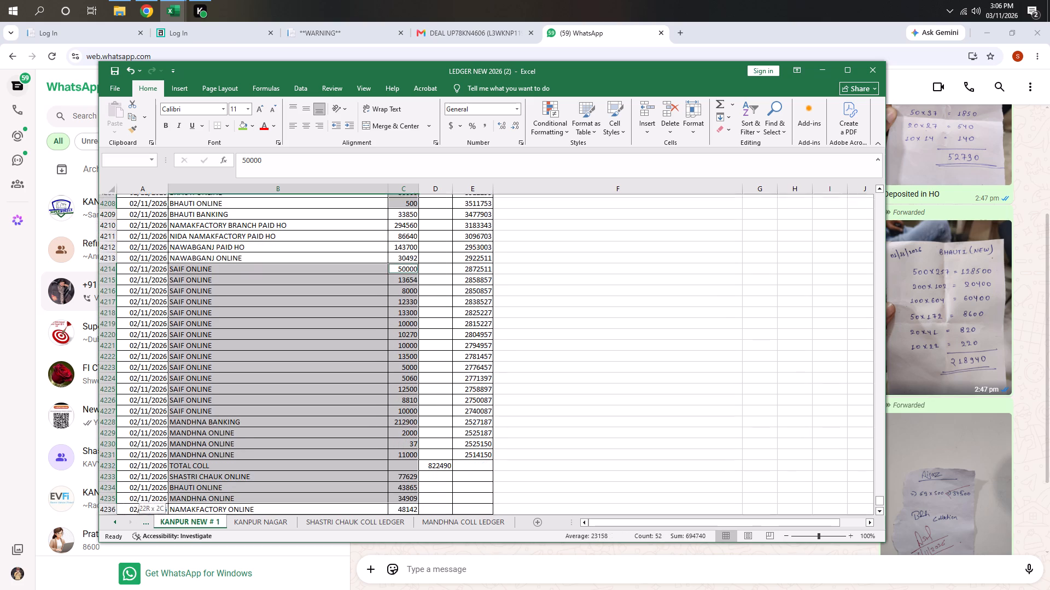
left_click_drag(377, 492, 396, 404, "ctrl")
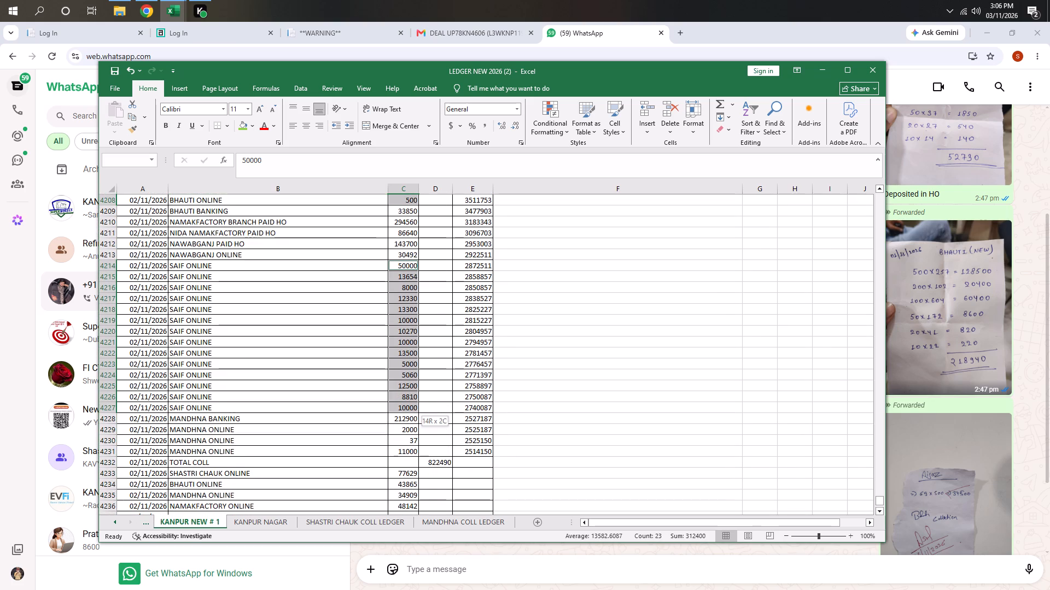
left_click_drag(396, 404, 397, 404, "ctrl")
scroll(373, 367, "down", 2)
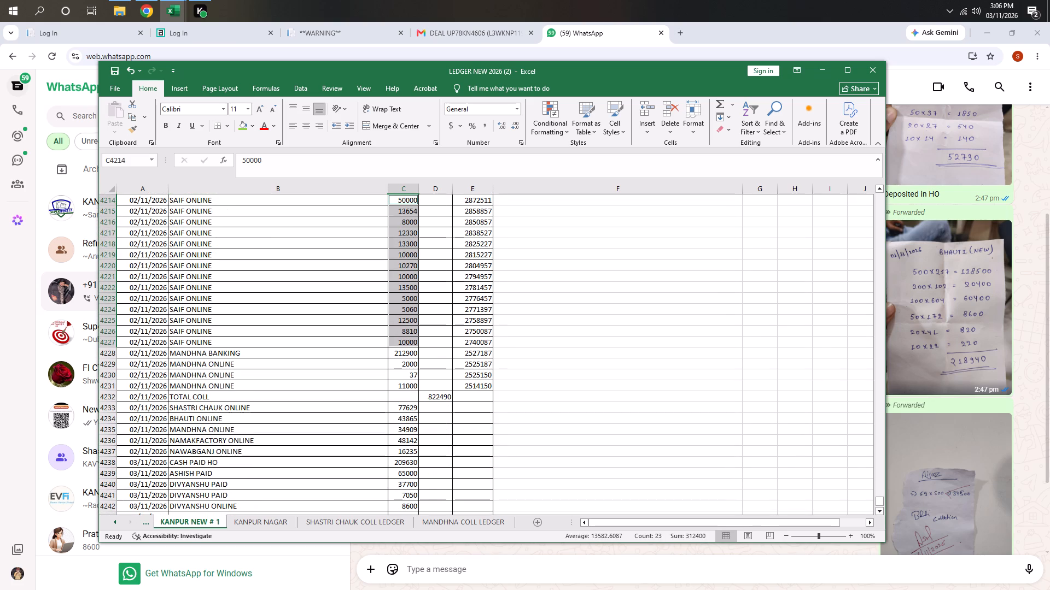
left_click_drag(406, 367, 406, 388, "ctrl")
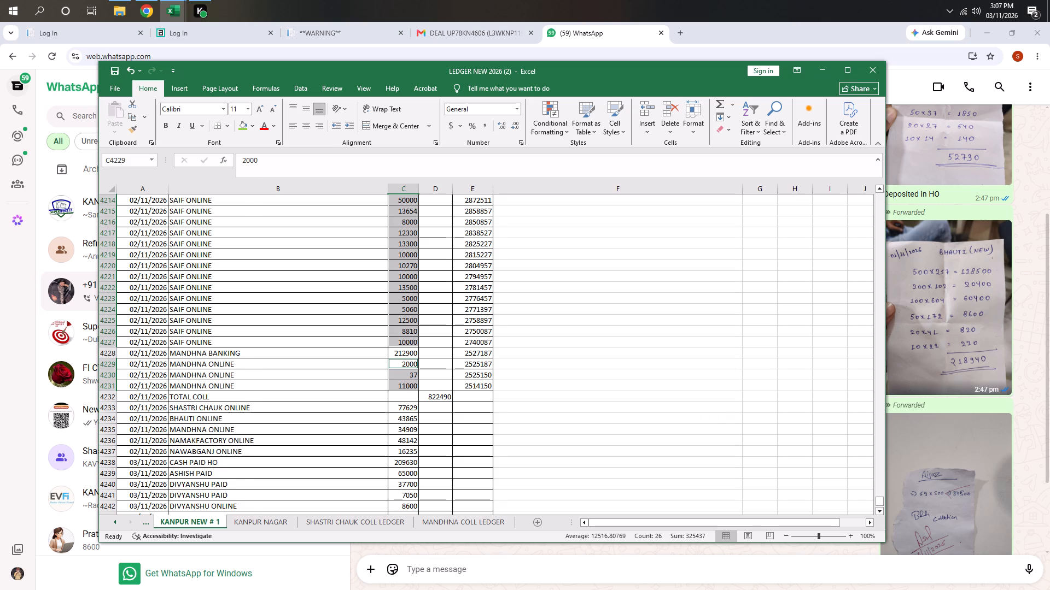
Fill the selected 01/11/2026 and 02/11/2026 online amounts with light green and look over the highlighted rows.
scroll(365, 394, "up", 7)
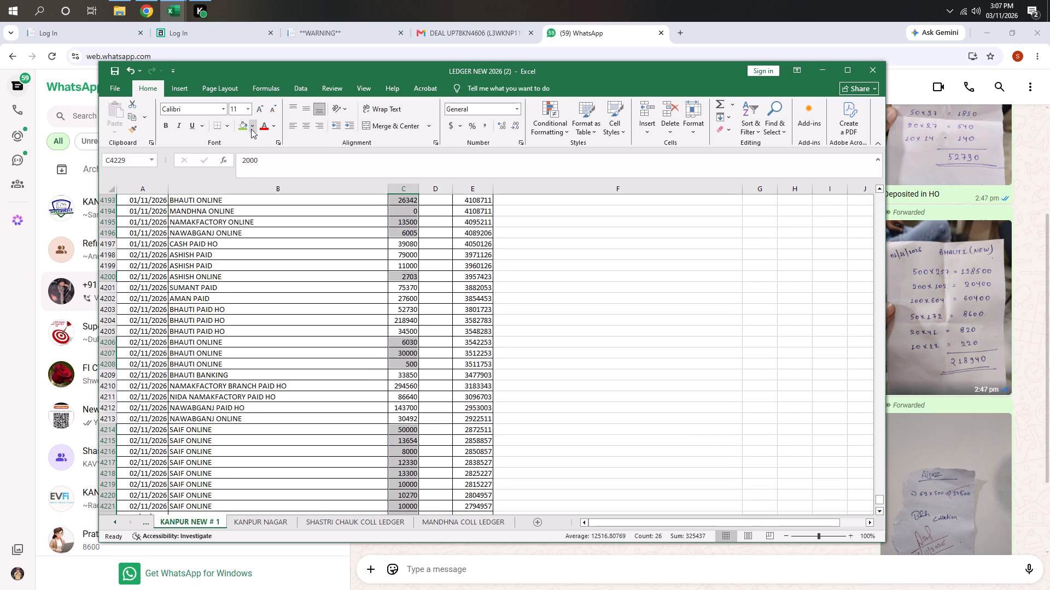
left_click(246, 129)
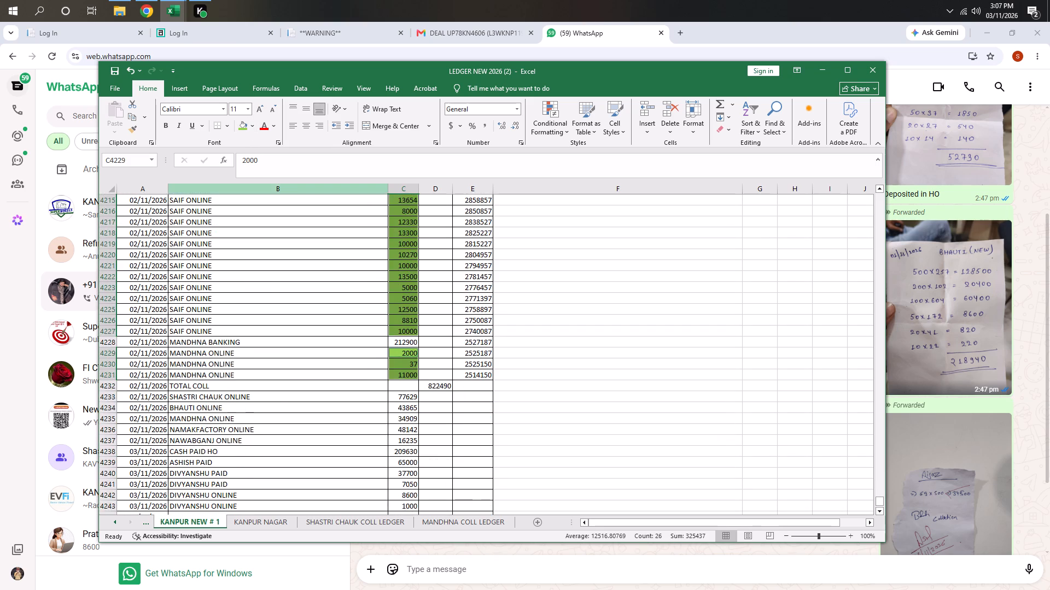
scroll(335, 255, "up", 6)
scroll(363, 304, "down", 3)
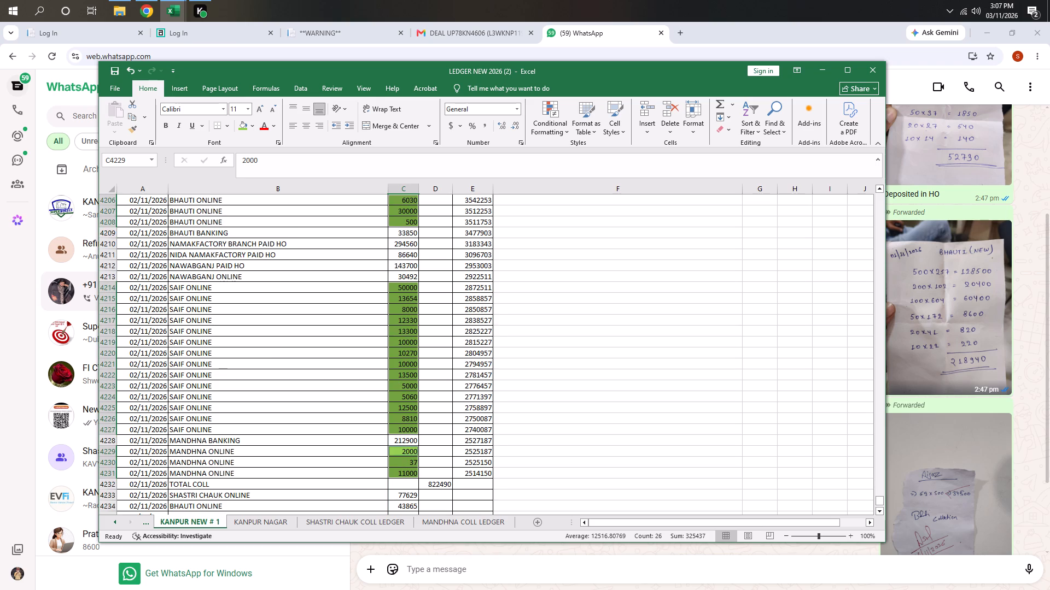
scroll(364, 304, "up", 4)
scroll(358, 274, "down", 2)
scroll(358, 274, "up", 6)
Select the 01/11/2026 SHASTRI CHAUK, BHAUTI, NAMAKFACTORY and NAWABGANJ ONLINE amounts, plus the 02/11/2026 MANDHNA ONLINE amount in row 4229.
left_click(362, 335)
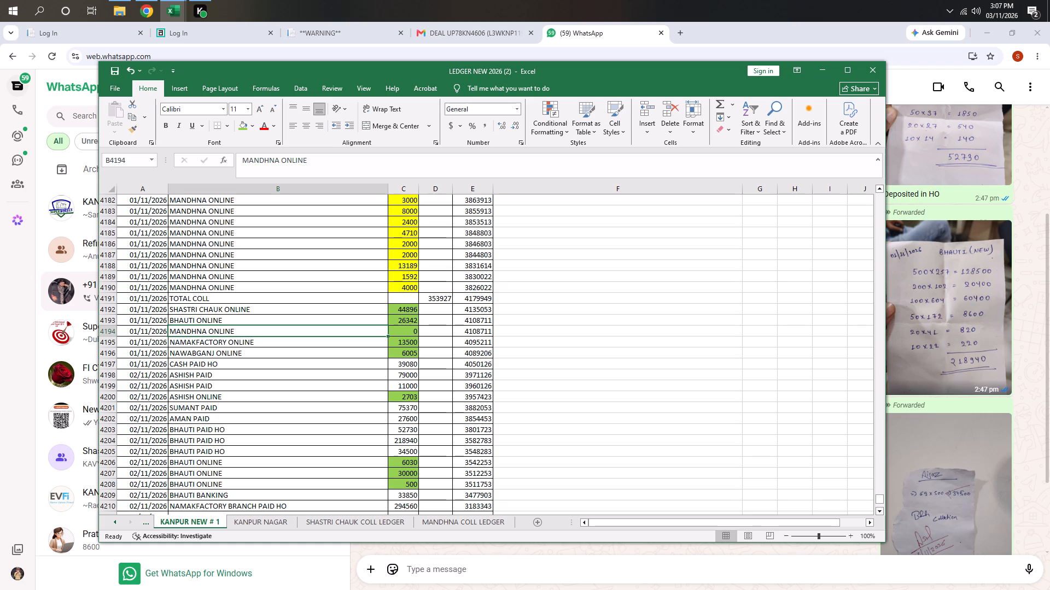
left_click(404, 310)
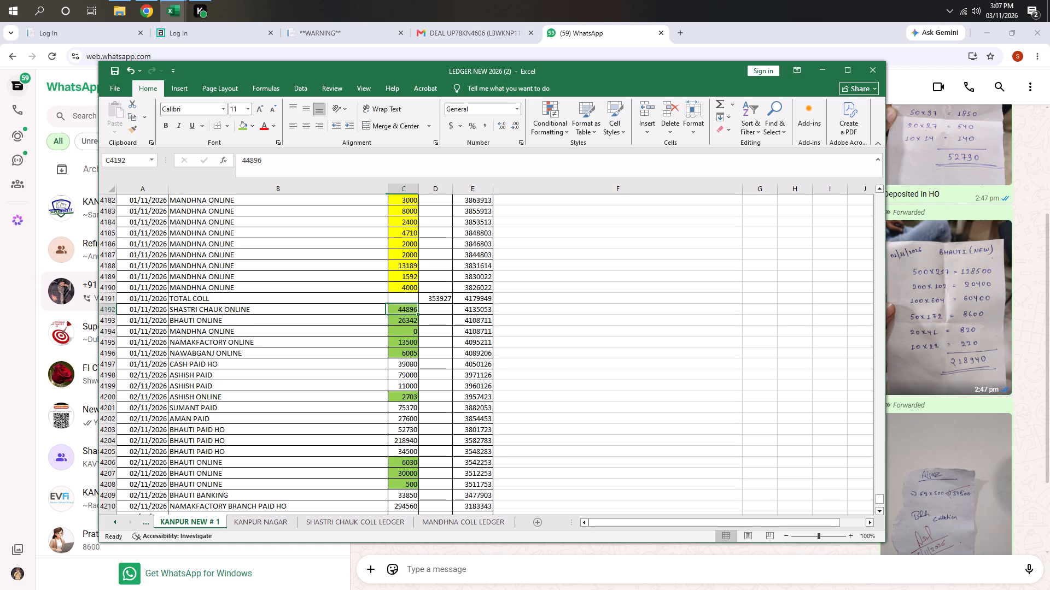
left_click(407, 321, "ctrl")
scroll(381, 312, "down", 1)
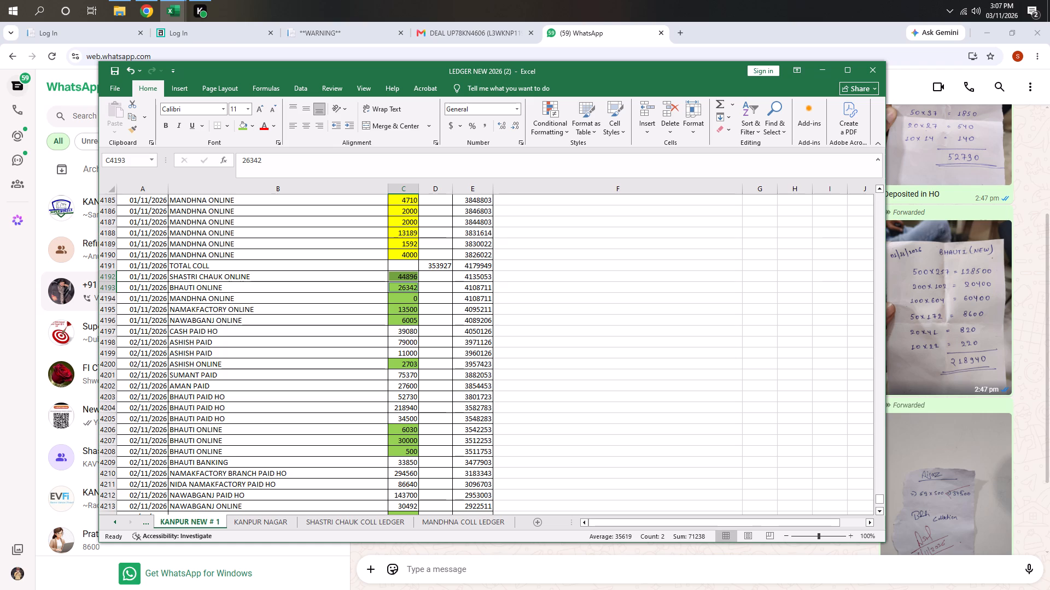
left_click(399, 312, "ctrl")
left_click(400, 321, "ctrl")
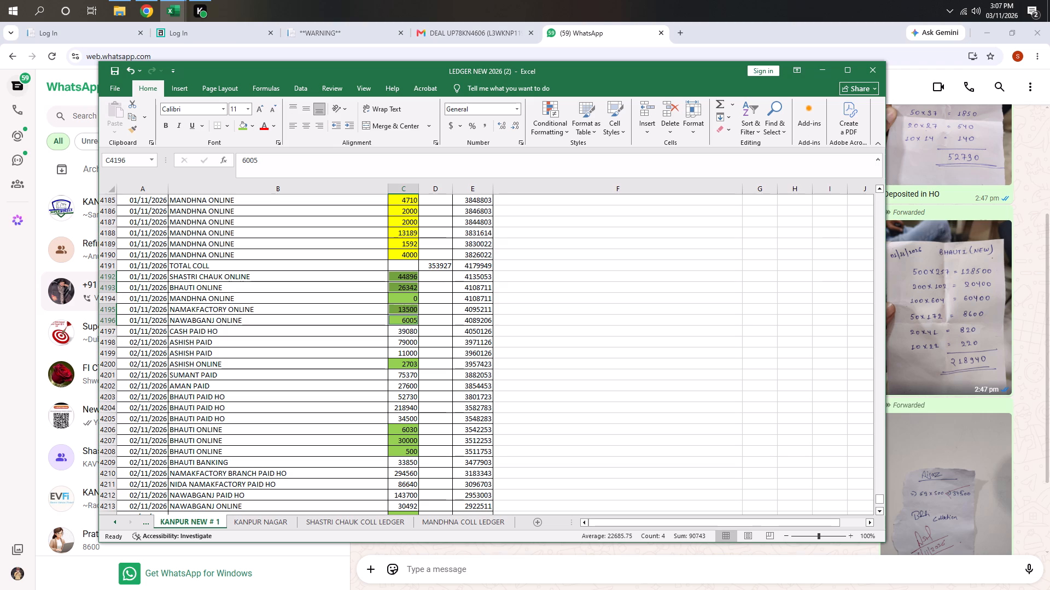
scroll(395, 382, "down", 2)
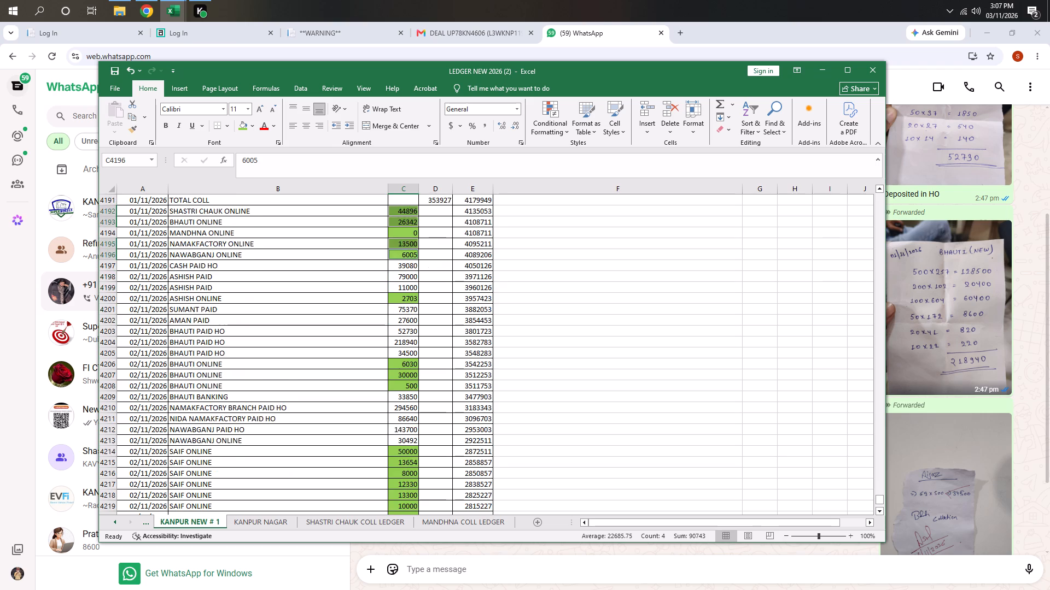
scroll(395, 382, "down", 3)
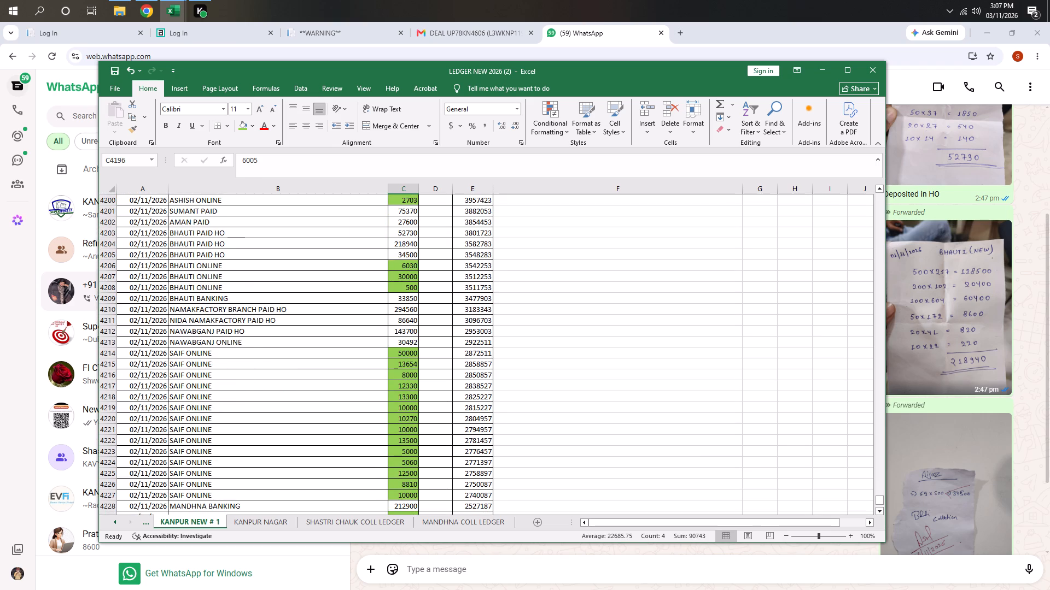
scroll(407, 280, "up", 1)
scroll(407, 280, "down", 5)
left_click(407, 387, "ctrl")
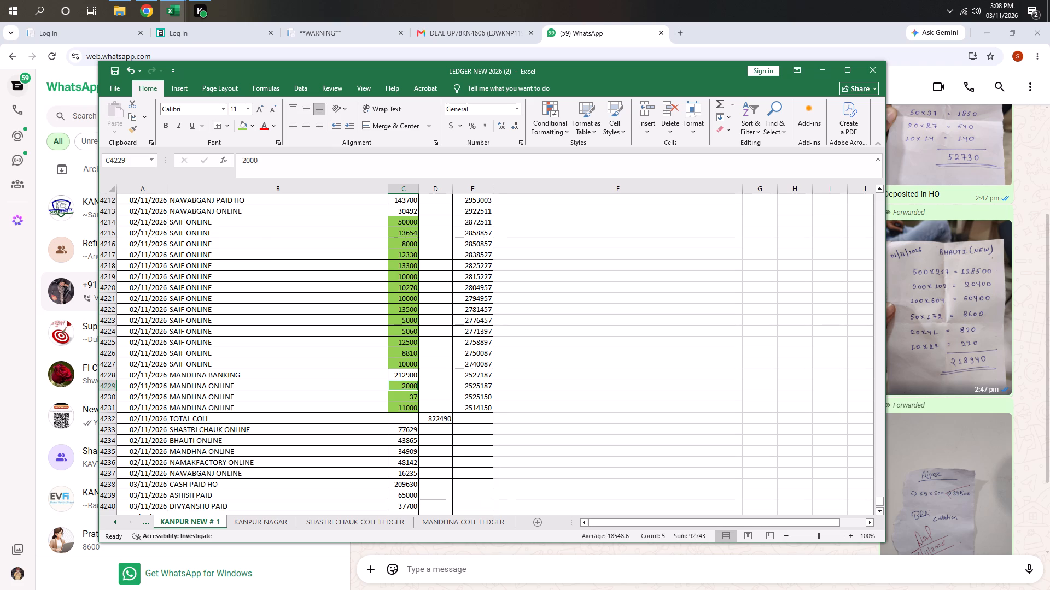
Examine the 01/11/2026 to 03/11/2026 entries, comparing the selected amounts with the other green-highlighted BHAUTI, SAIF and MANDHNA ONLINE rows.
scroll(379, 309, "up", 6)
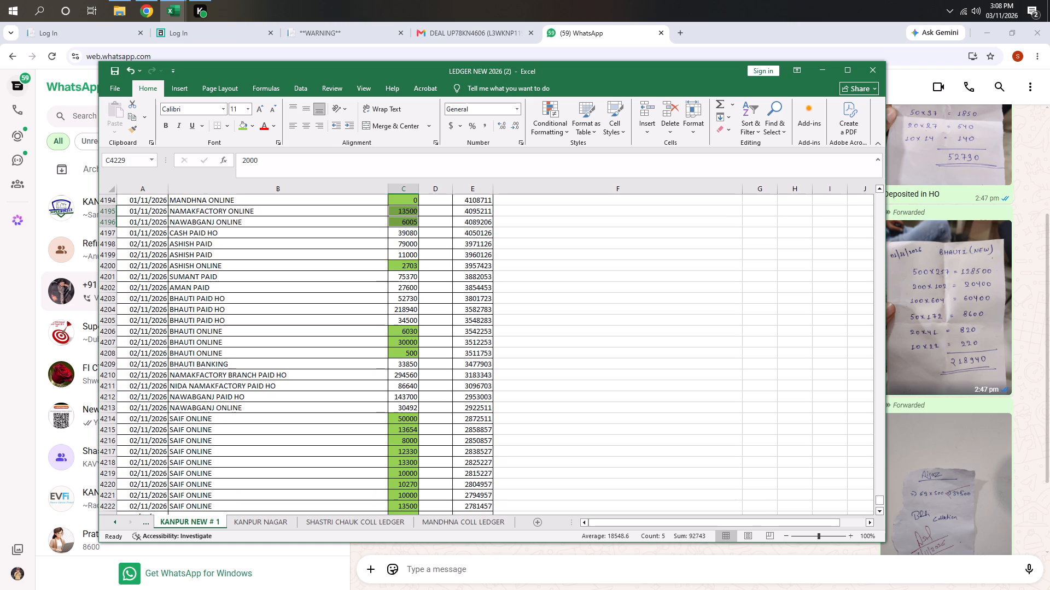
scroll(403, 293, "up", 2)
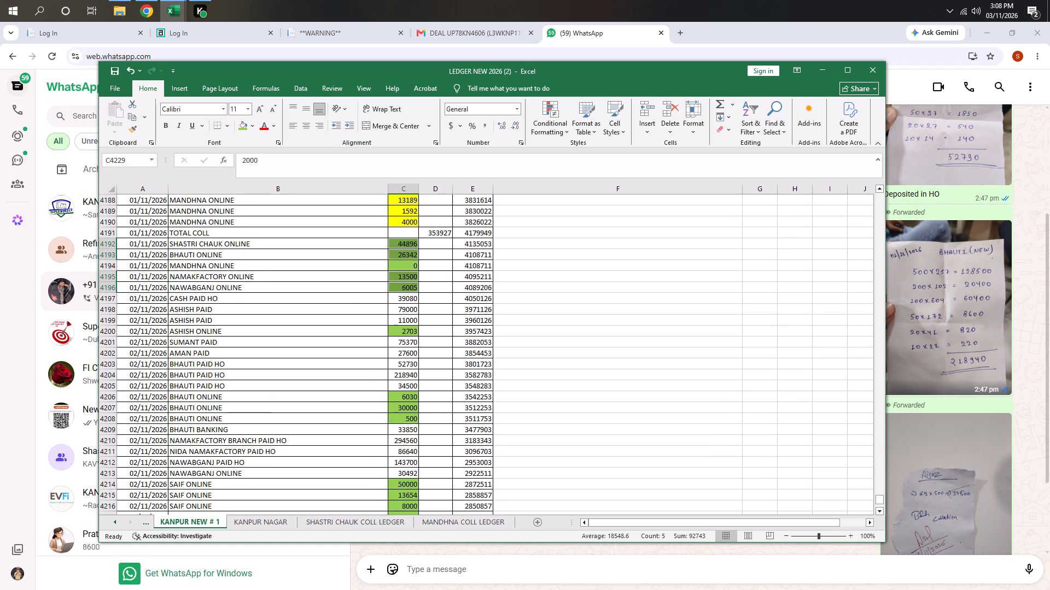
scroll(410, 294, "up", 1)
scroll(410, 294, "down", 11)
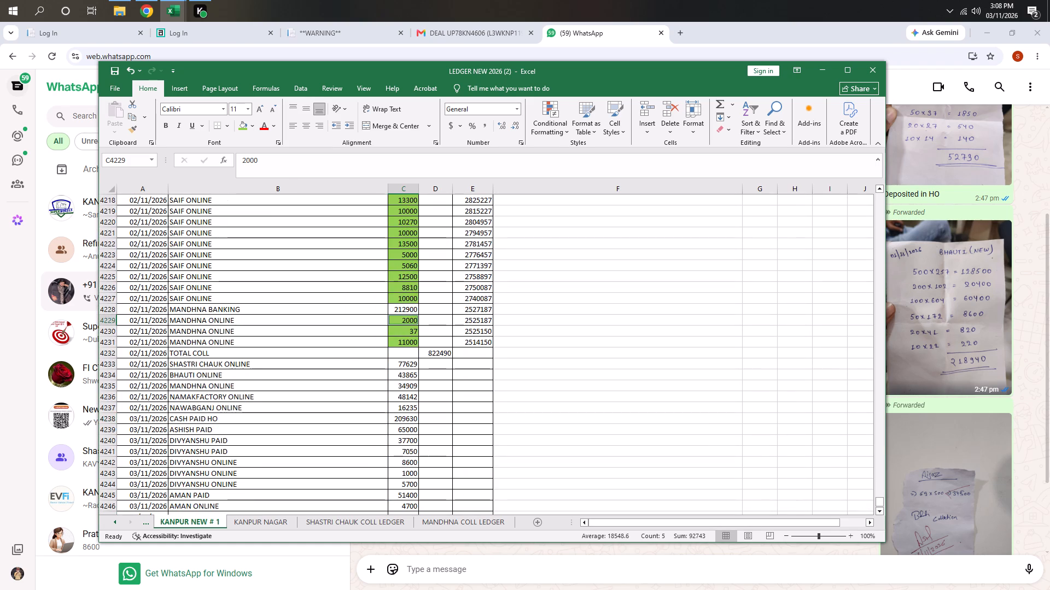
scroll(410, 294, "down", 3)
scroll(410, 294, "up", 3)
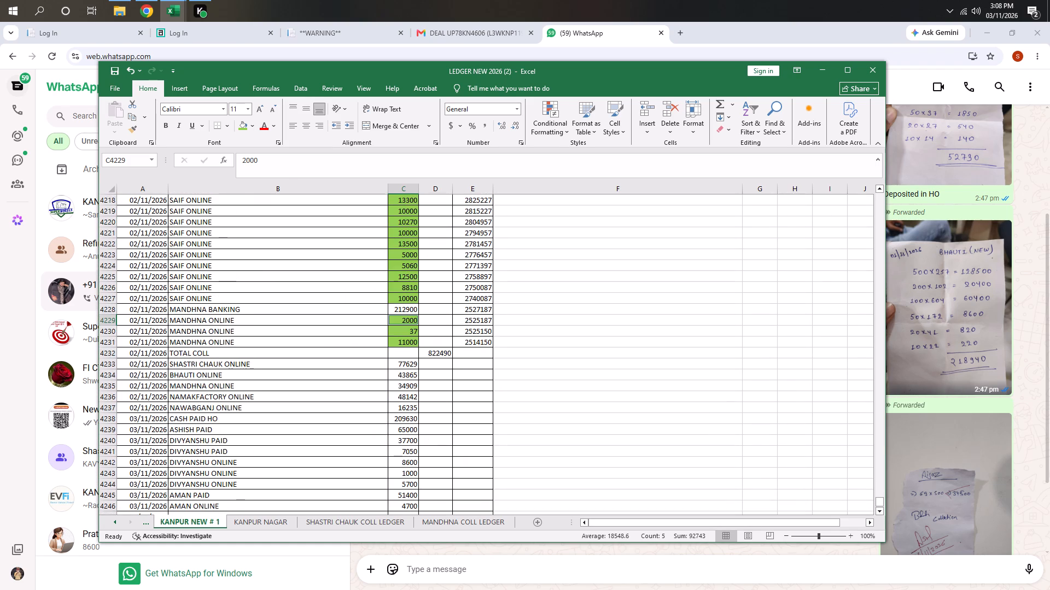
scroll(415, 299, "up", 2)
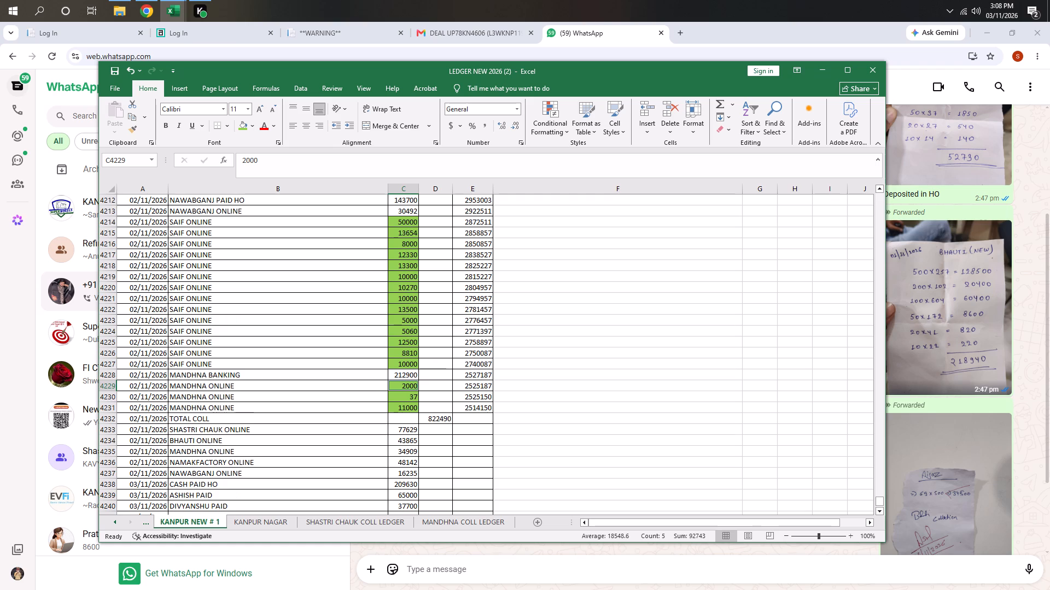
scroll(391, 307, "up", 4)
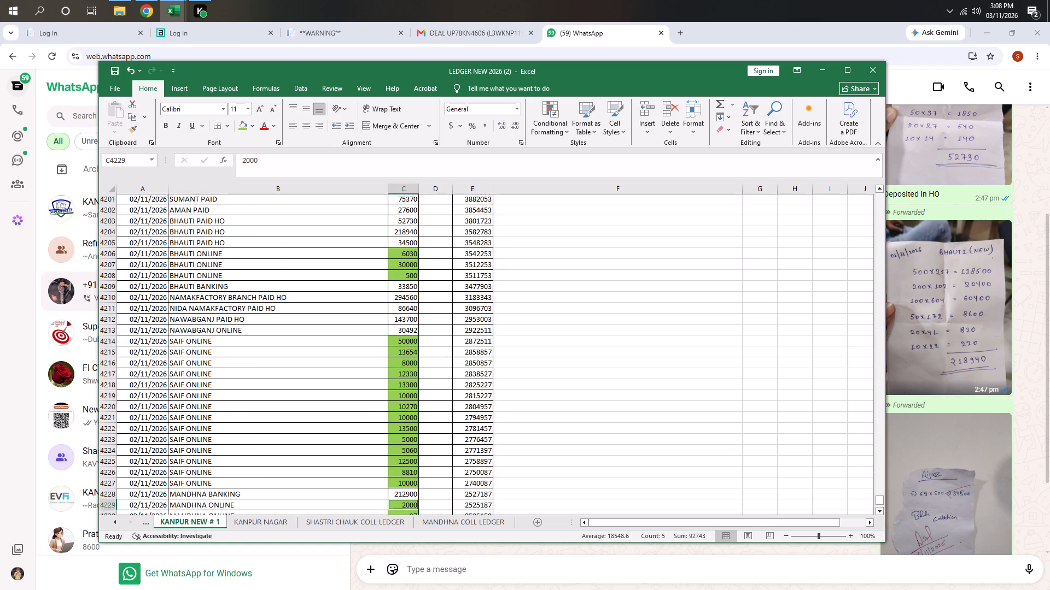
scroll(391, 309, "down", 4)
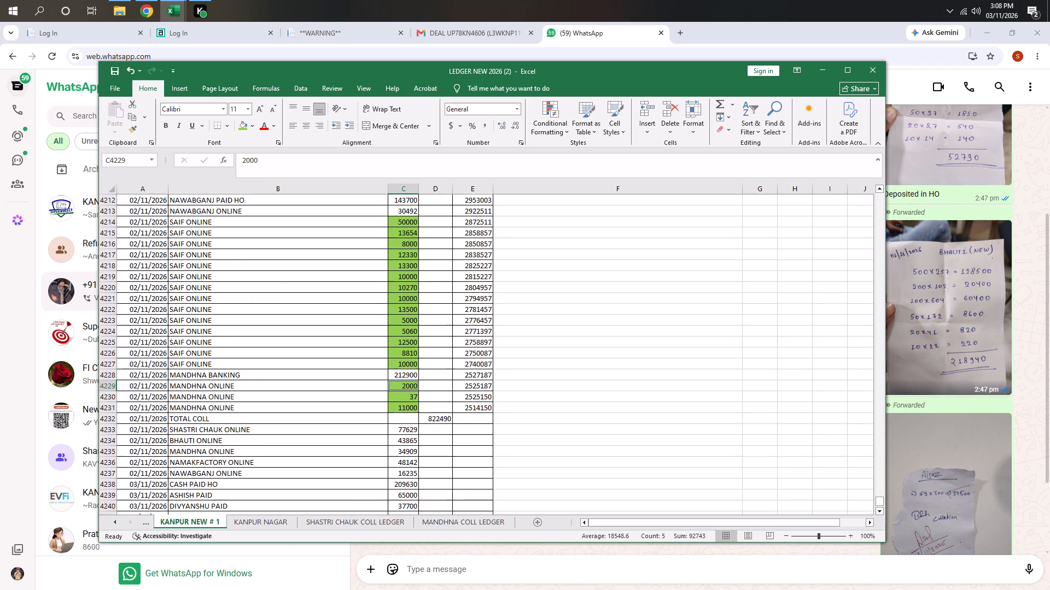
scroll(386, 351, "up", 8)
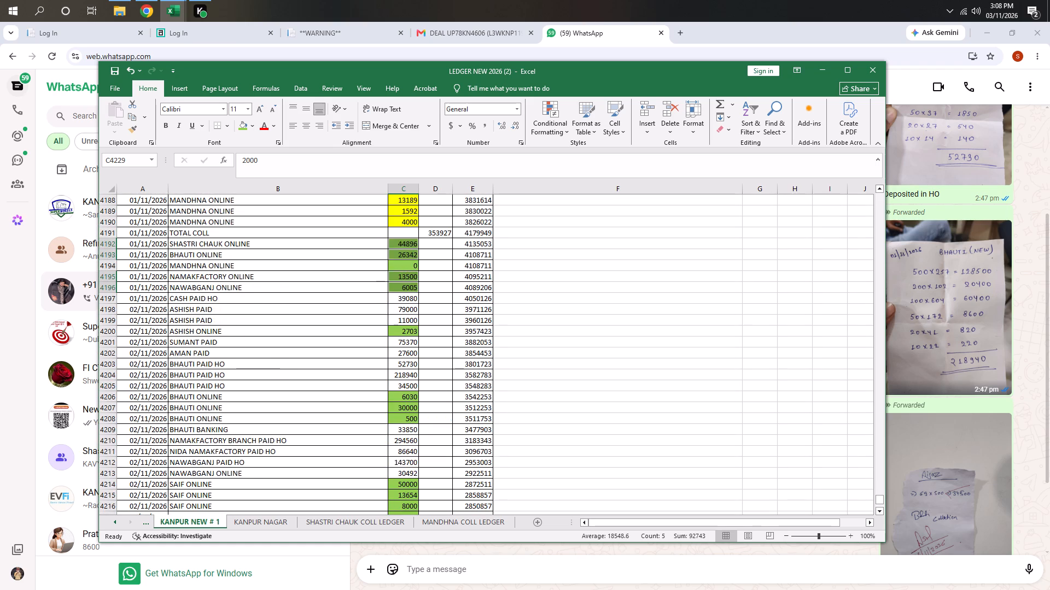
scroll(386, 350, "up", 1)
scroll(386, 349, "down", 6)
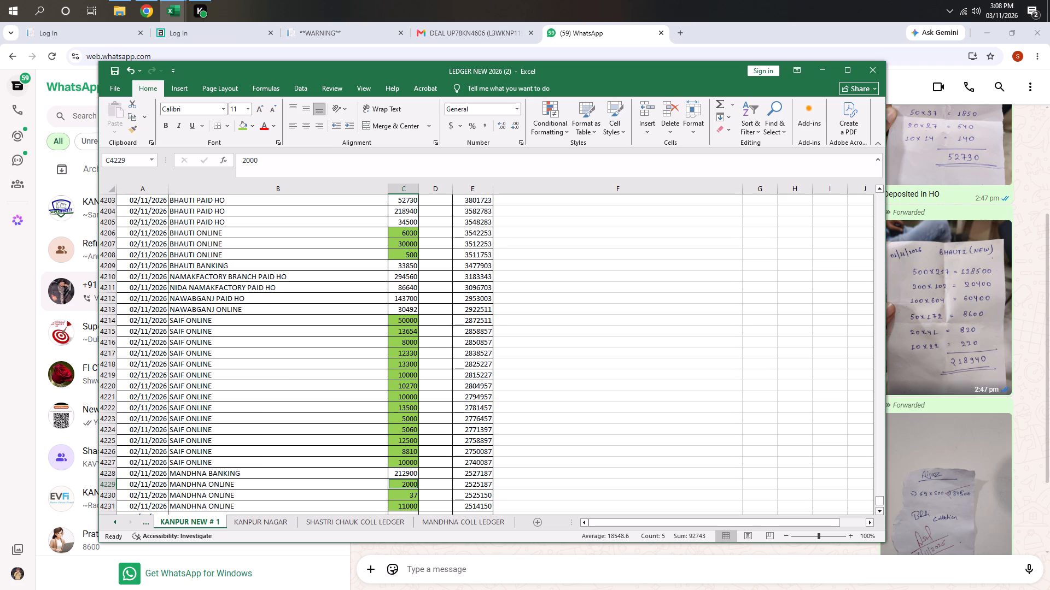
scroll(375, 414, "down", 2)
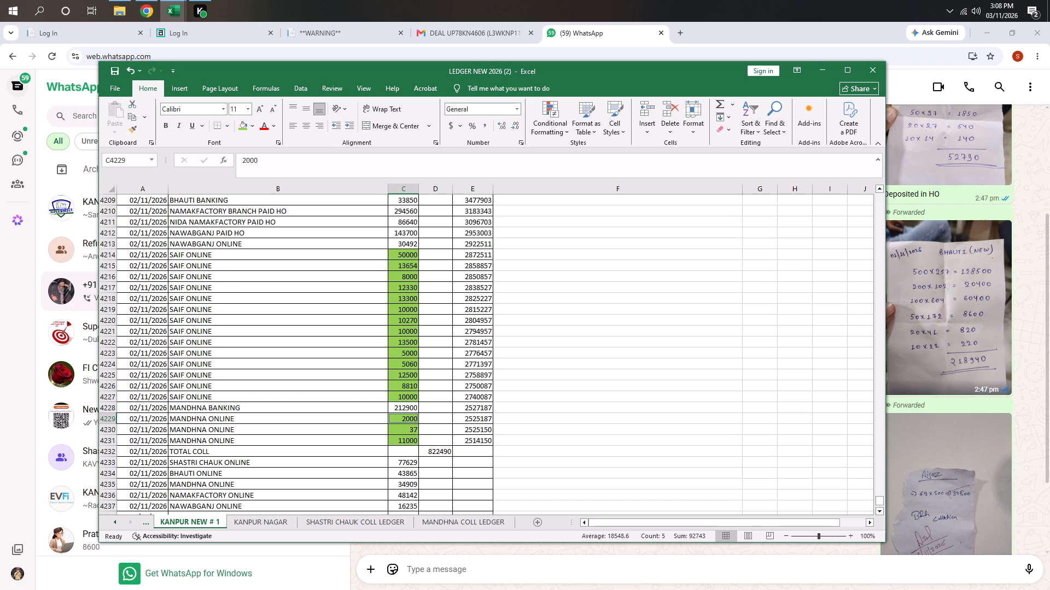
Add the 02/11/2026 SAIF ONLINE amounts in rows 4217 and 4218 to the selection and check the surrounding rows.
scroll(389, 350, "up", 1)
left_click(404, 321, "ctrl")
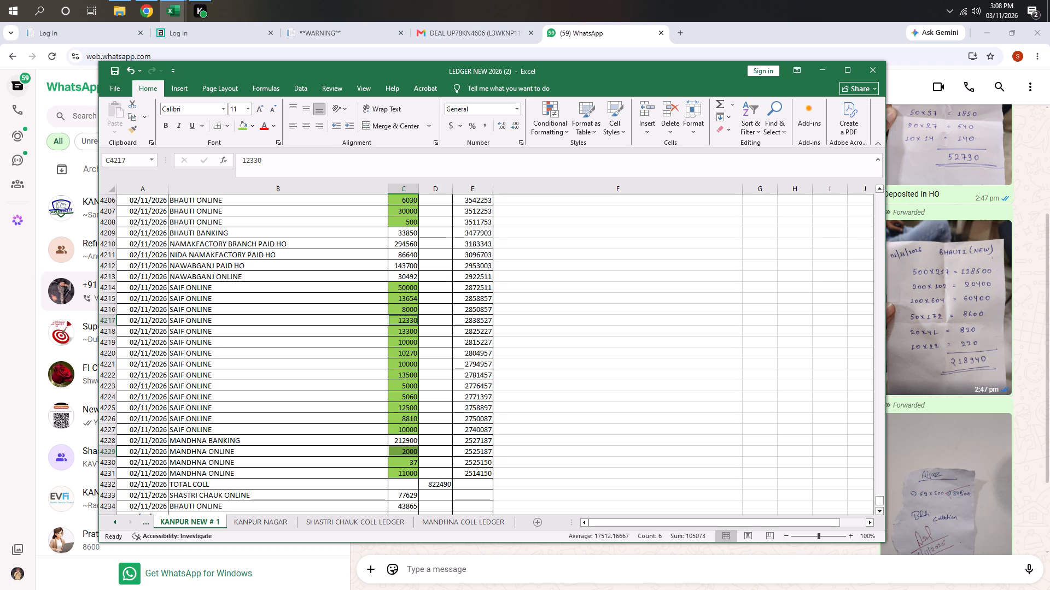
left_click(405, 328, "ctrl")
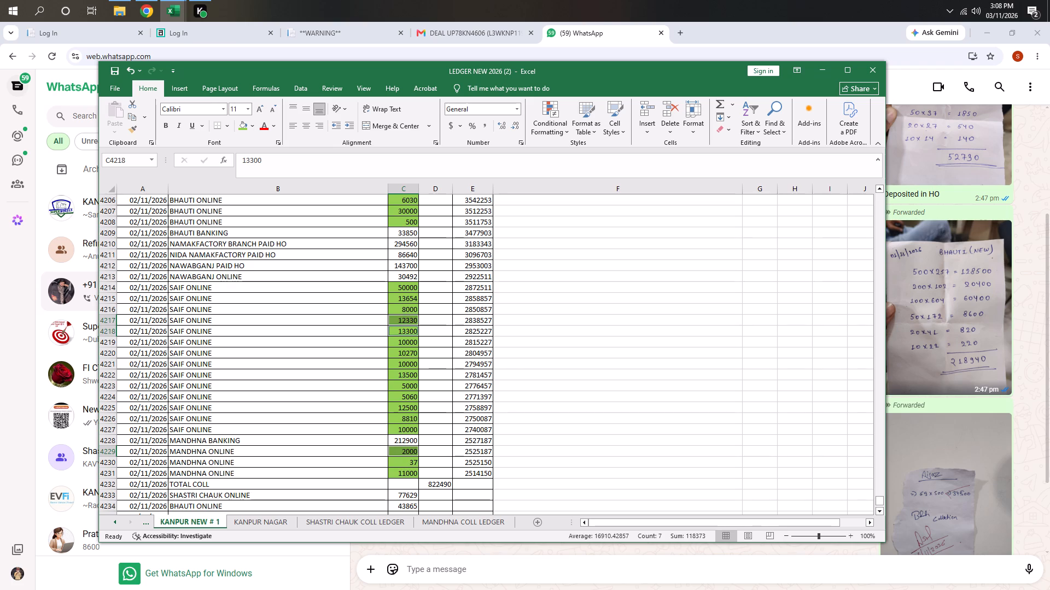
scroll(388, 327, "up", 3)
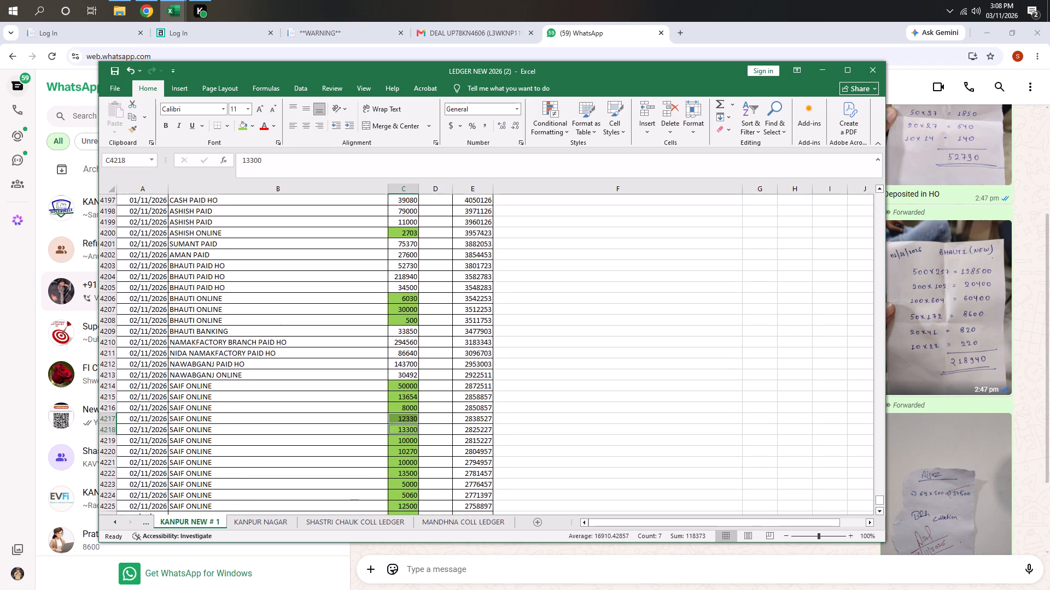
scroll(388, 330, "up", 4)
scroll(389, 330, "down", 6)
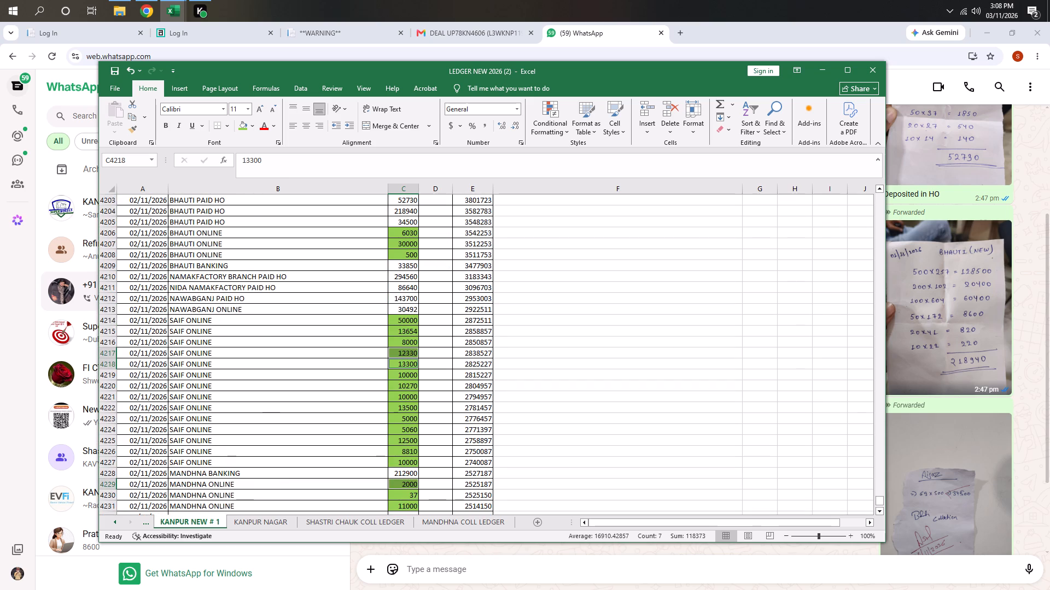
scroll(400, 367, "down", 2)
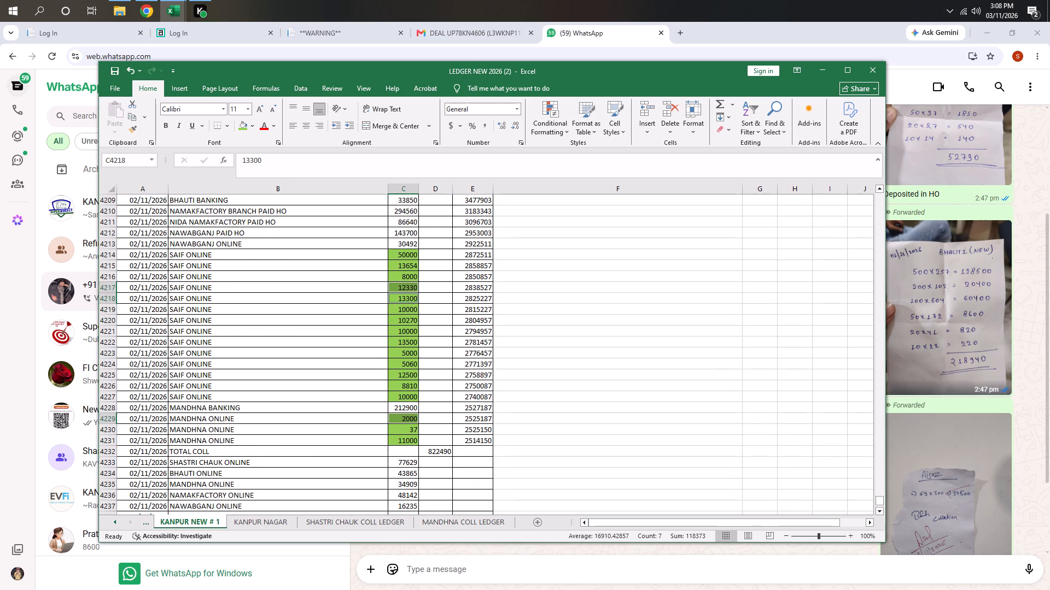
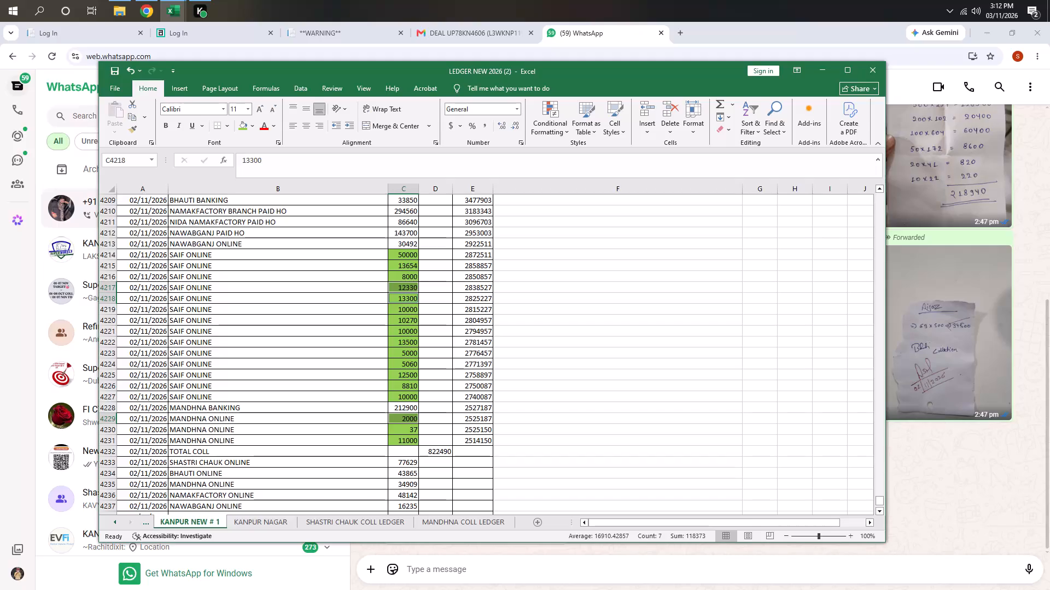
Add the 02/11/2026 ASHISH ONLINE amount, the BHAUTI ONLINE amount in row 4207, and the SAIF ONLINE amounts in rows 4219 and 4220 to the selection.
scroll(370, 433, "up", 1)
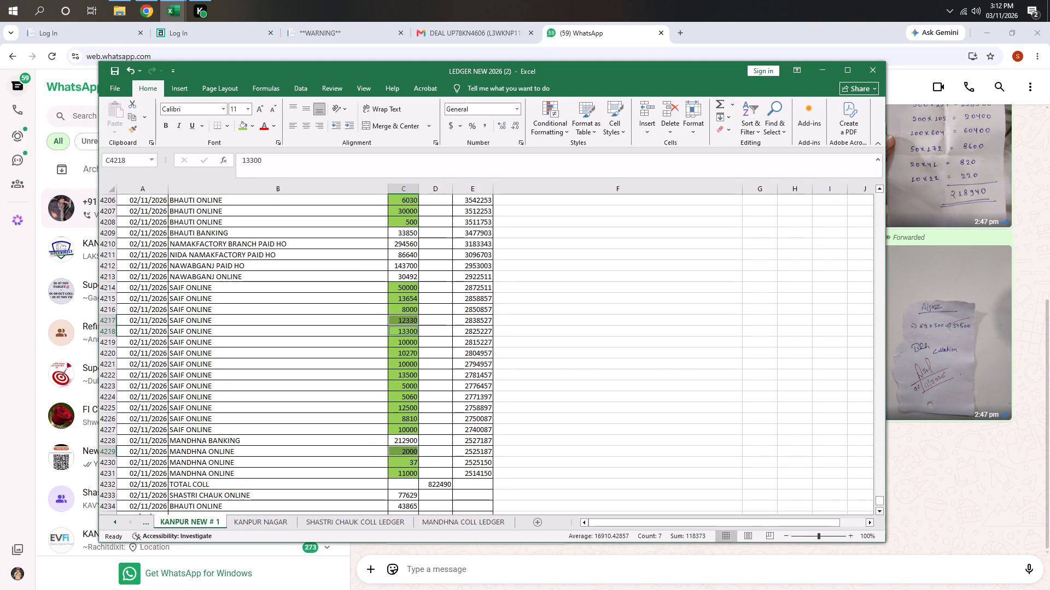
scroll(388, 364, "up", 1)
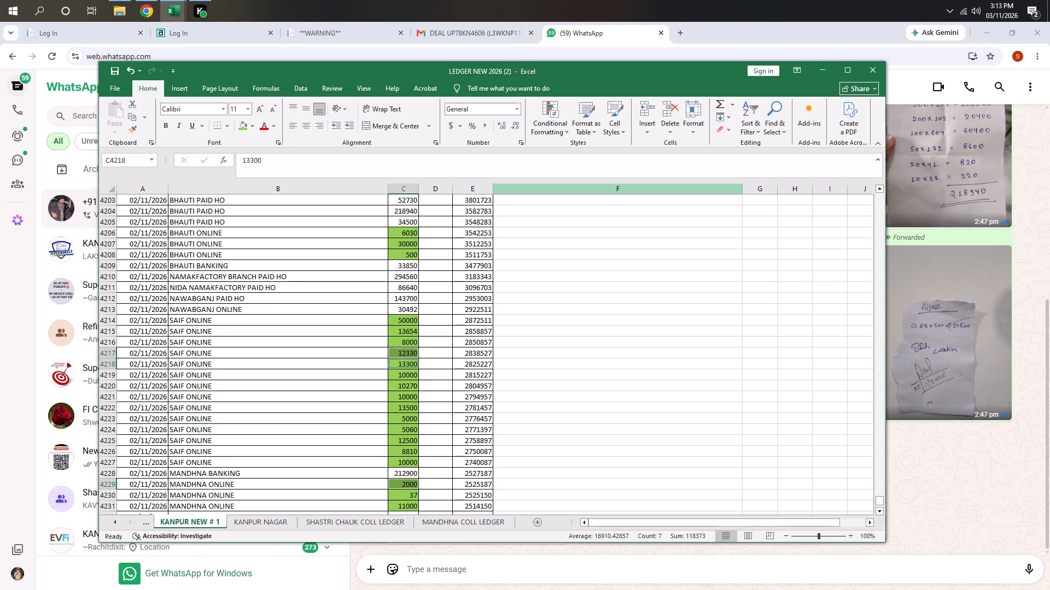
scroll(305, 306, "up", 3)
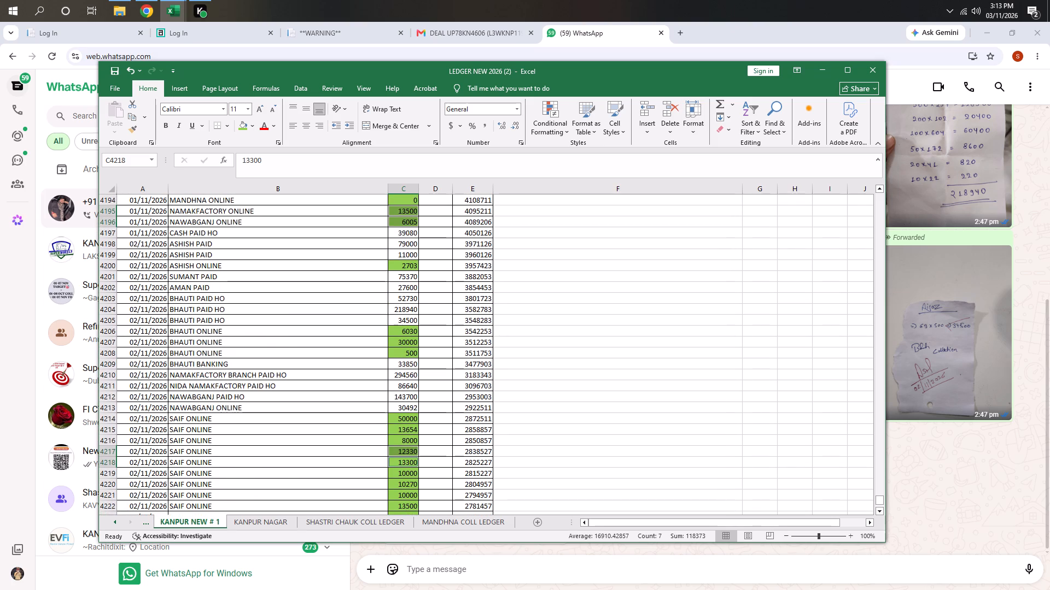
left_click(400, 269, "ctrl")
scroll(349, 373, "up", 1)
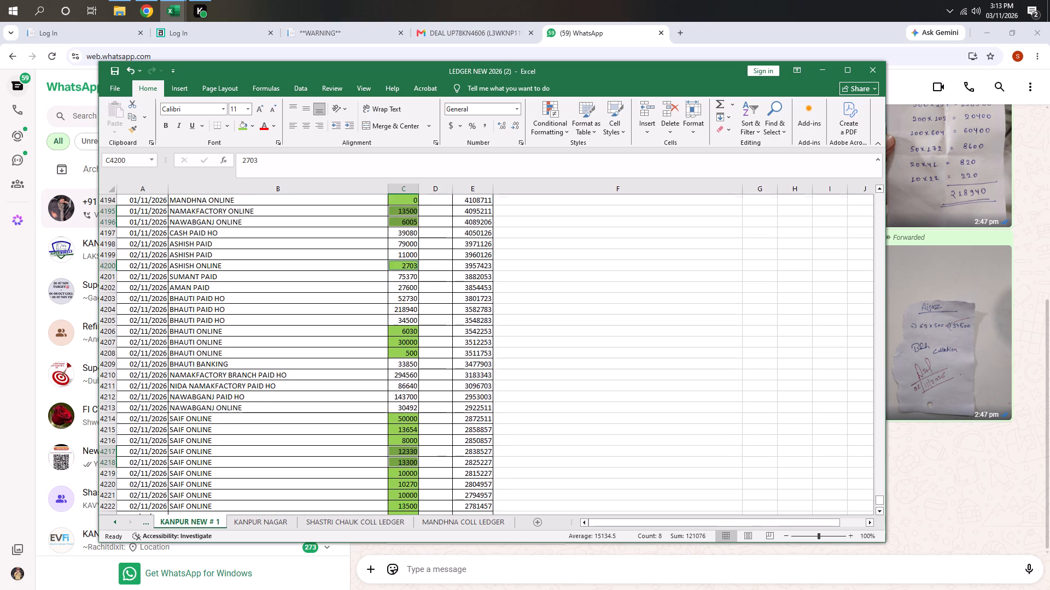
scroll(349, 373, "up", 1)
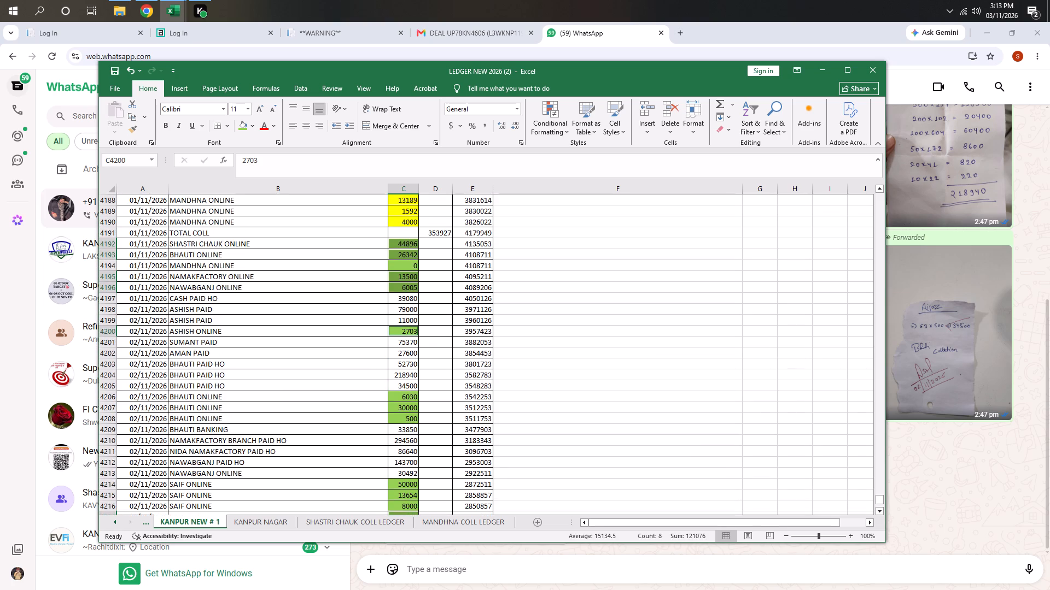
left_click(396, 404, "ctrl")
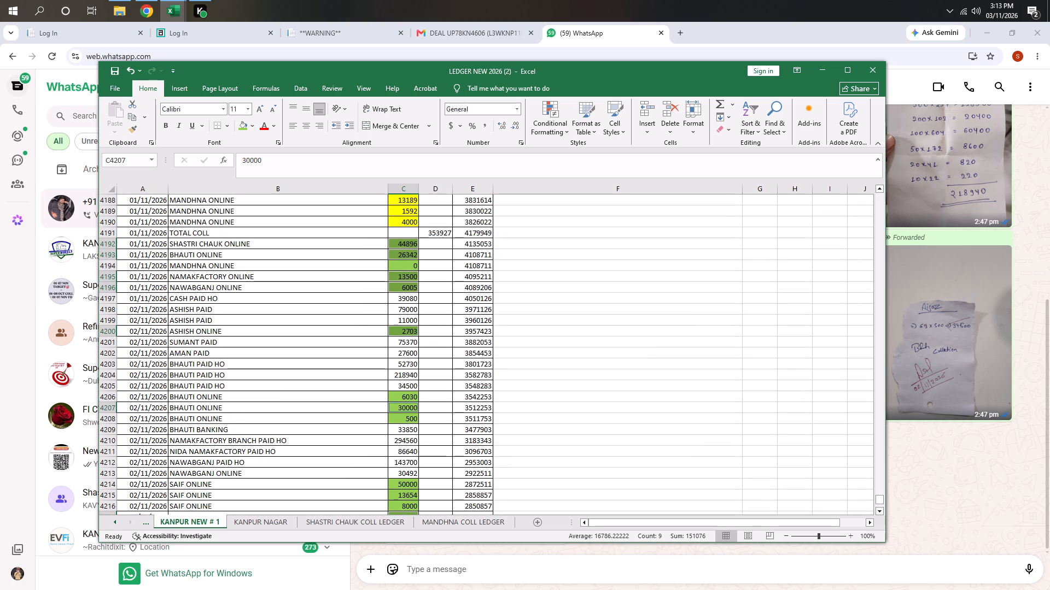
scroll(404, 435, "down", 1)
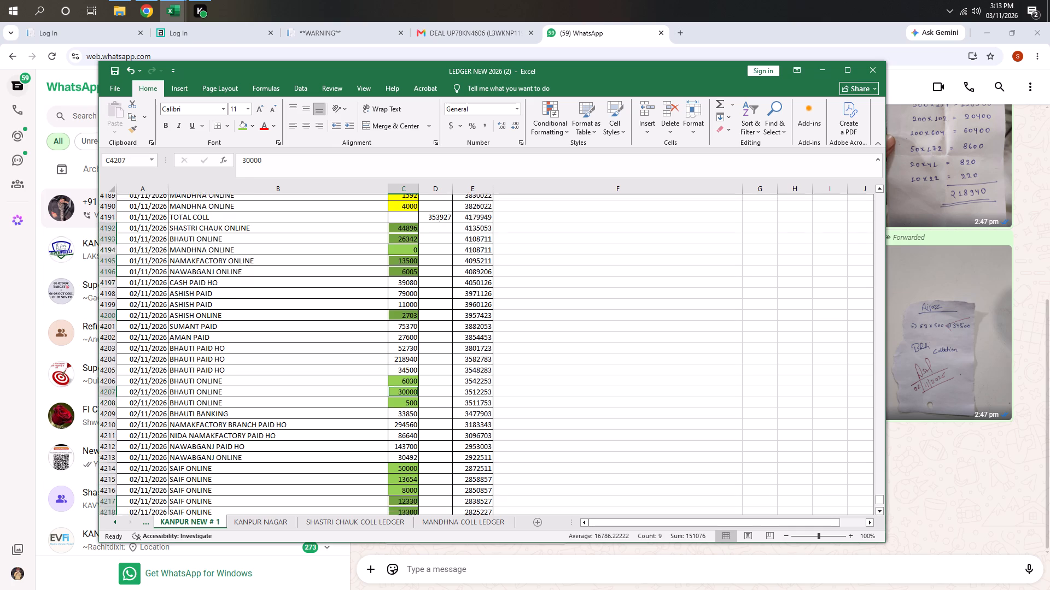
scroll(404, 435, "down", 1)
left_click(405, 482, "ctrl")
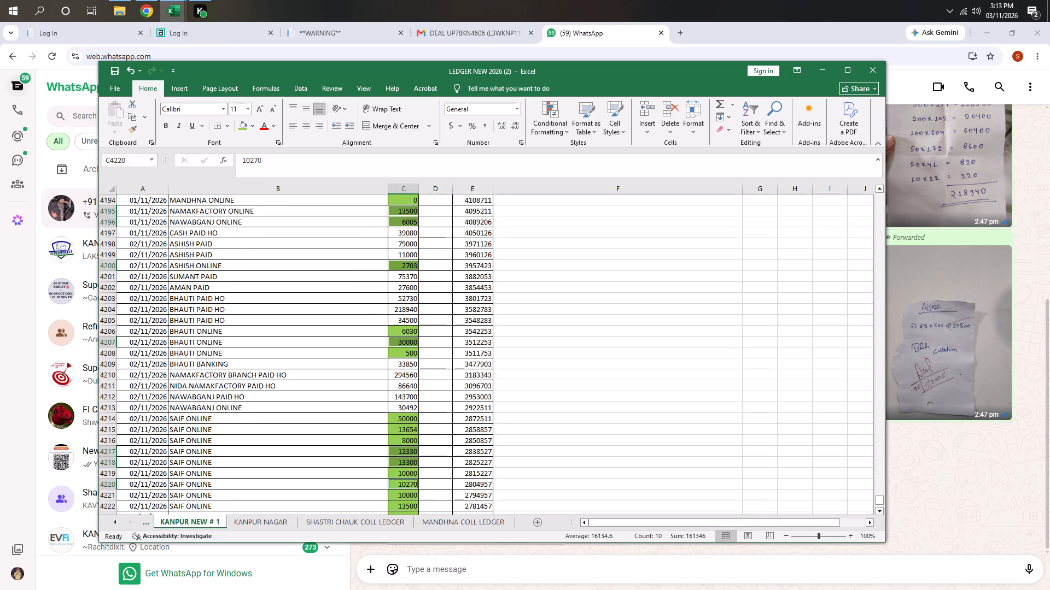
left_click(402, 476, "ctrl")
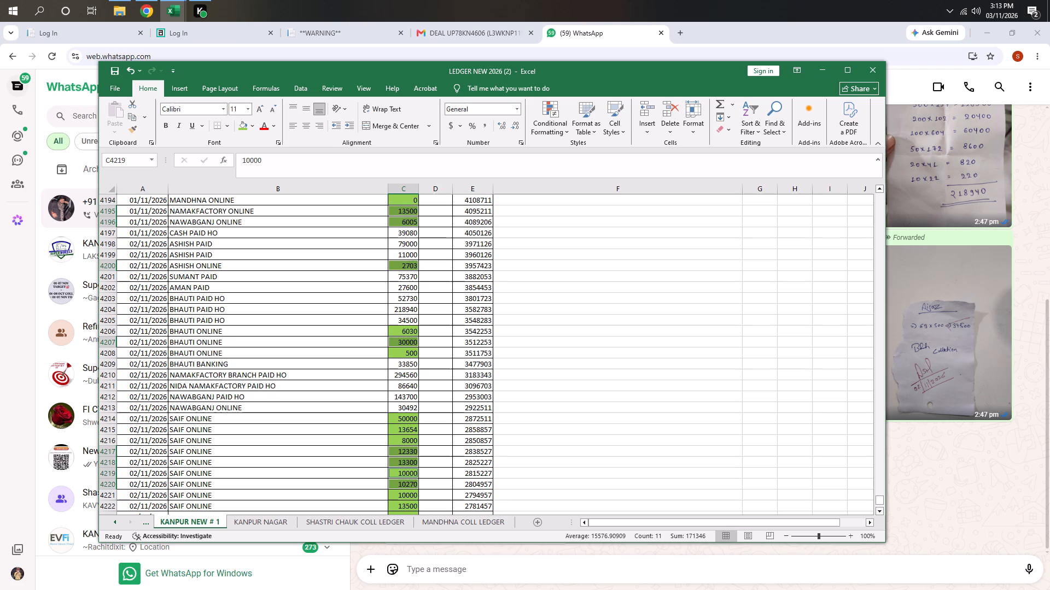
Add the MANDHNA ONLINE amounts in rows 4230 and 4231 to the selection and fill all selected amounts with light blue.
scroll(382, 465, "down", 2)
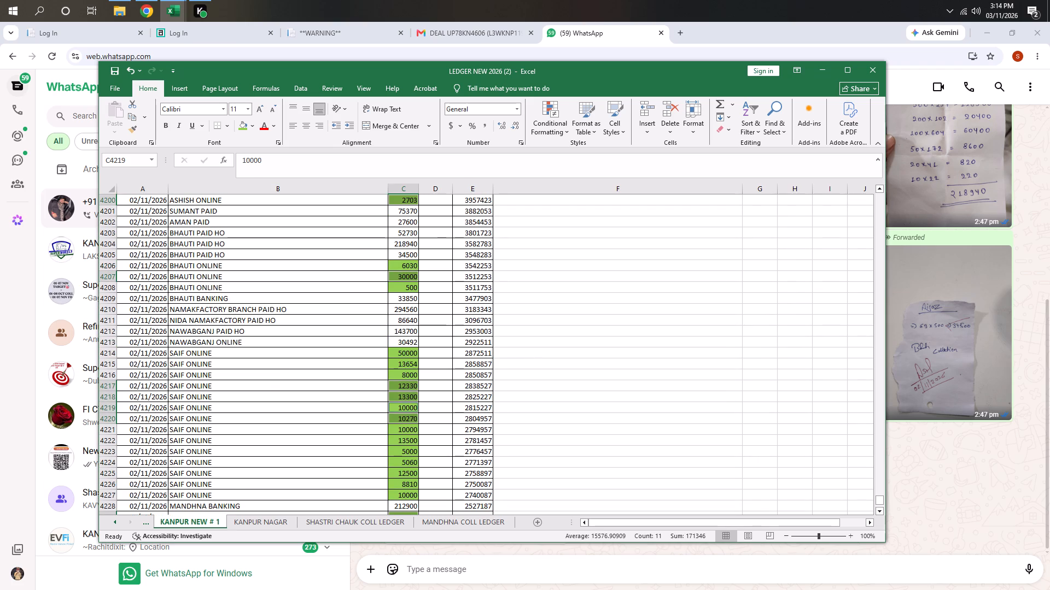
scroll(324, 363, "down", 2)
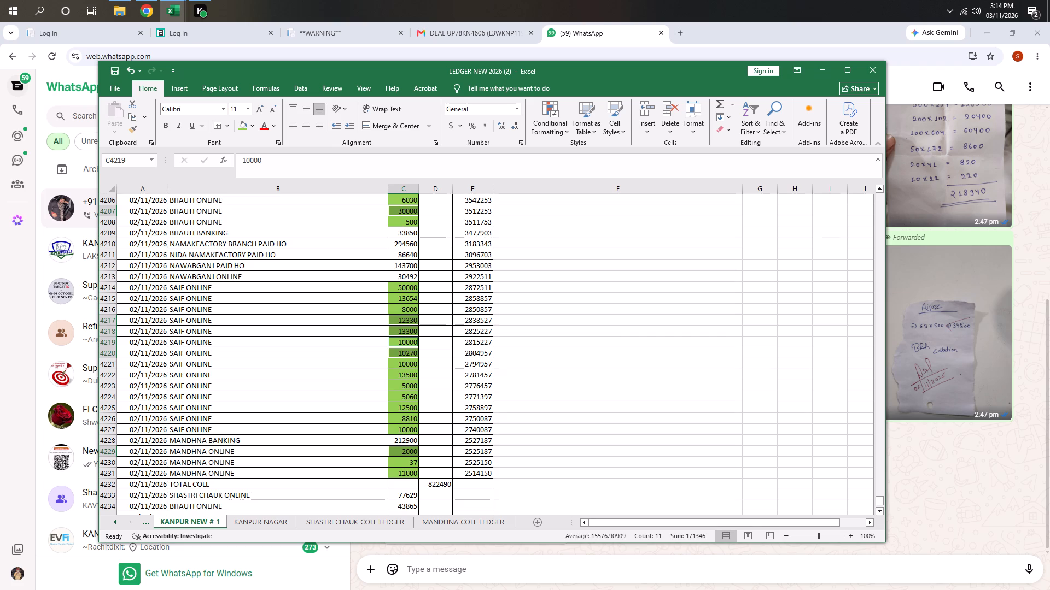
scroll(390, 358, "up", 2)
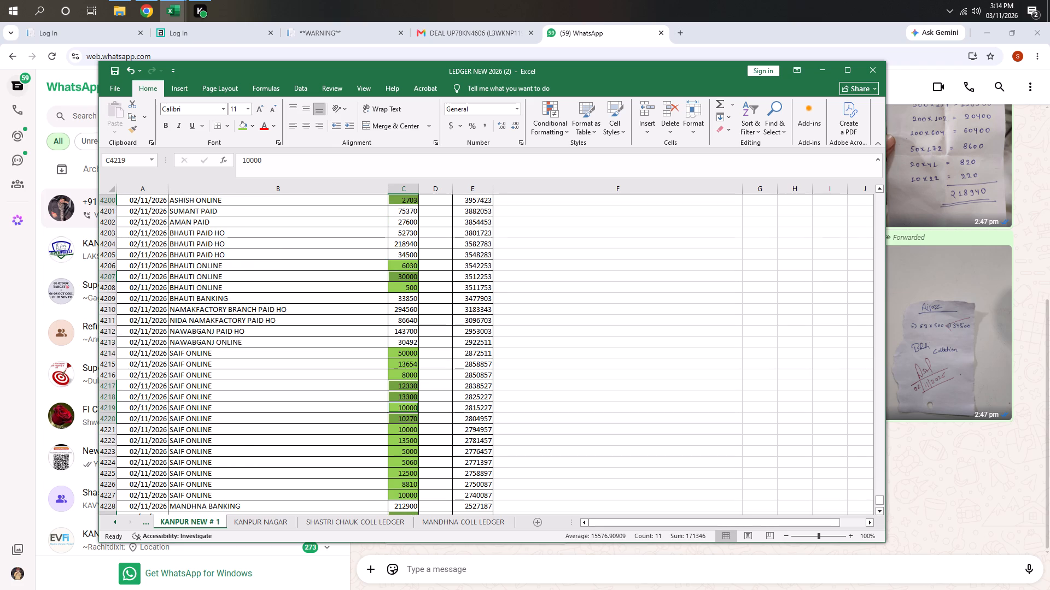
scroll(394, 398, "down", 3)
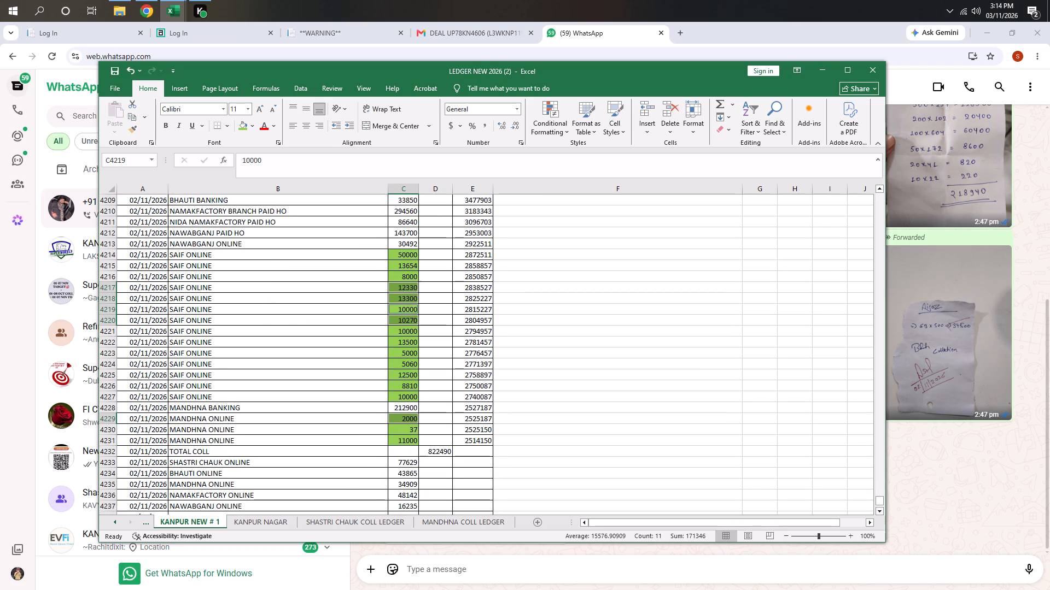
scroll(374, 362, "up", 1)
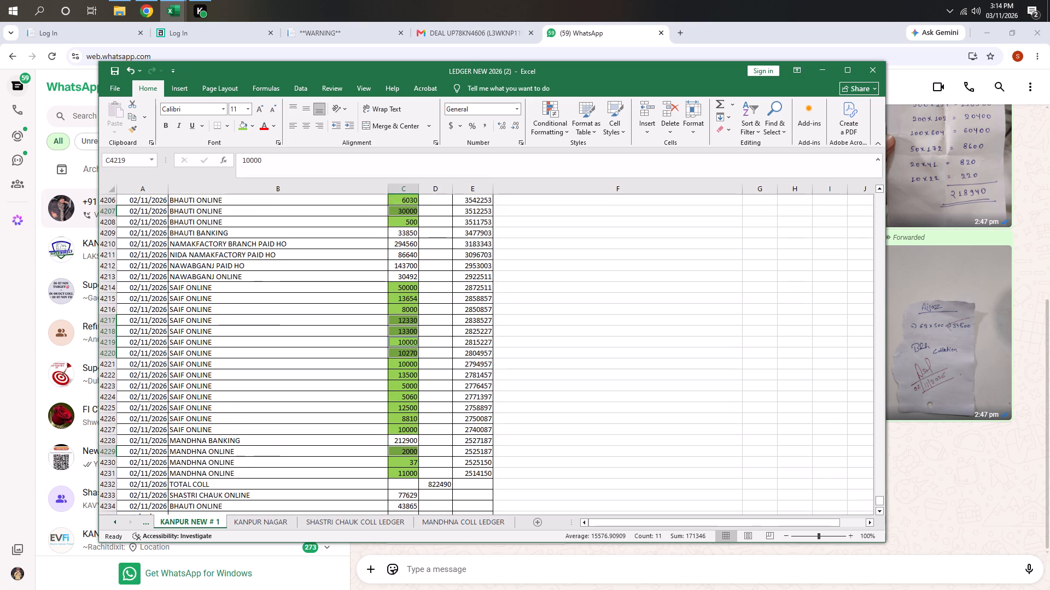
scroll(374, 362, "up", 1)
scroll(382, 365, "down", 2)
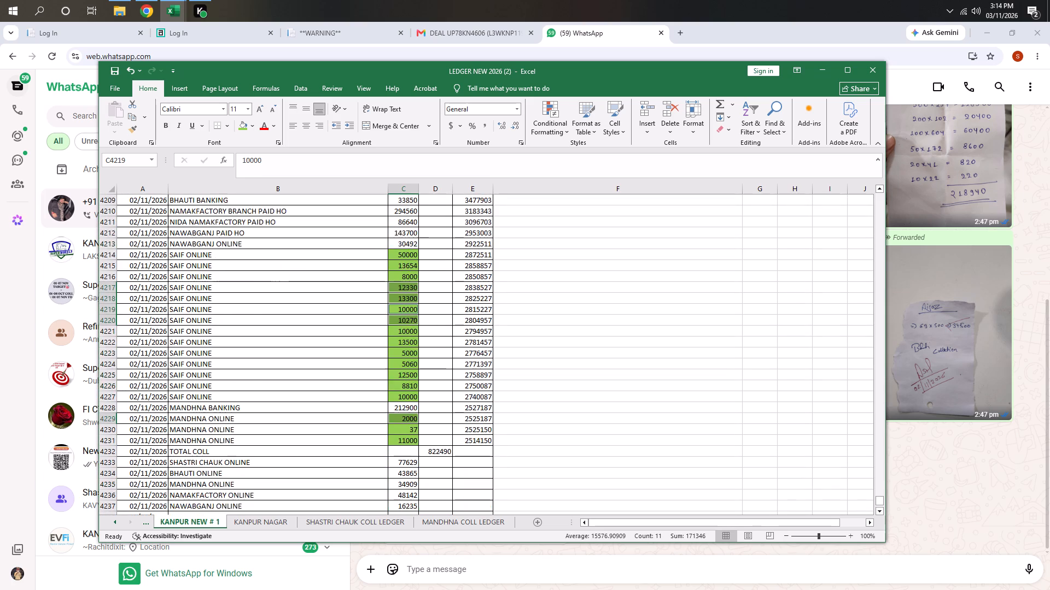
scroll(382, 365, "down", 1)
left_click(399, 399, "ctrl")
scroll(367, 367, "up", 1)
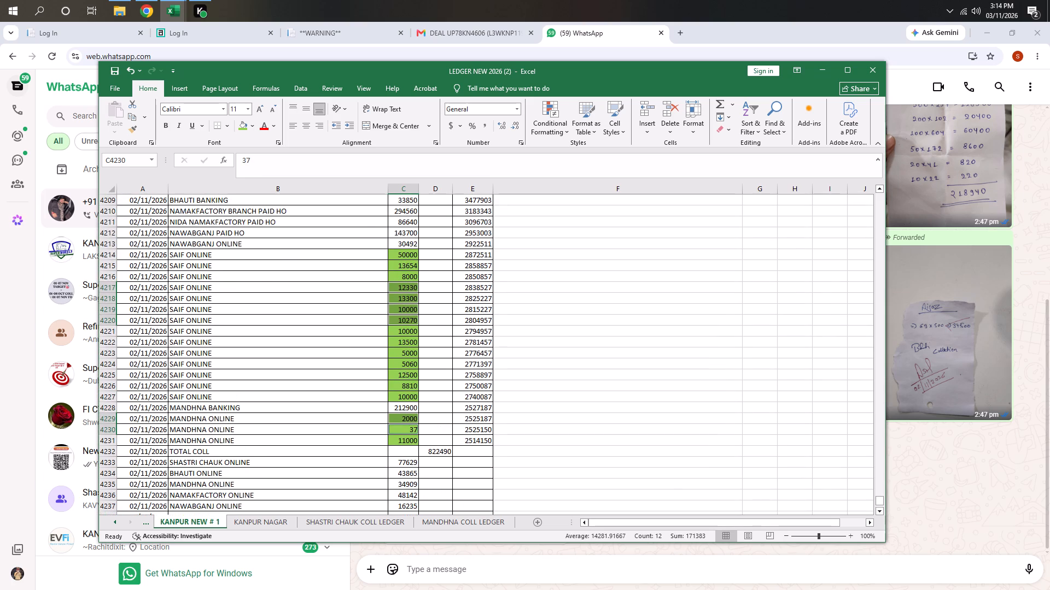
scroll(396, 384, "up", 1)
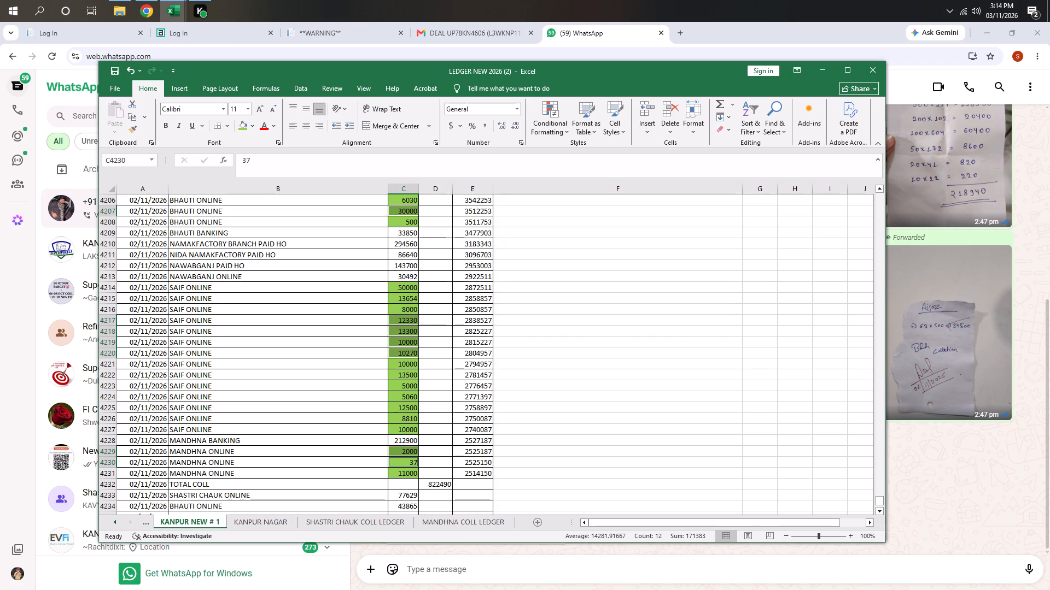
left_click(402, 475, "ctrl")
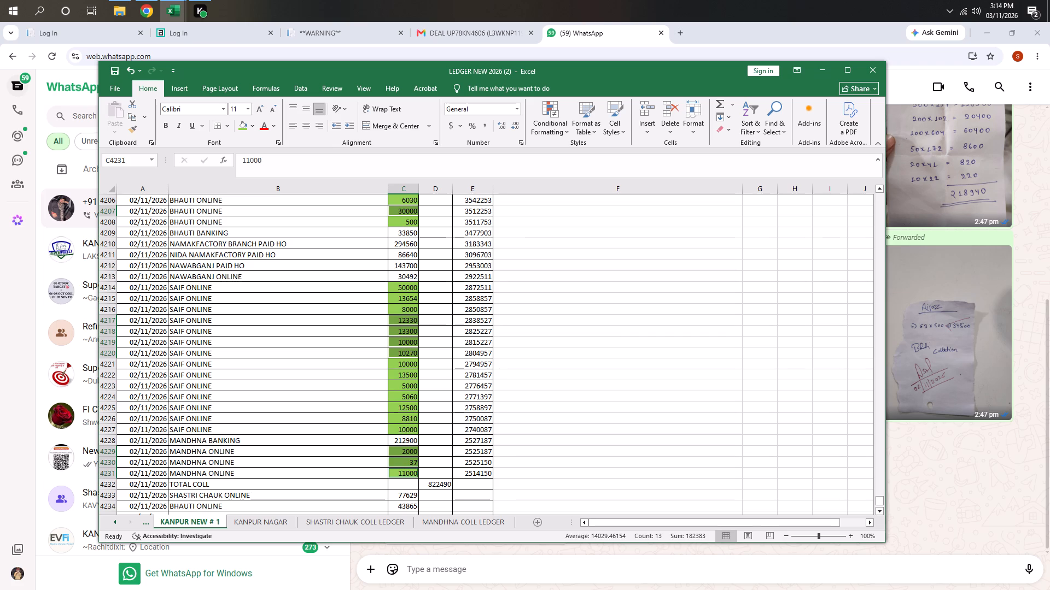
left_click(251, 128)
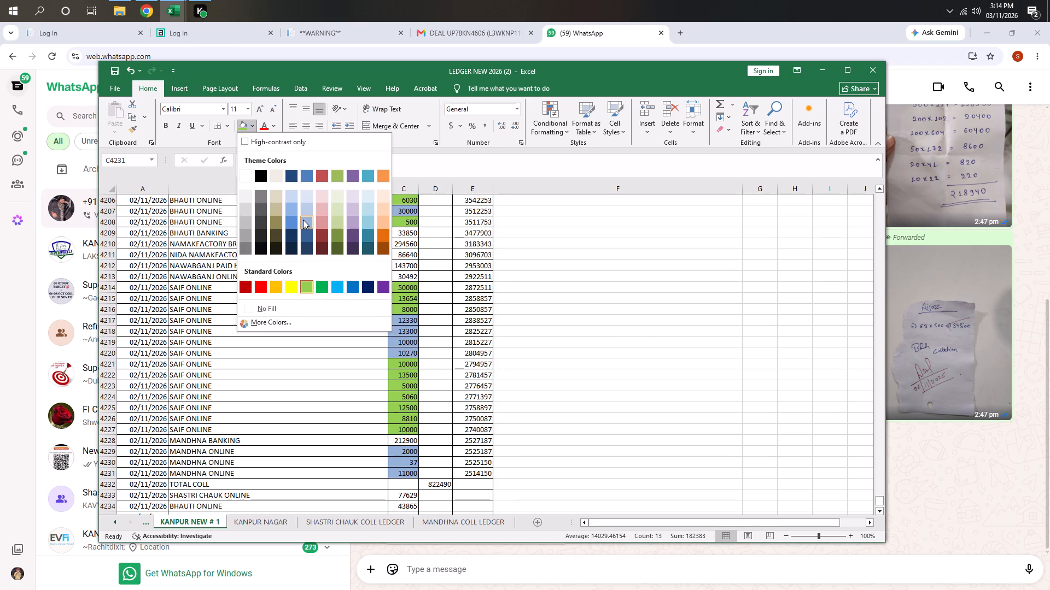
left_click(303, 220)
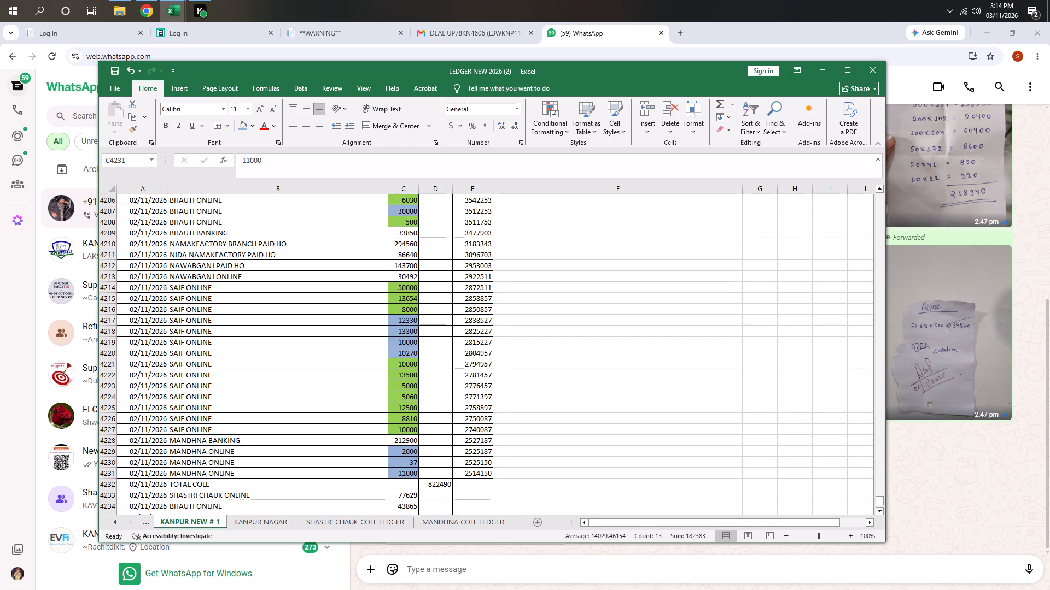
Add the green 02/11/2026 SAIF ONLINE amounts in rows 4214 to 4216 to the selection.
left_click(401, 289, "ctrl")
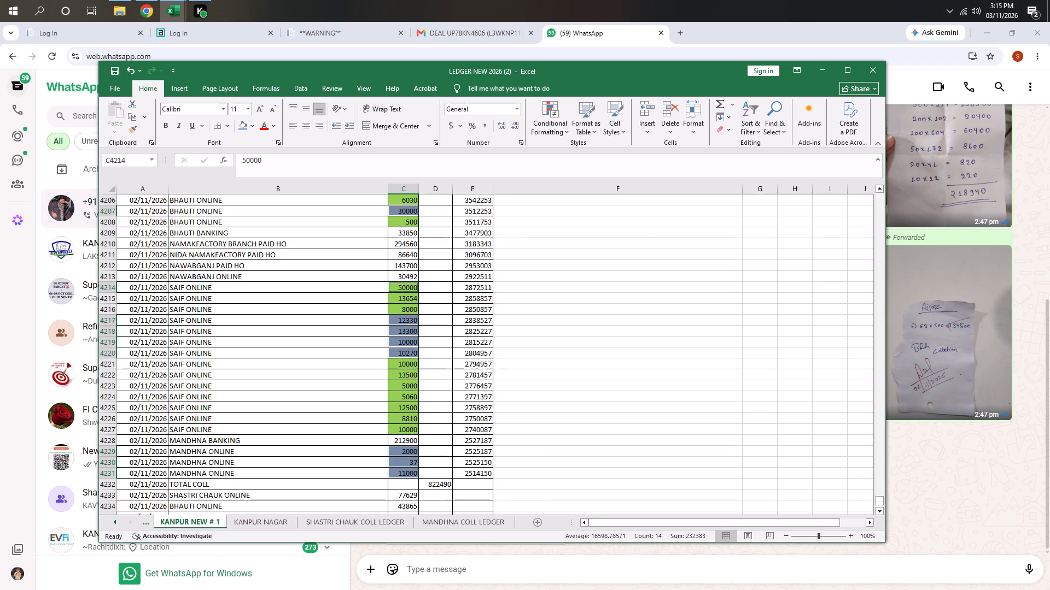
scroll(389, 375, "up", 1)
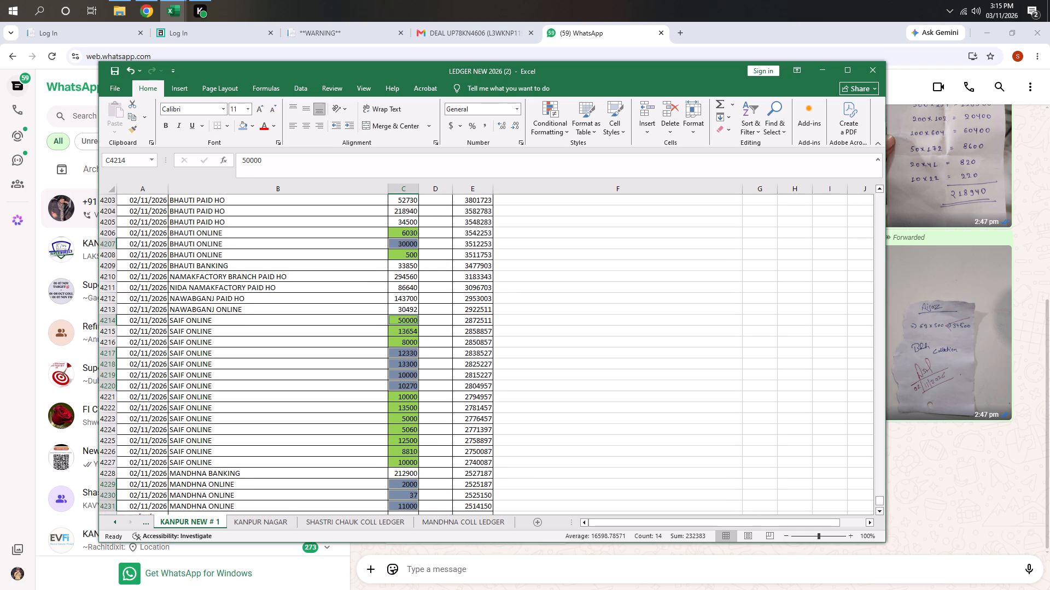
scroll(393, 370, "down", 1)
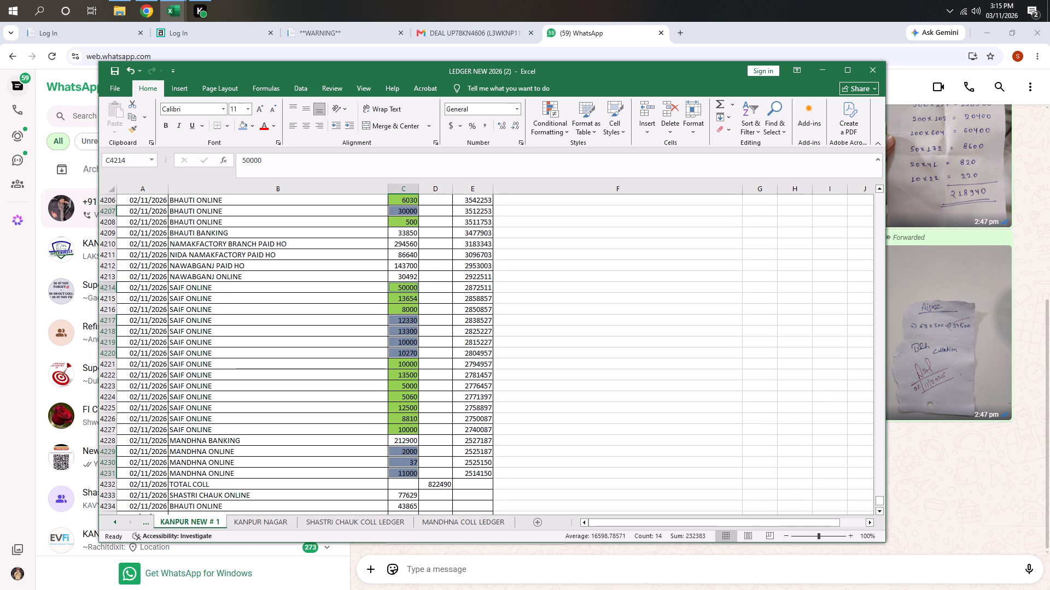
left_click(408, 299, "ctrl")
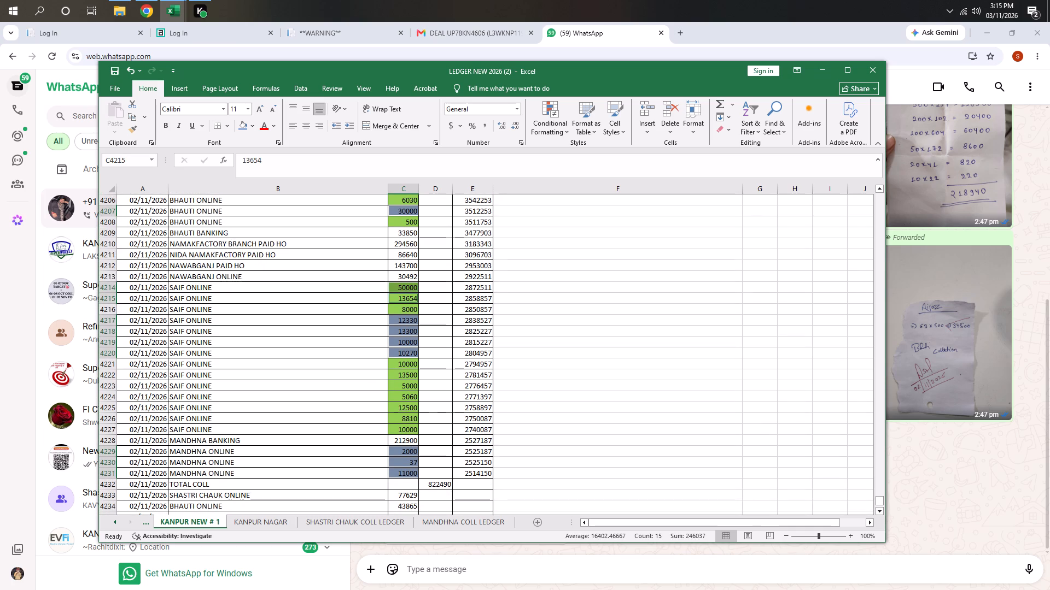
left_click(402, 309, "ctrl")
Add the BHAUTI ONLINE amount in row 4206 and the SAIF ONLINE amounts in rows 4221 to 4226 to the selection, filling it light blue.
scroll(375, 391, "down", 1)
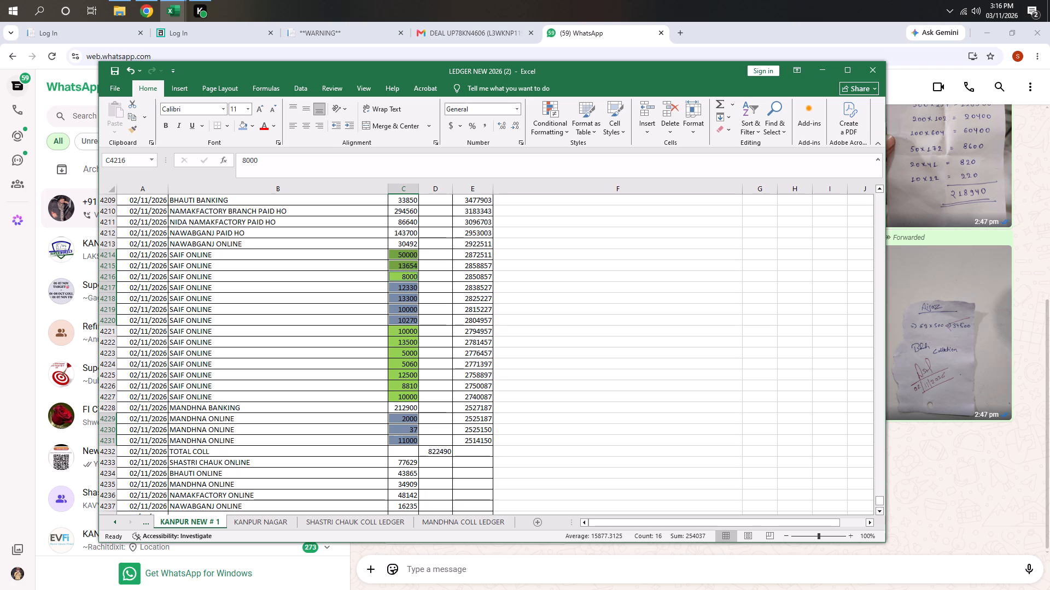
scroll(387, 386, "up", 3)
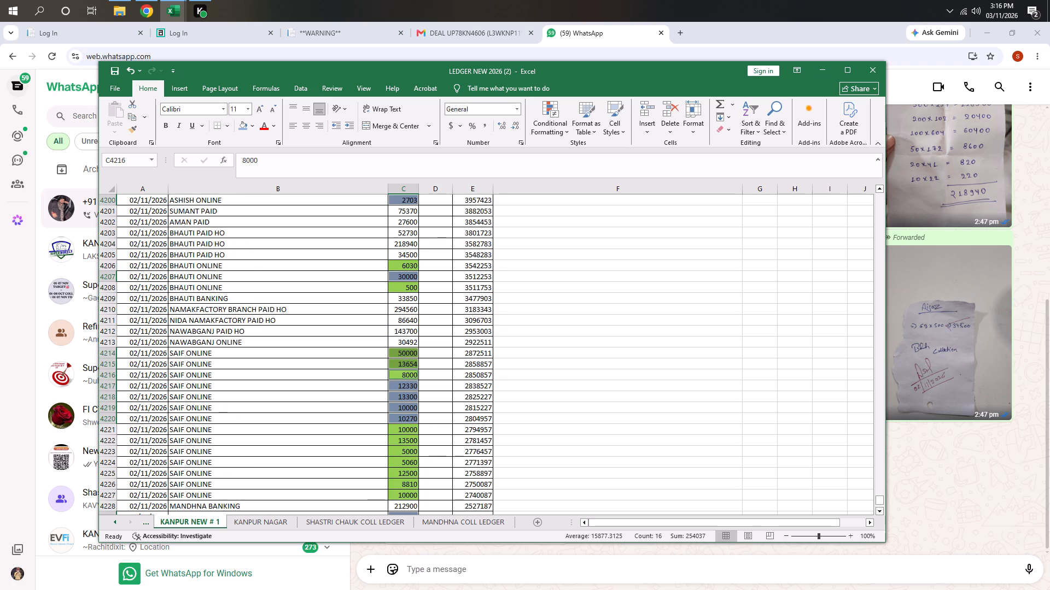
left_click(403, 263, "ctrl")
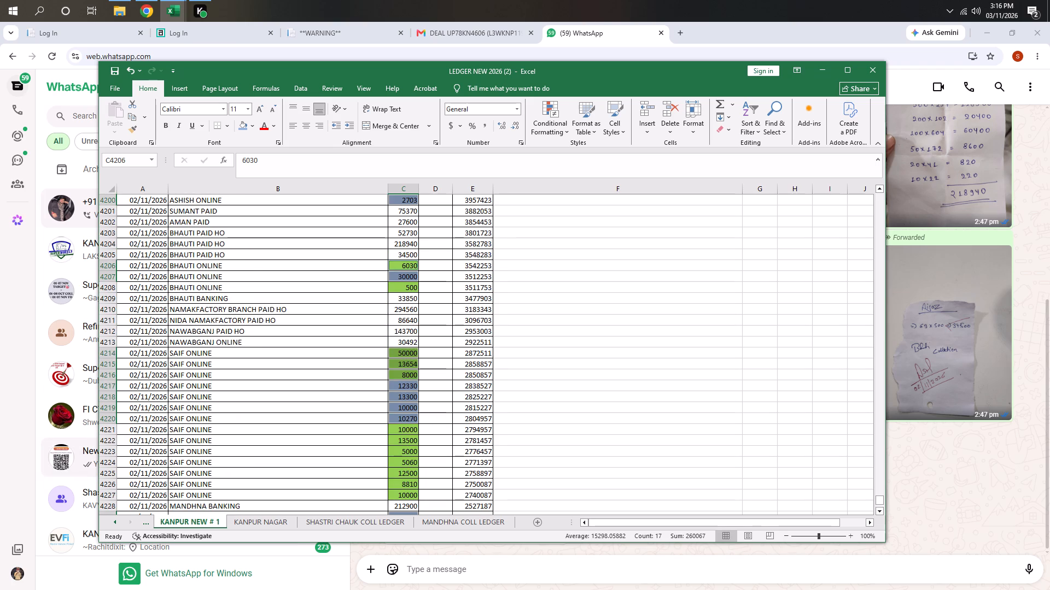
left_click(404, 432, "ctrl")
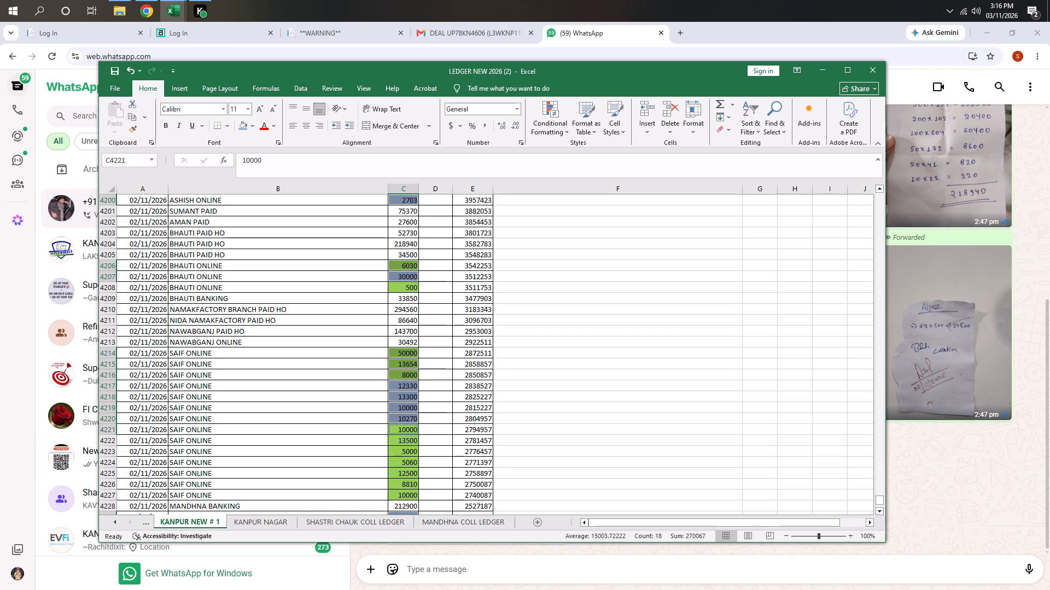
scroll(383, 440, "down", 1)
left_click(404, 410, "ctrl")
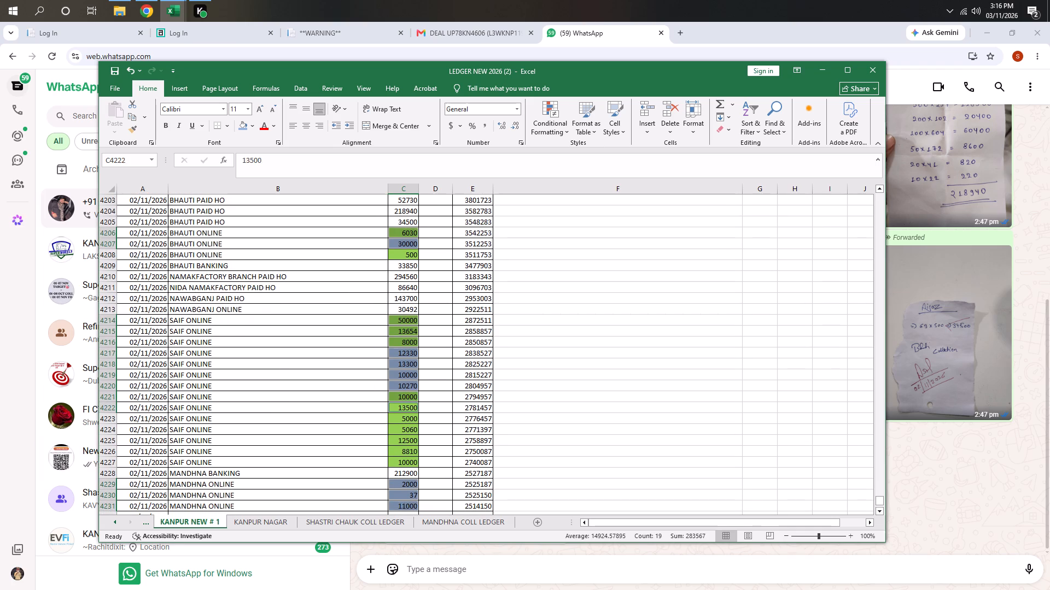
scroll(358, 418, "down", 1)
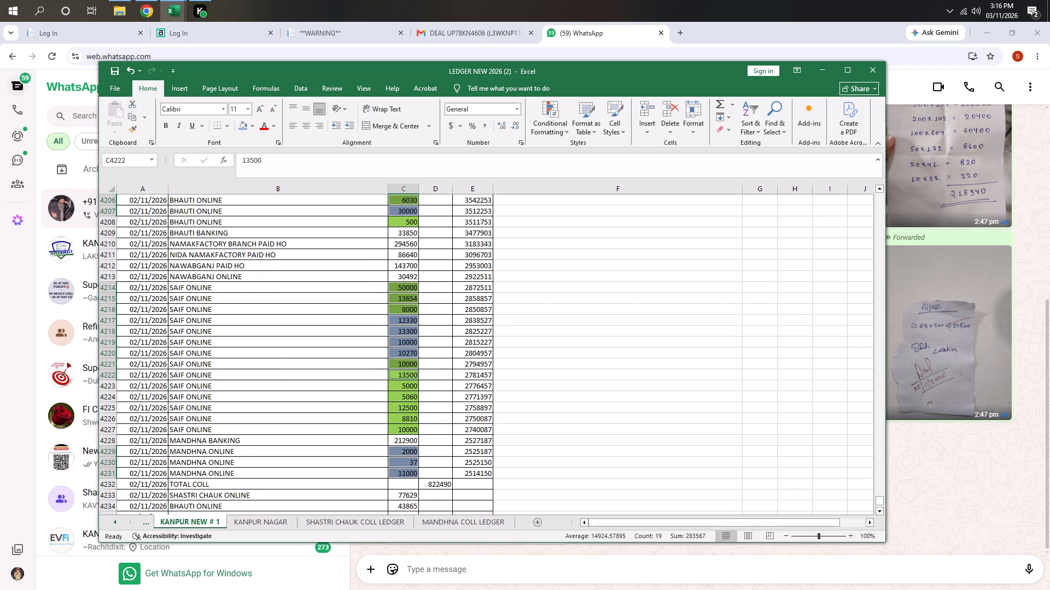
left_click(406, 388, "ctrl")
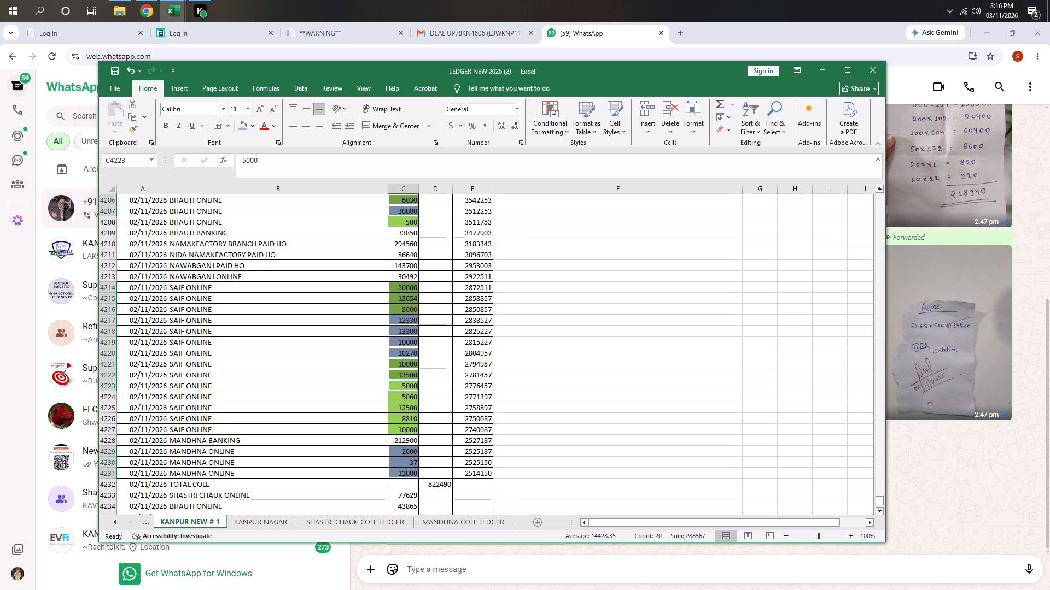
left_click(400, 397, "ctrl")
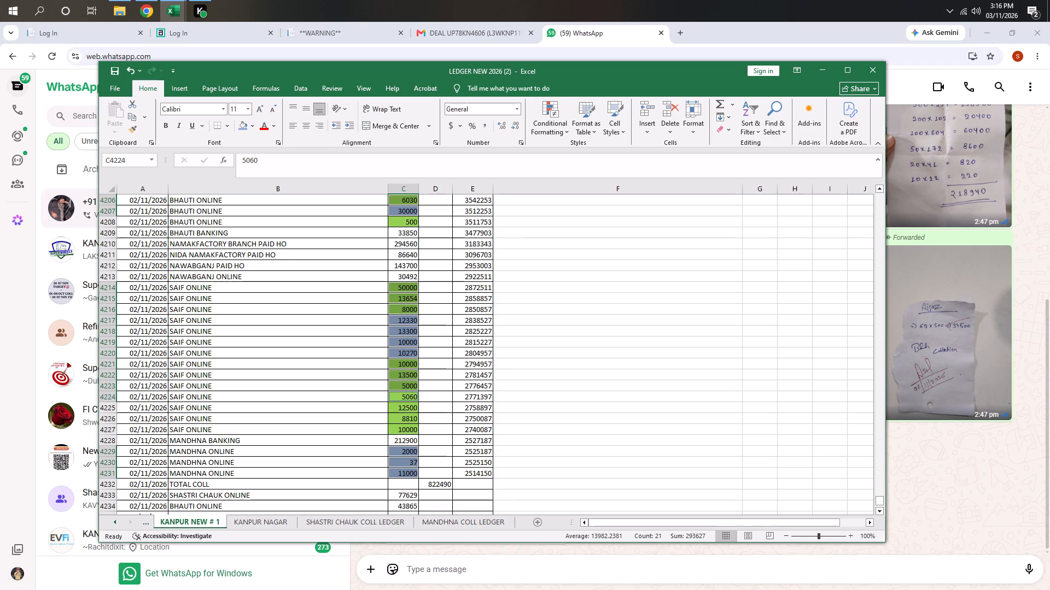
left_click(403, 409, "ctrl")
scroll(362, 411, "down", 1)
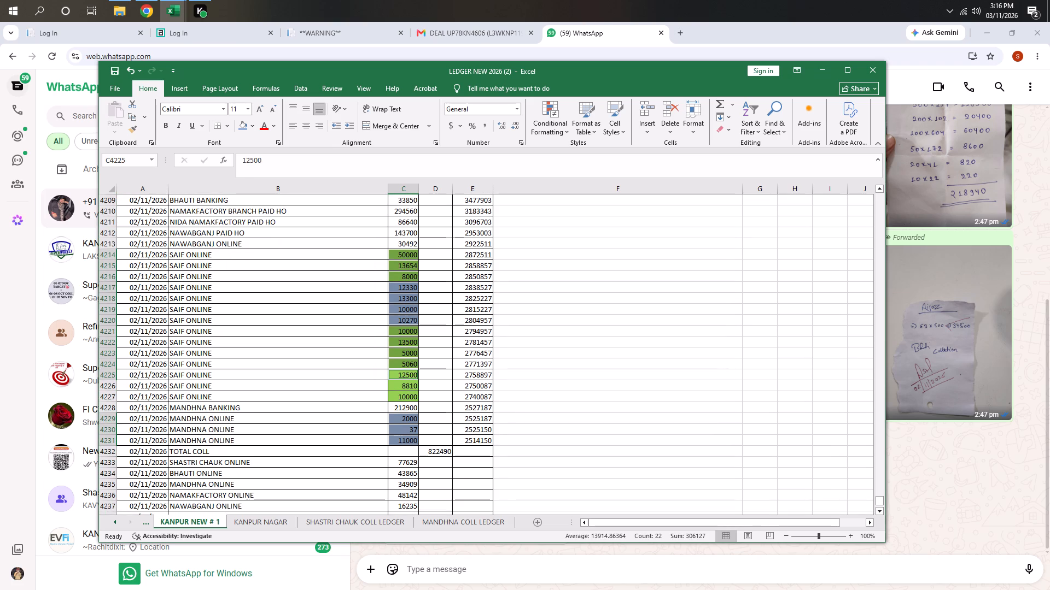
left_click(400, 387, "ctrl")
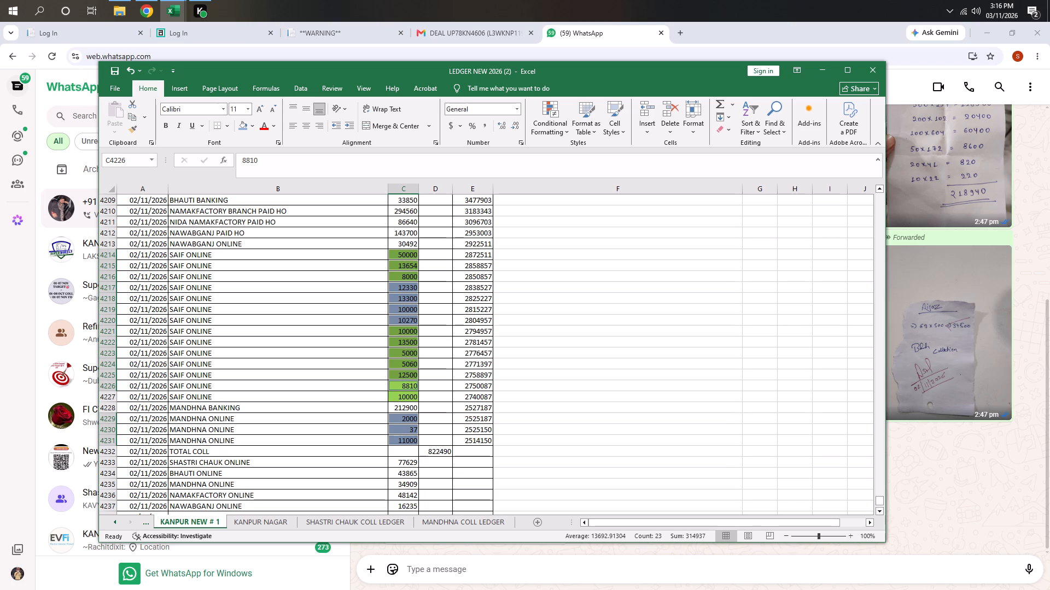
scroll(384, 387, "up", 2)
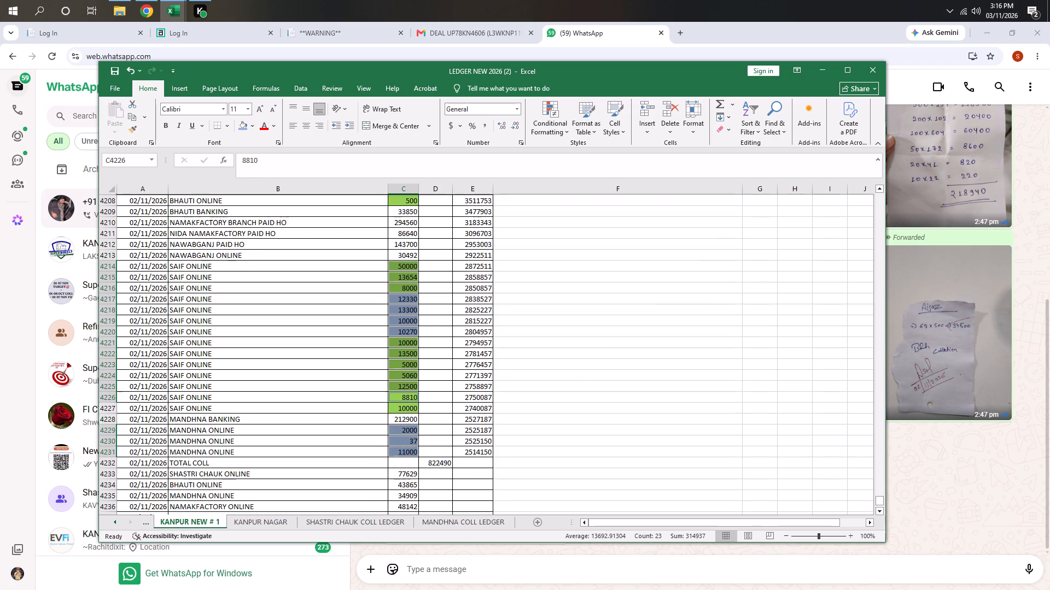
scroll(384, 387, "up", 3)
scroll(384, 387, "down", 5)
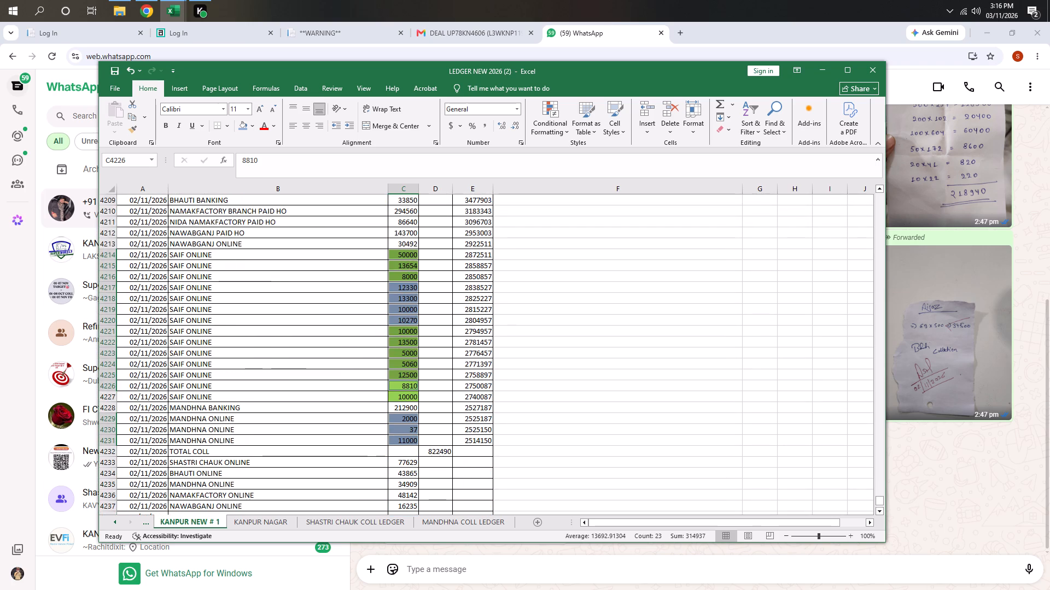
scroll(385, 389, "up", 2)
scroll(385, 389, "down", 1)
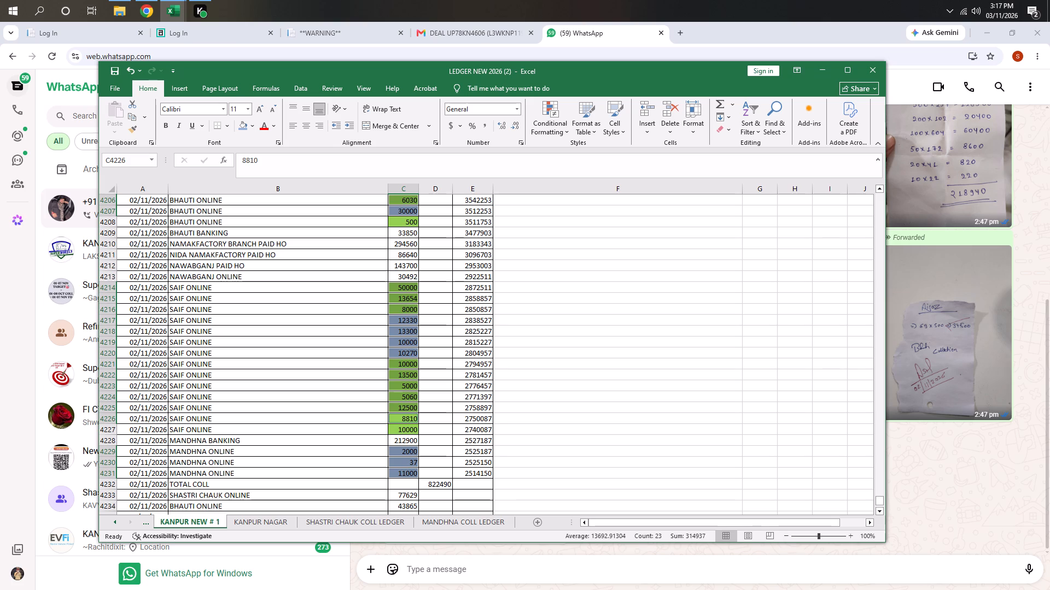
scroll(396, 429, "down", 1)
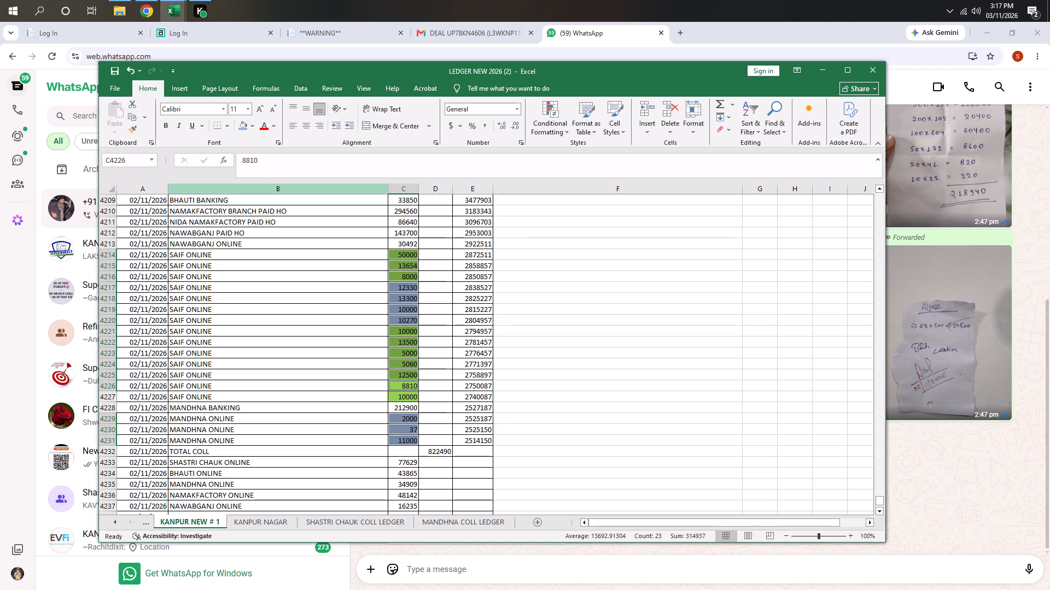
left_click(238, 125)
Add the NAWABGANJ ONLINE amount in row 4213 and the BHAUTI ONLINE amount in row 4208 to the selection and fill it light blue.
scroll(404, 424, "up", 3)
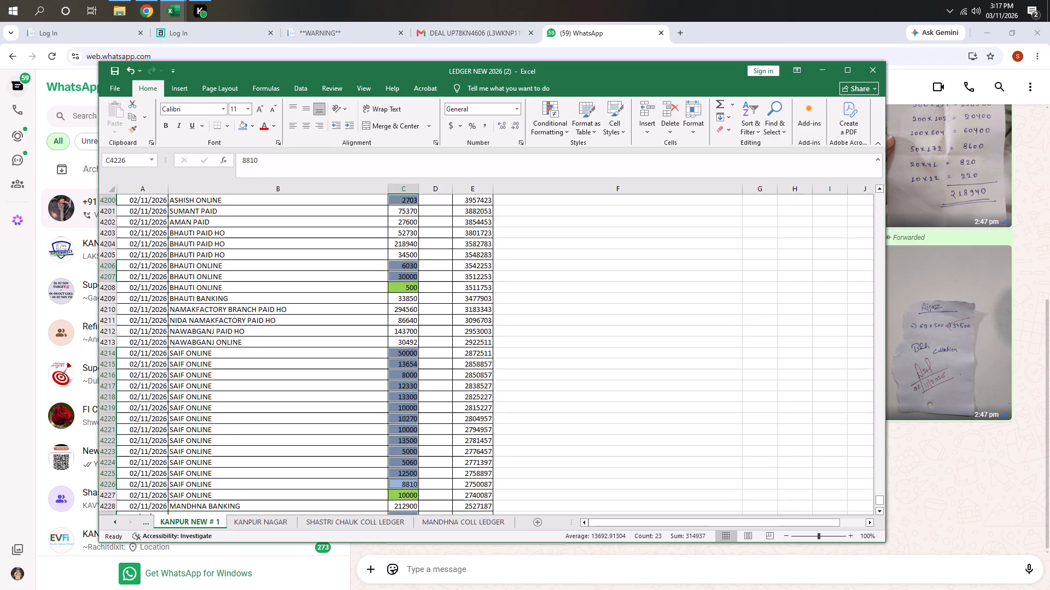
scroll(405, 291, "up", 2)
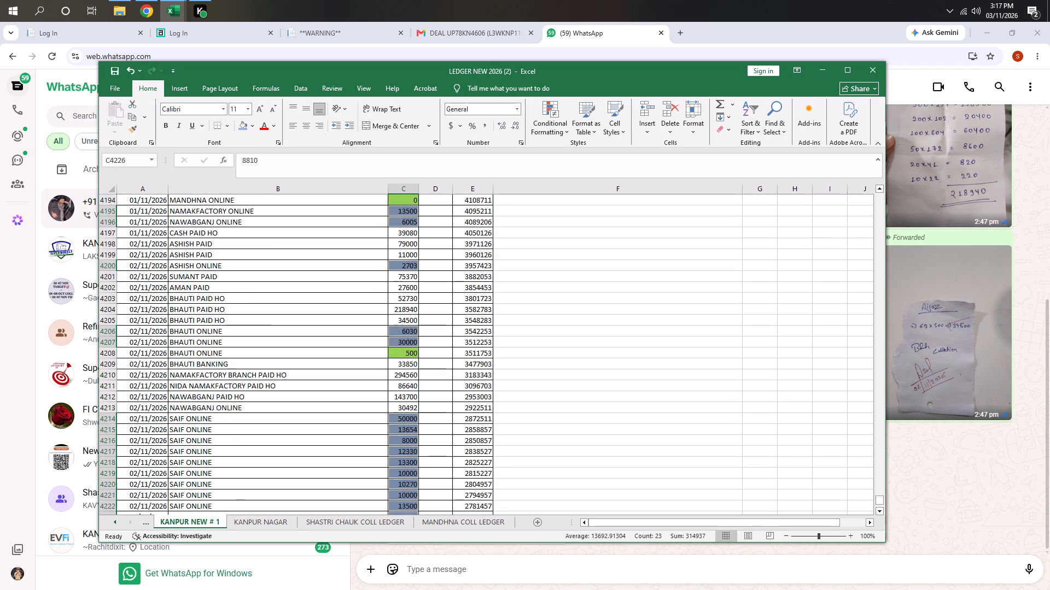
scroll(405, 291, "up", 2)
scroll(404, 355, "up", 1)
scroll(404, 373, "down", 2)
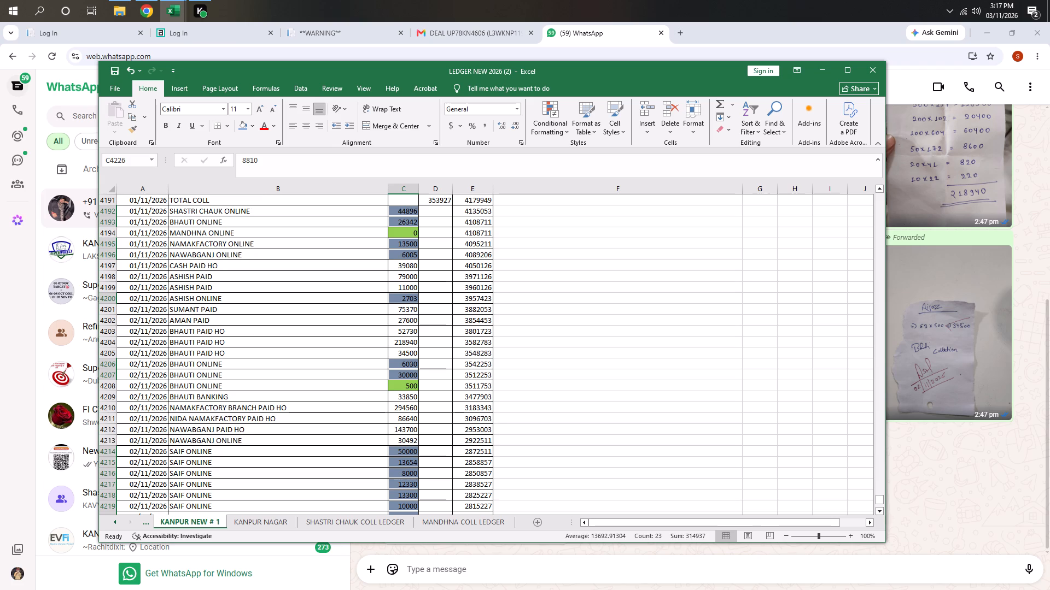
scroll(333, 397, "down", 3)
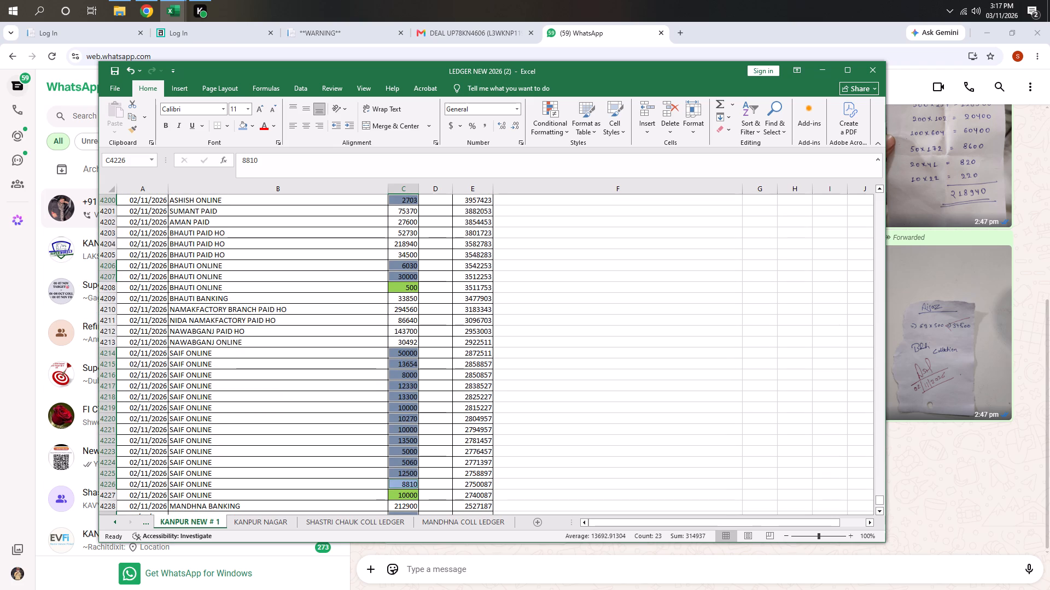
left_click(399, 343, "ctrl")
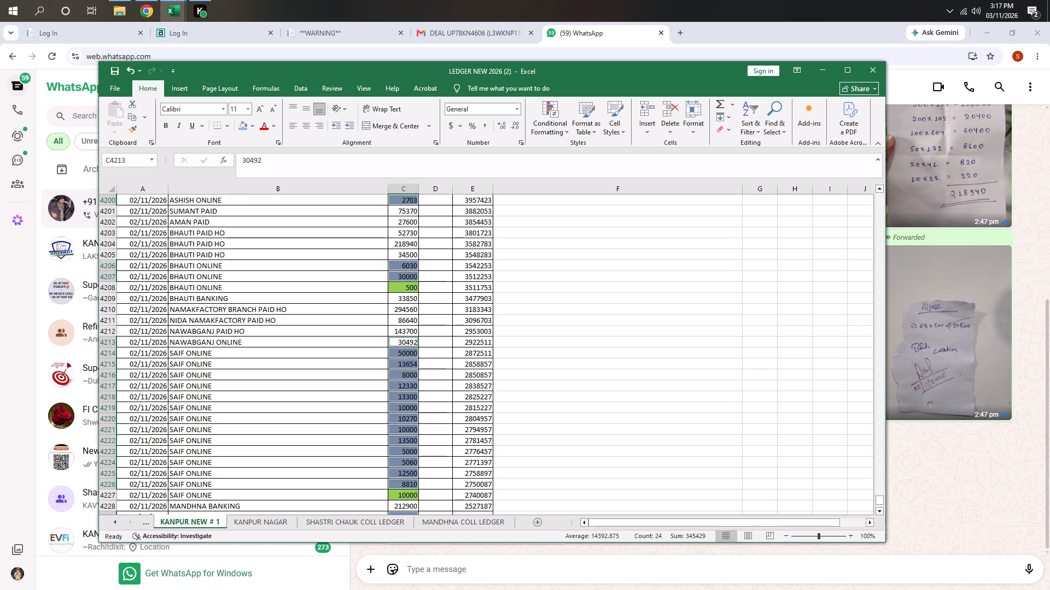
left_click(396, 287, "ctrl")
scroll(339, 325, "down", 3)
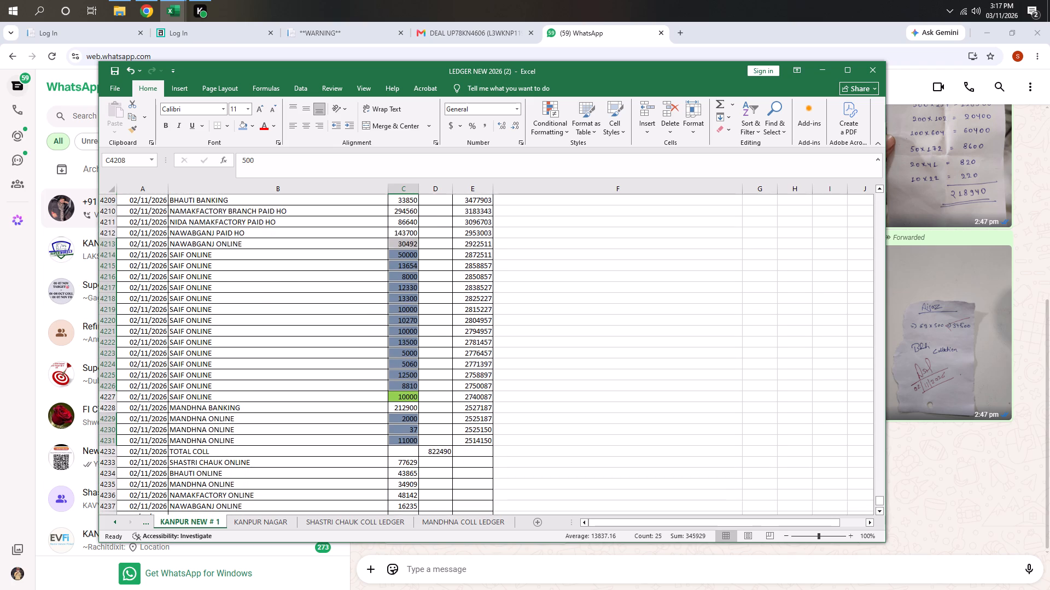
left_click(242, 126)
Delete the entire row 4227 holding the green 02/11/2026 SAIF ONLINE amount of 10000.
scroll(363, 412, "down", 3)
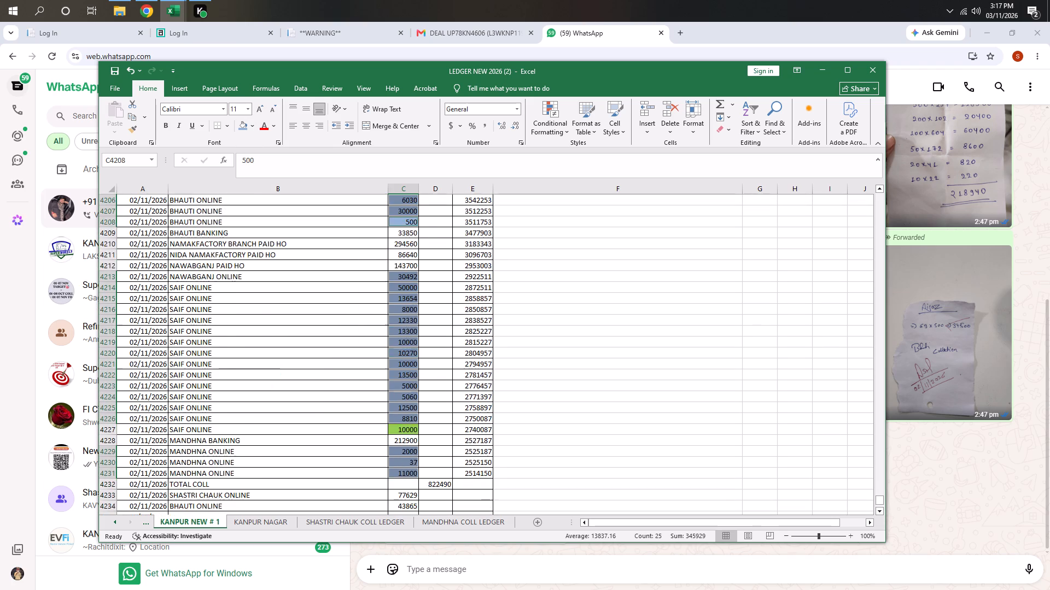
scroll(363, 412, "down", 4)
left_click(404, 331)
key("shift+space")
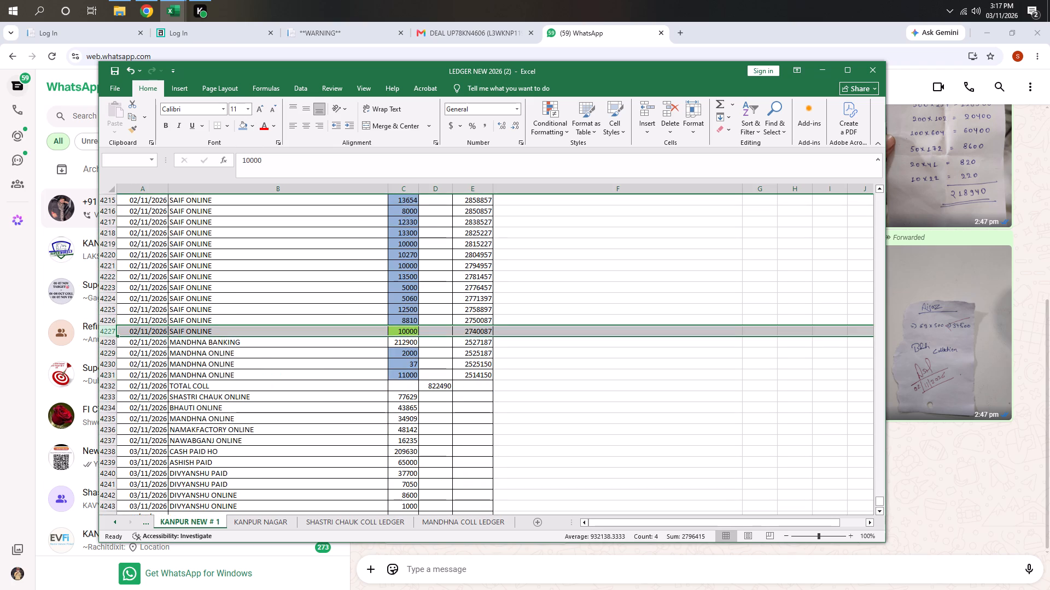
key("ctrl+minus")
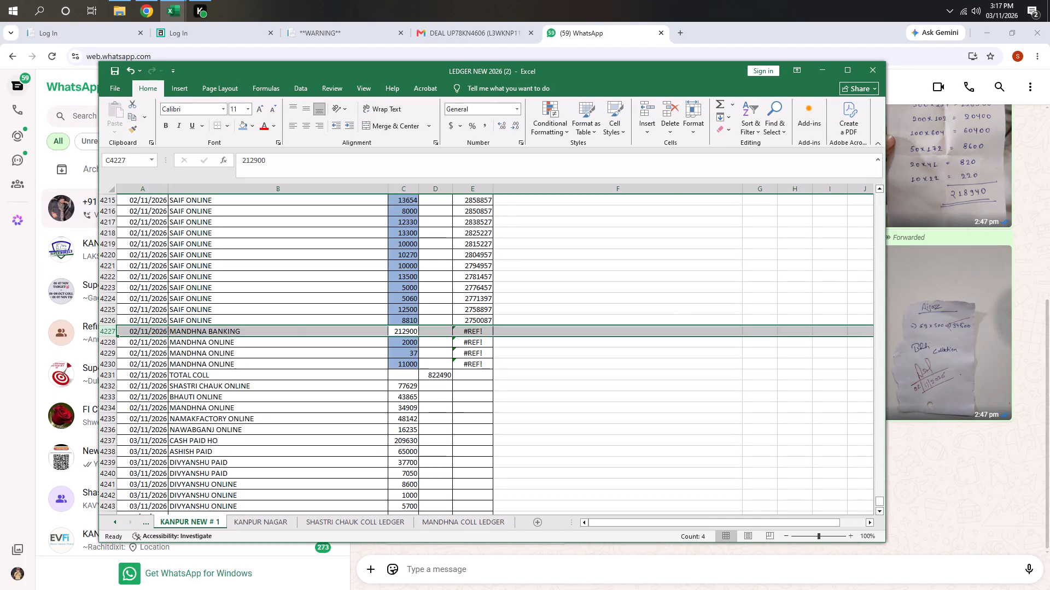
Copy the running balance formula from E4226 down through the MANDHNA rows to E4230.
left_click(487, 319)
double_click(492, 323)
Select the online amounts in rows 4192 to 4196, 4200, 4206 to 4208, 4213 to 4226 and 4228 to 4230, and fill them light blue.
scroll(413, 372, "up", 3)
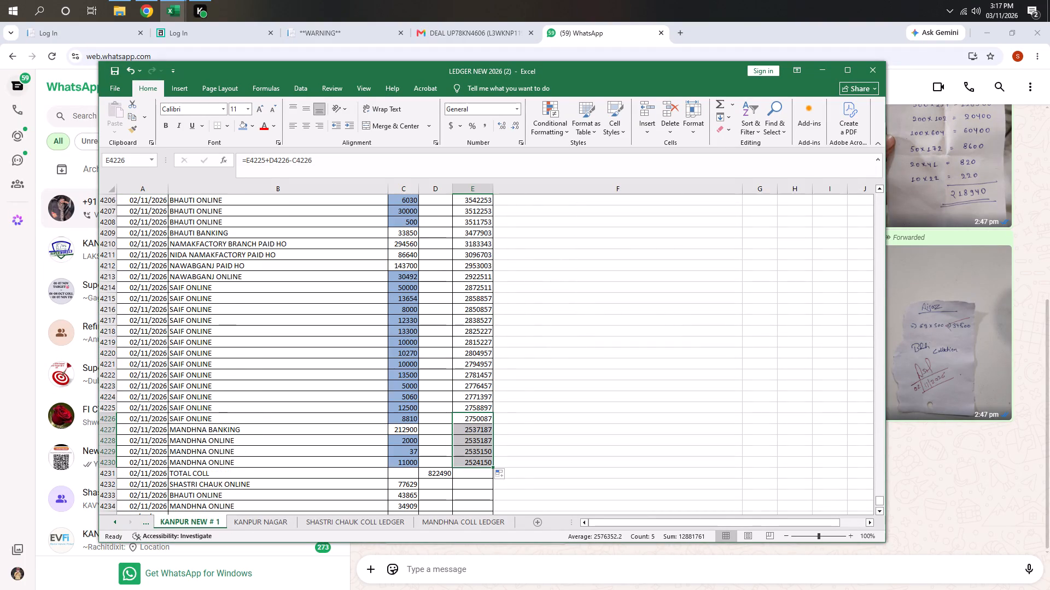
scroll(402, 393, "up", 3)
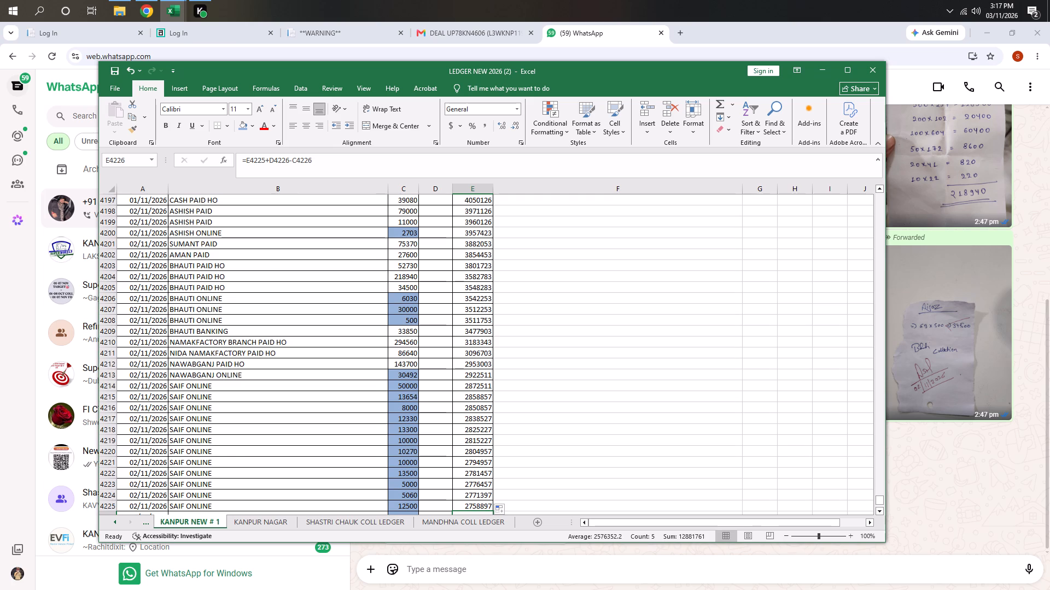
left_click_drag(406, 370, 407, 340)
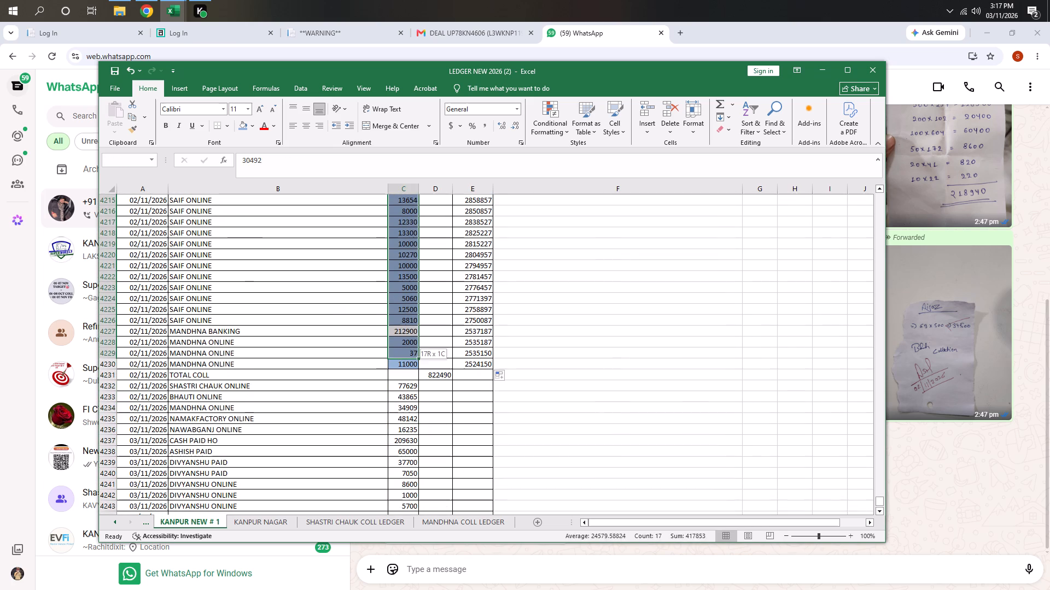
left_click_drag(407, 340, 409, 321)
left_click_drag(406, 344, 402, 360, "ctrl")
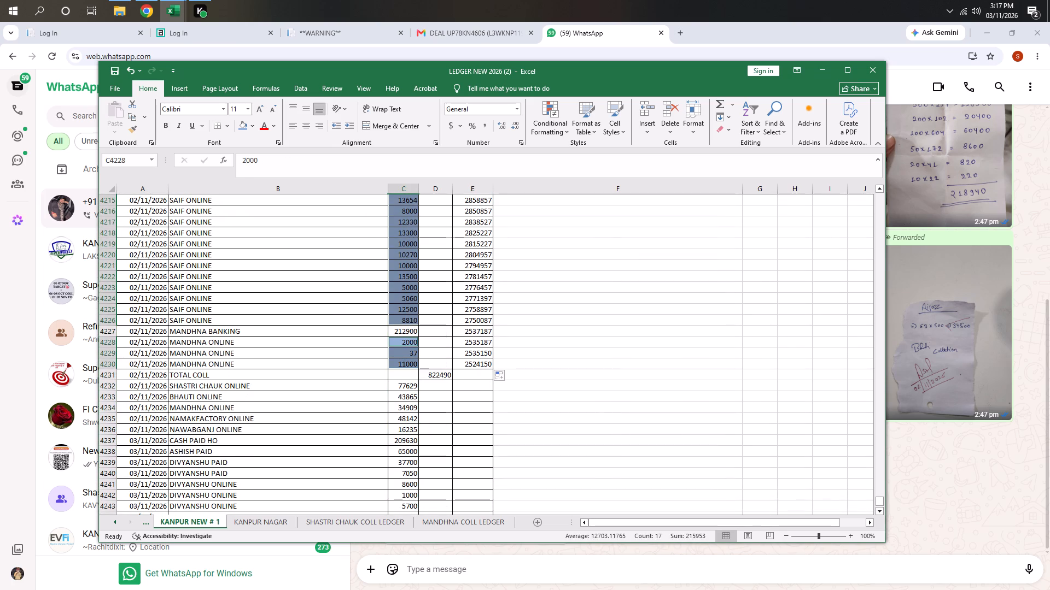
scroll(365, 376, "up", 6)
left_click_drag(401, 299, 401, 317, "ctrl")
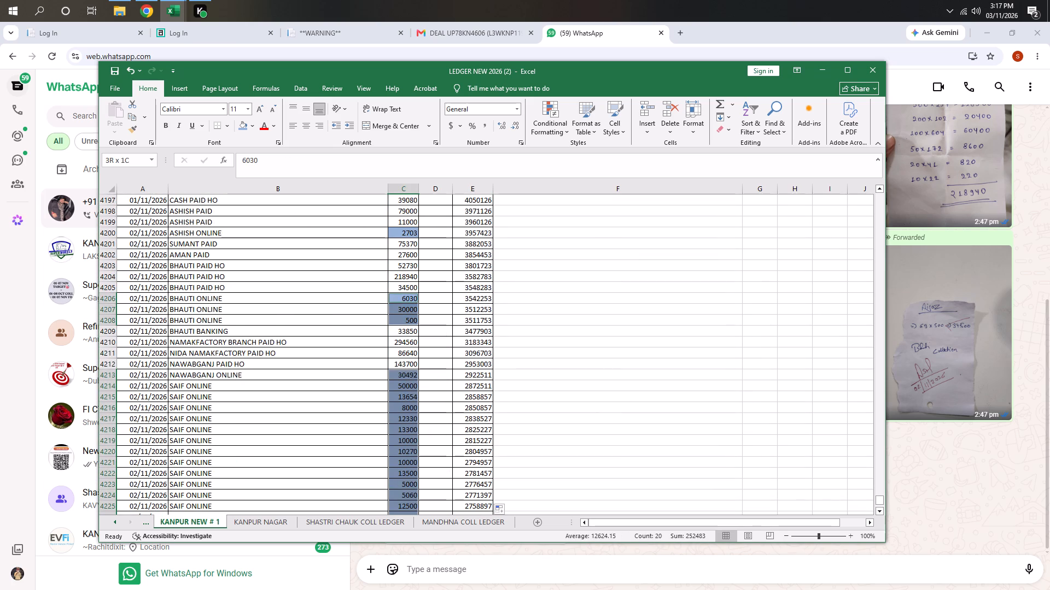
scroll(367, 326, "up", 3)
left_click(396, 333, "ctrl")
left_click_drag(404, 243, 404, 285, "ctrl")
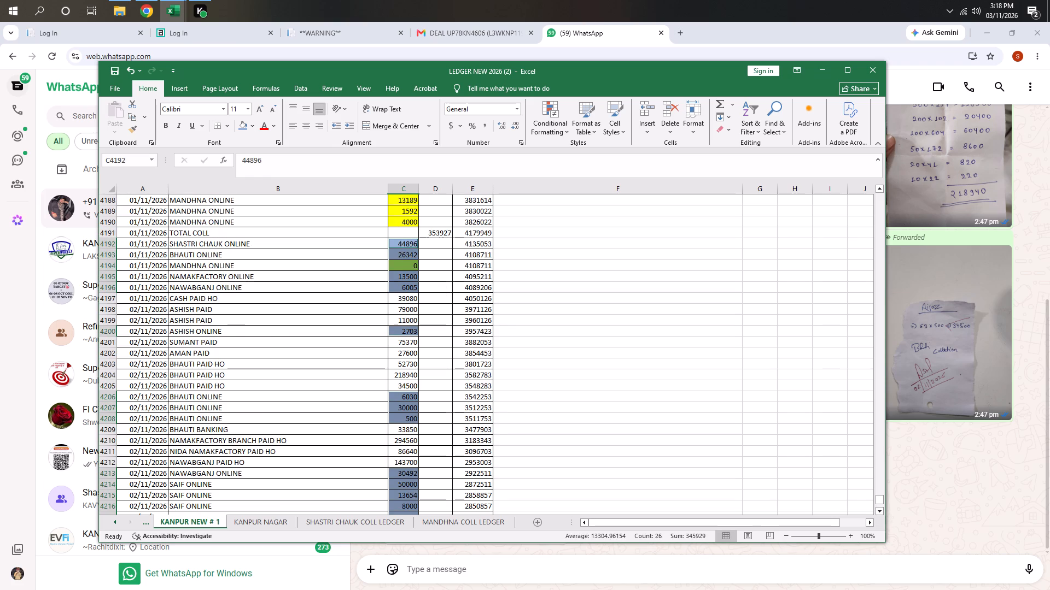
scroll(388, 321, "down", 9)
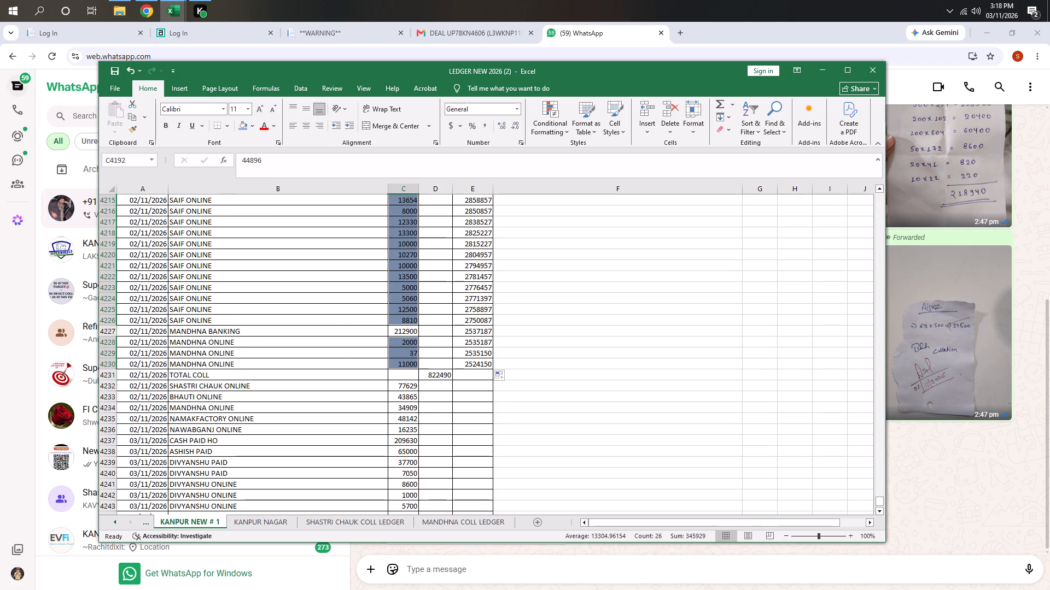
left_click(243, 126)
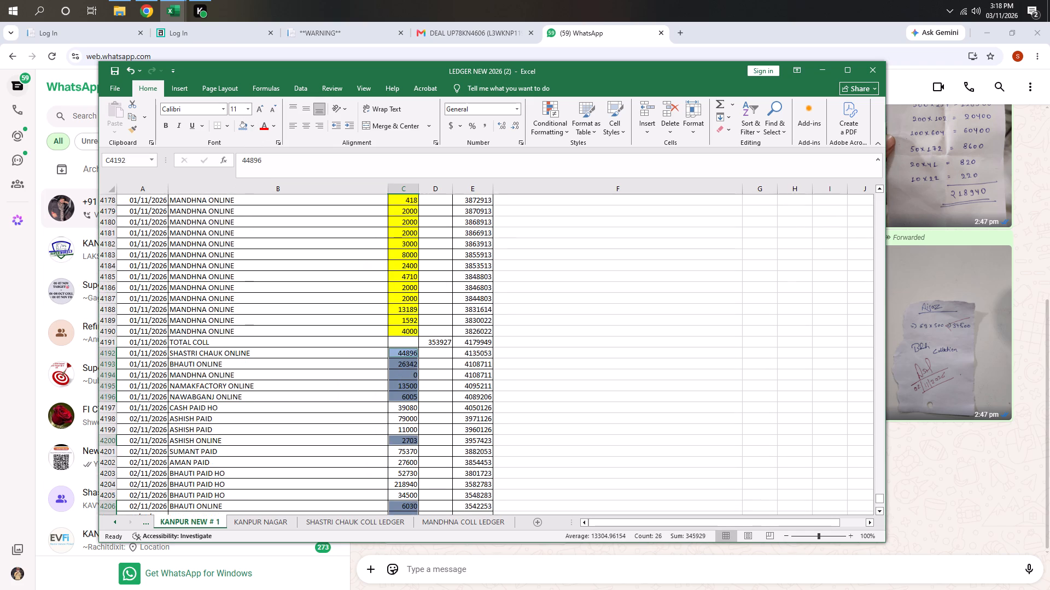
Select the non-banking paid amounts in C4197:C4199, C4201:C4205 and C4210:C4212 together to check their combined sum.
scroll(331, 336, "down", 2)
left_click_drag(406, 343, 318, 365)
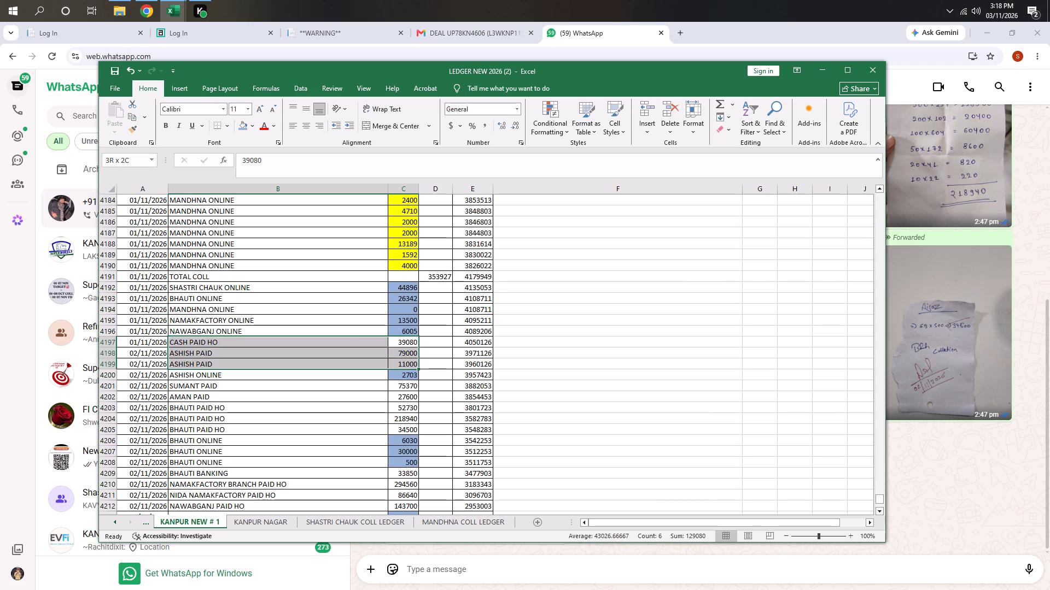
left_click_drag(318, 365, 405, 361)
left_click_drag(412, 387, 402, 405, "ctrl")
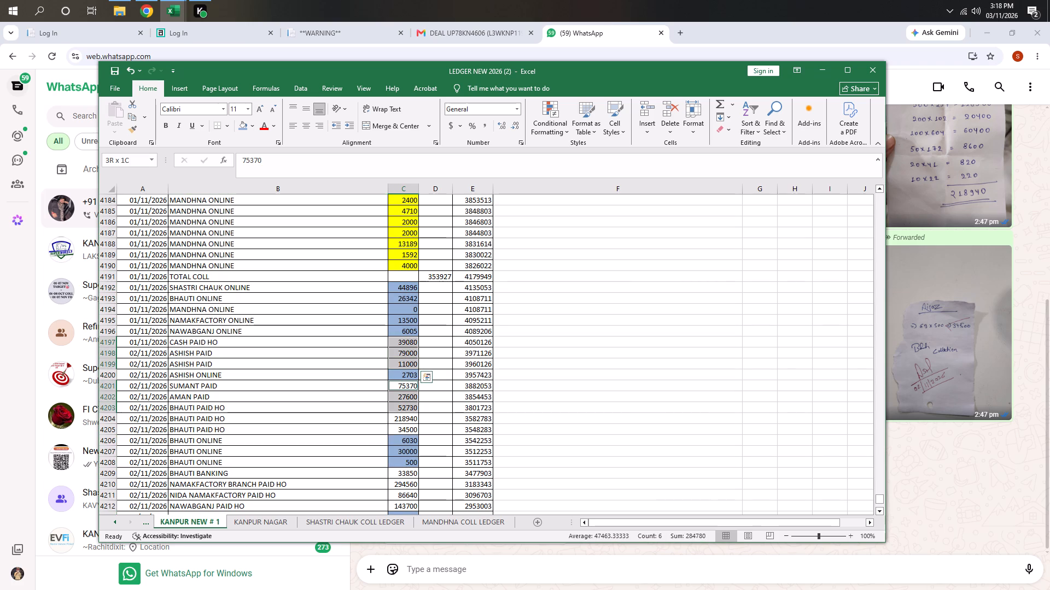
left_click_drag(402, 405, 399, 428, "ctrl")
scroll(306, 352, "down", 2)
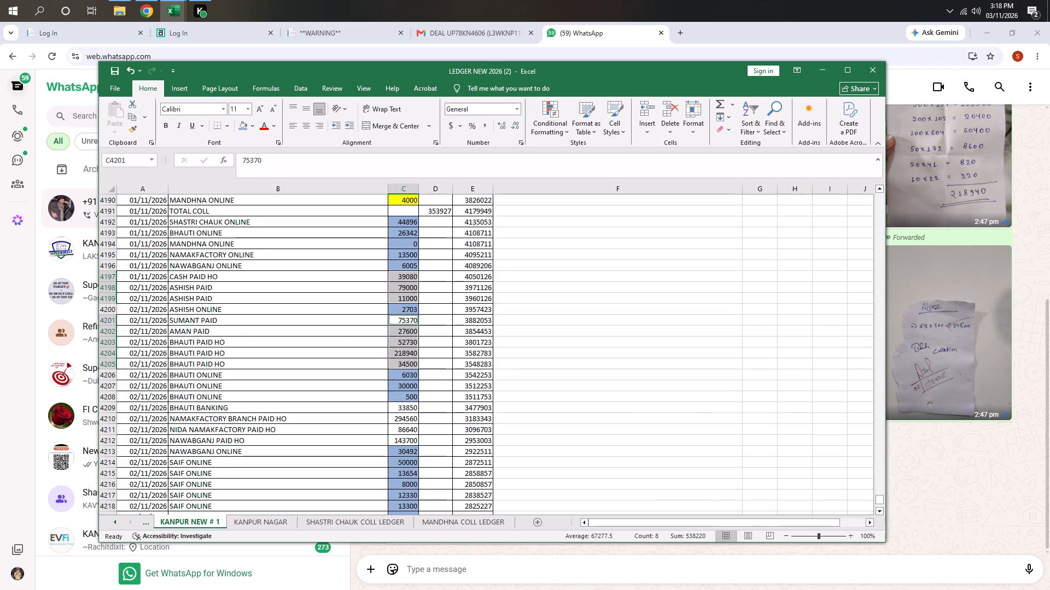
left_click_drag(402, 418, 398, 441, "ctrl")
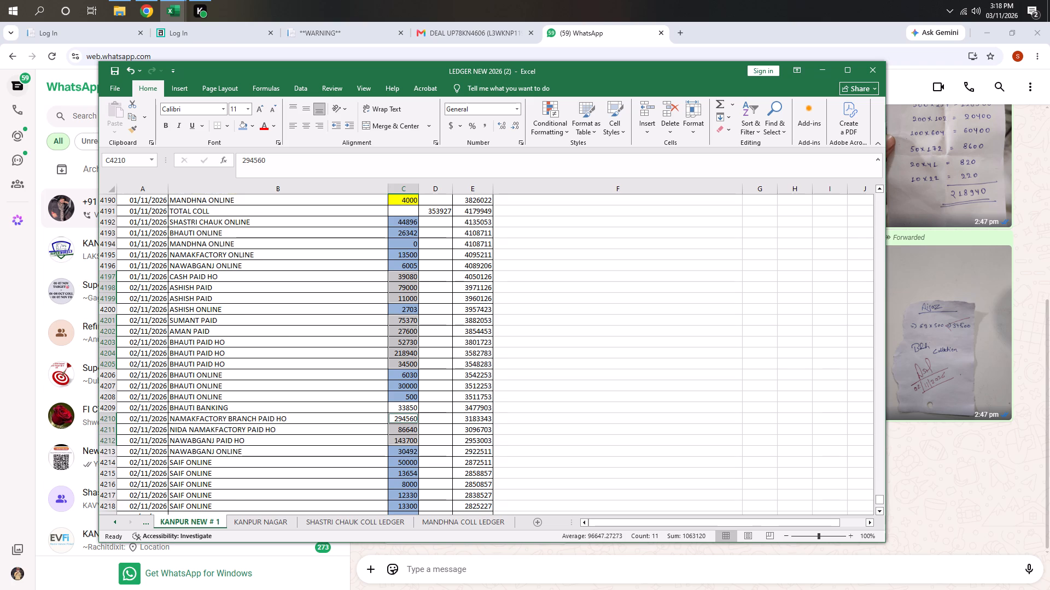
Review the 02/11/2026 and 03/11/2026 entries around the selected paid amounts for any missed ones, ending on the NAWABGANJ PAID HO amount.
scroll(332, 350, "down", 7)
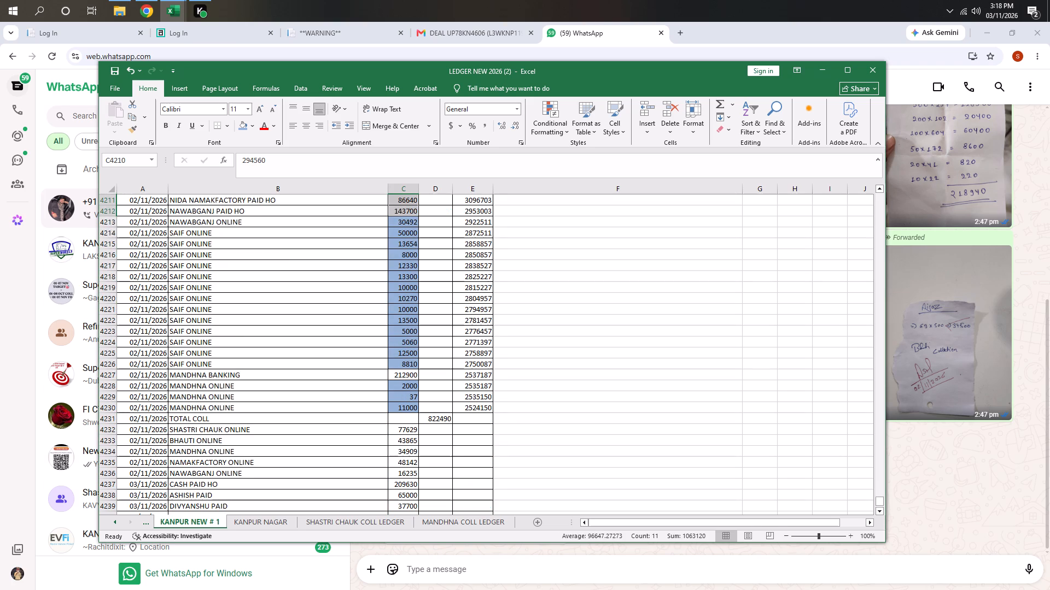
scroll(439, 392, "down", 1)
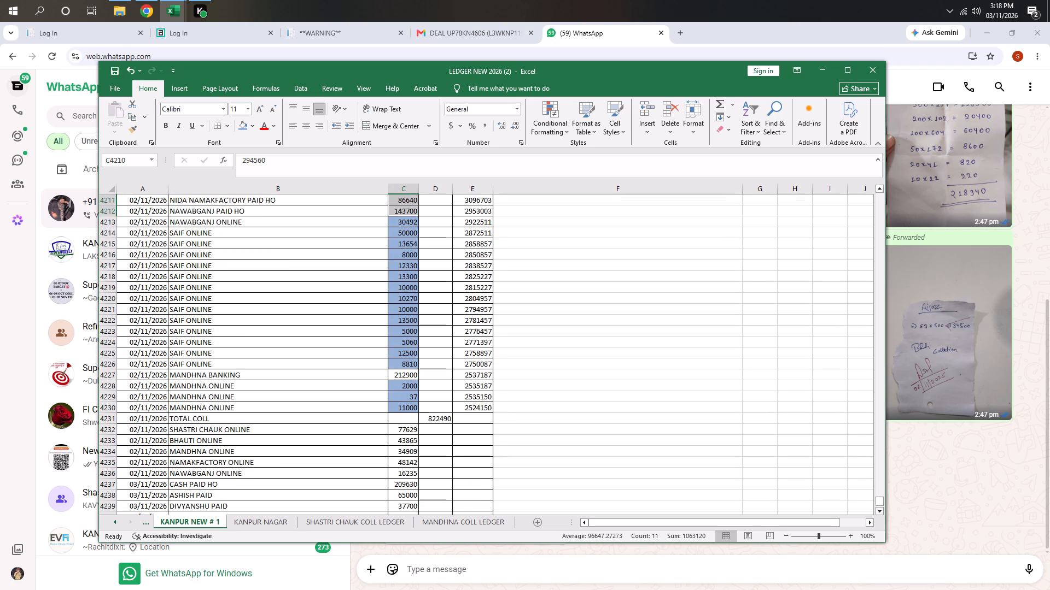
scroll(439, 392, "up", 1)
scroll(439, 392, "down", 5)
scroll(434, 399, "up", 5)
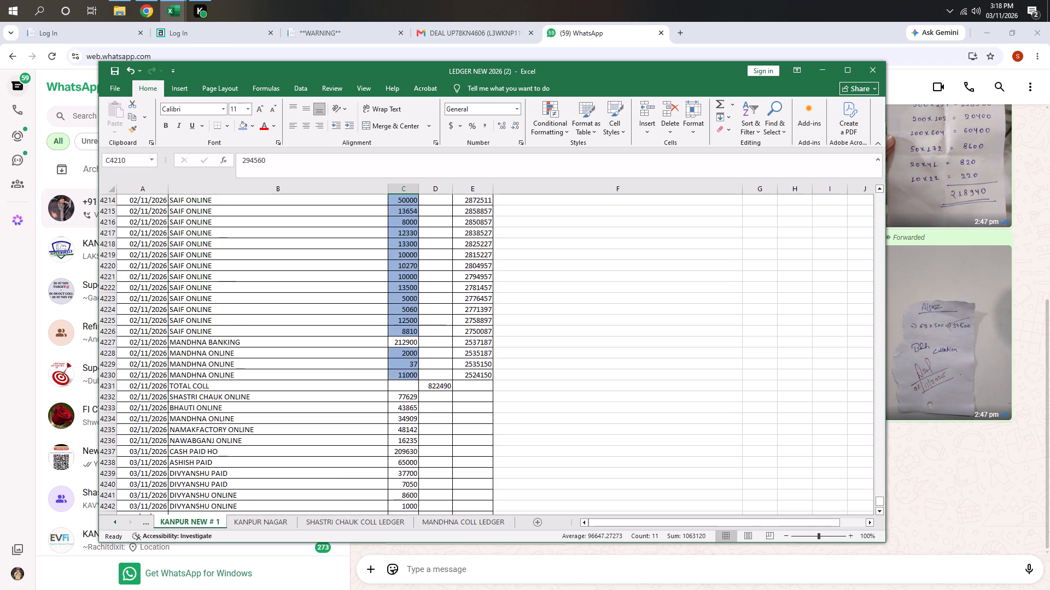
scroll(434, 399, "up", 6)
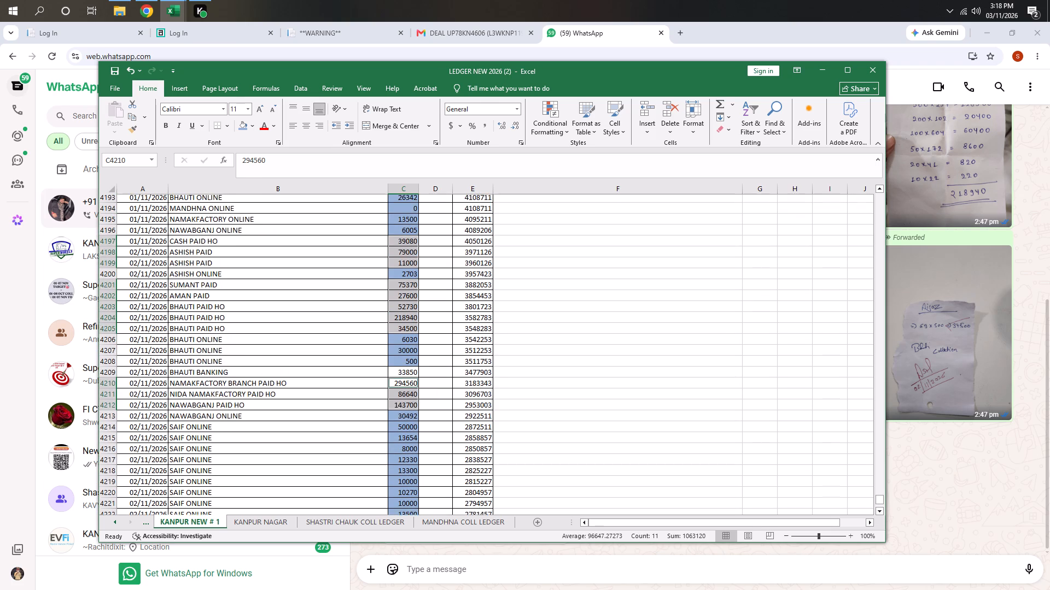
scroll(444, 394, "down", 1)
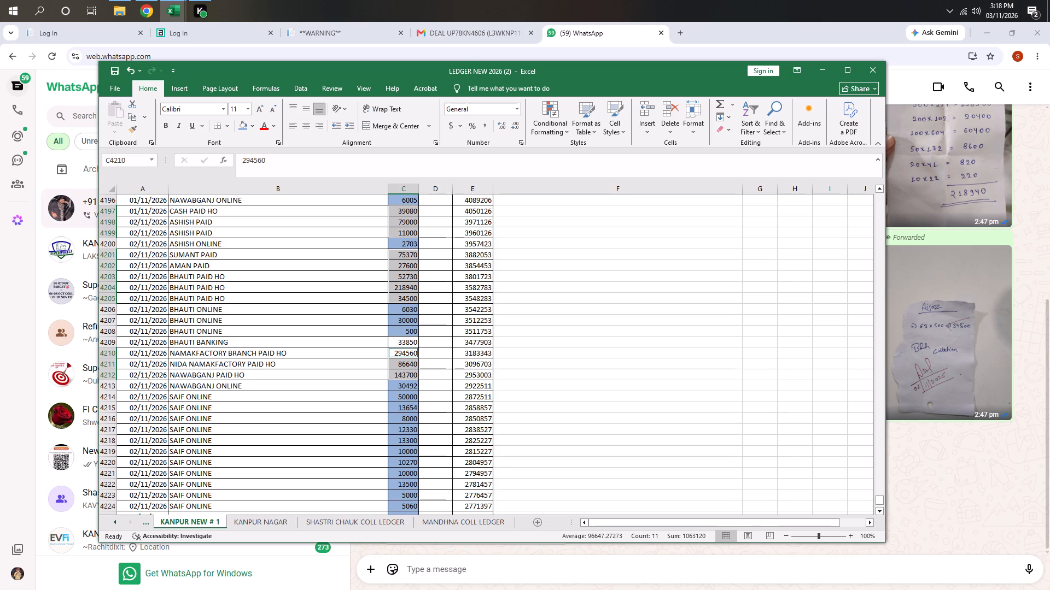
left_click(400, 375)
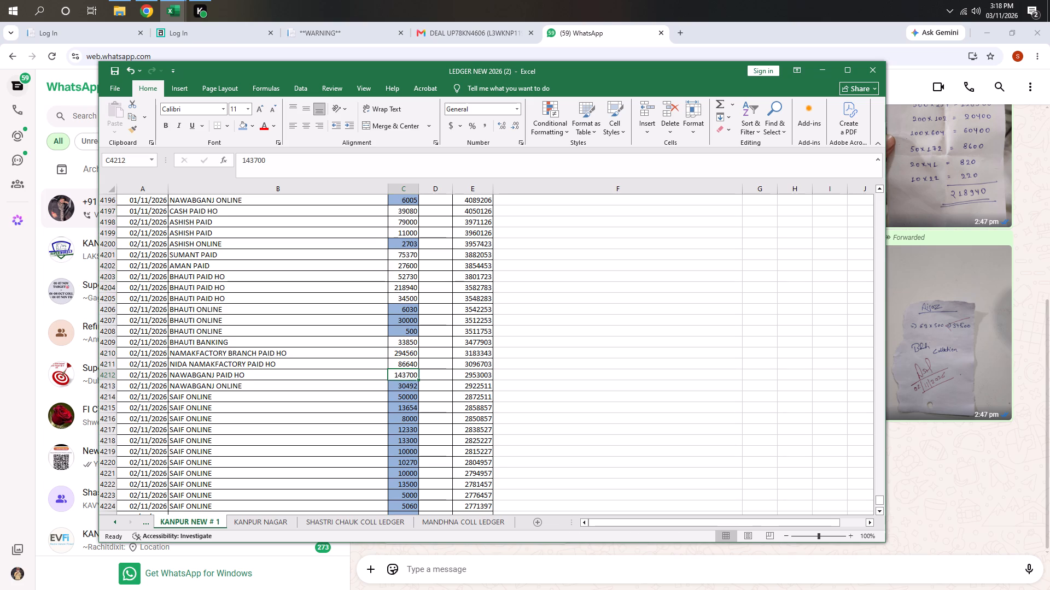
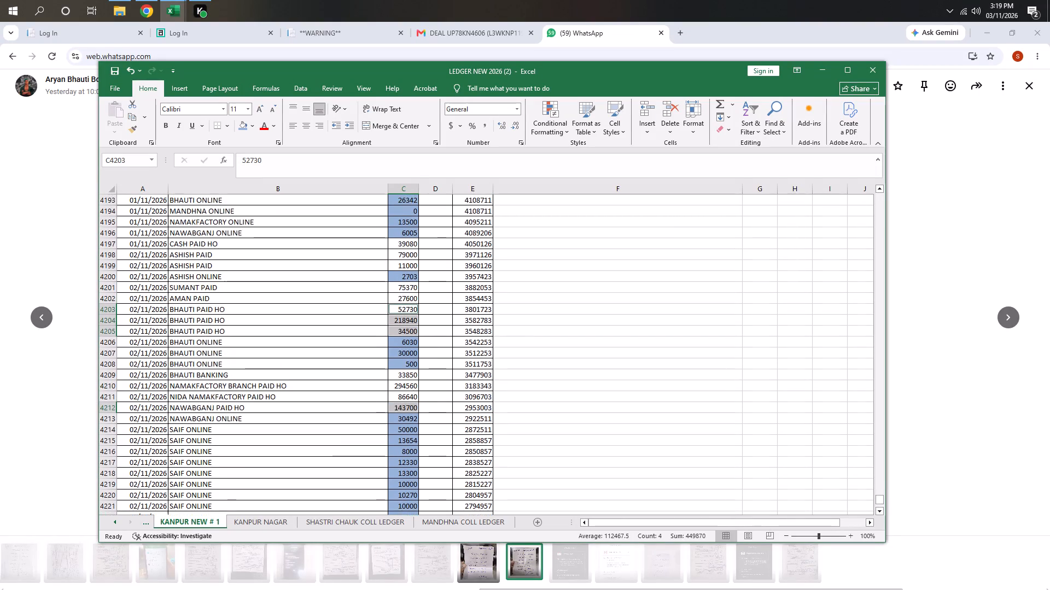
Fill the BHAUTI, NAMAKFACTORY and NAWABGANJ PAID HO amounts in C4203:C4205 and C4210:C4212 with light green.
scroll(398, 279, "up", 1)
scroll(398, 284, "down", 5)
scroll(397, 306, "up", 1)
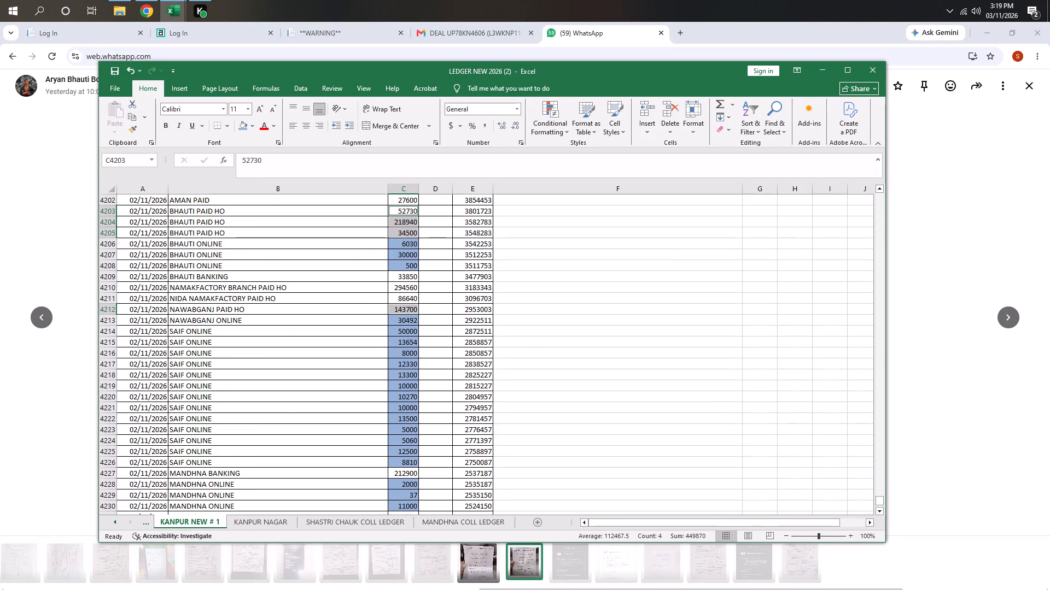
left_click(407, 290, "ctrl")
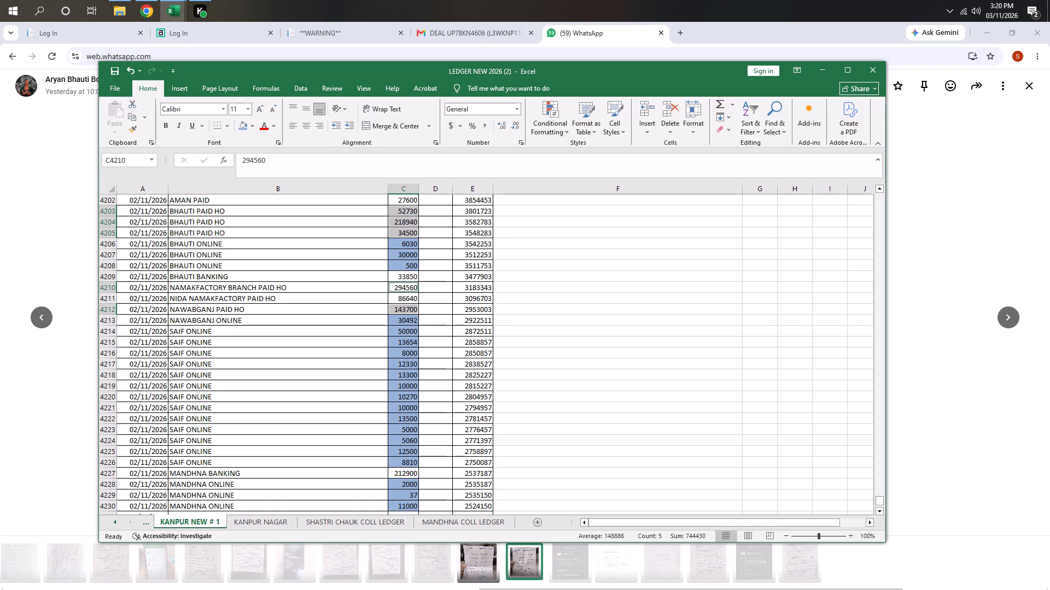
left_click(253, 127)
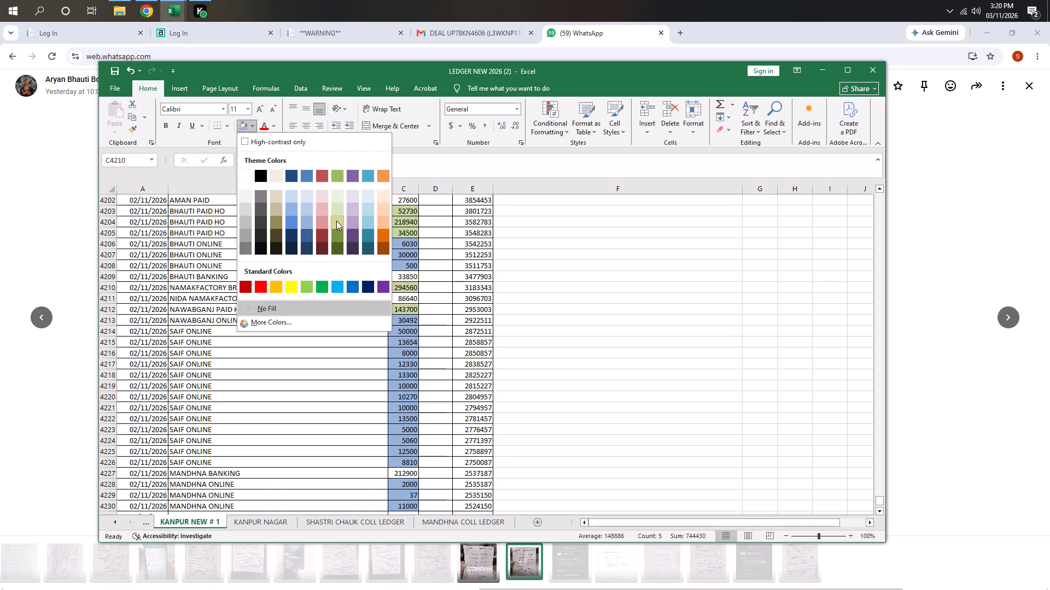
left_click(336, 209)
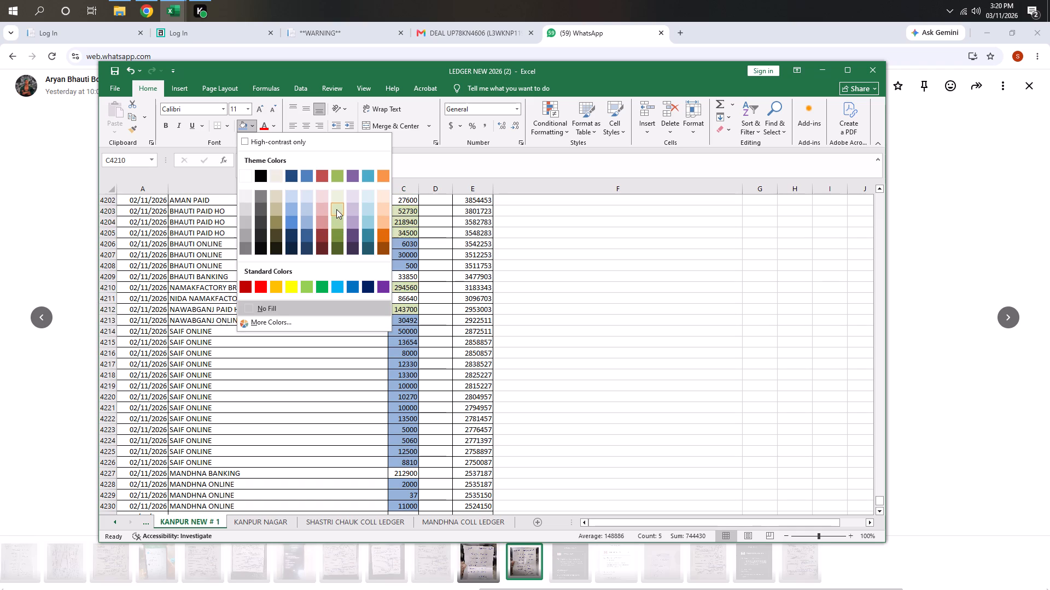
left_click(397, 298, "ctrl")
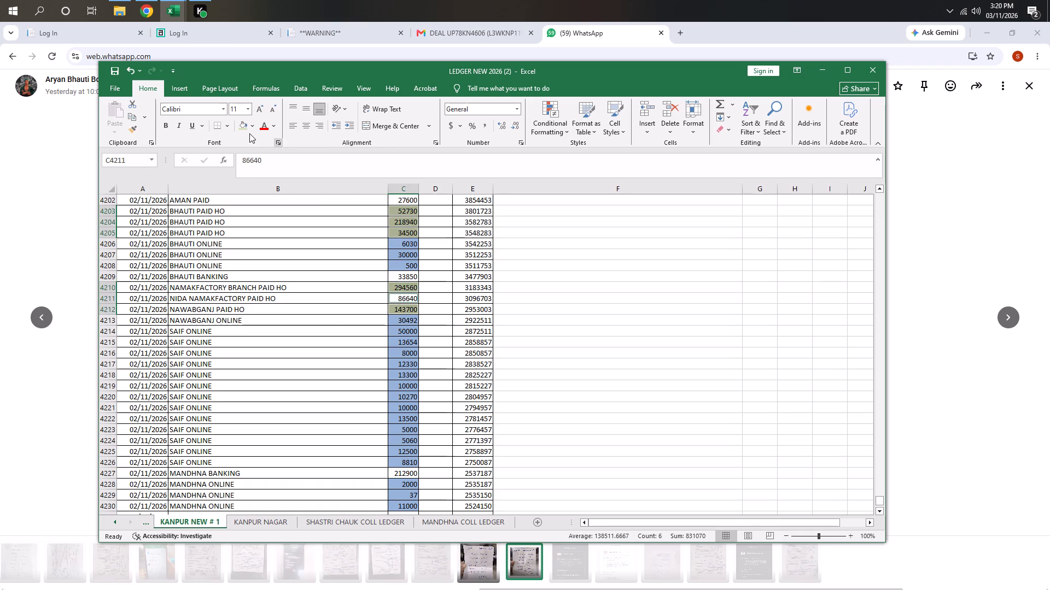
left_click(244, 127)
scroll(347, 314, "up", 1)
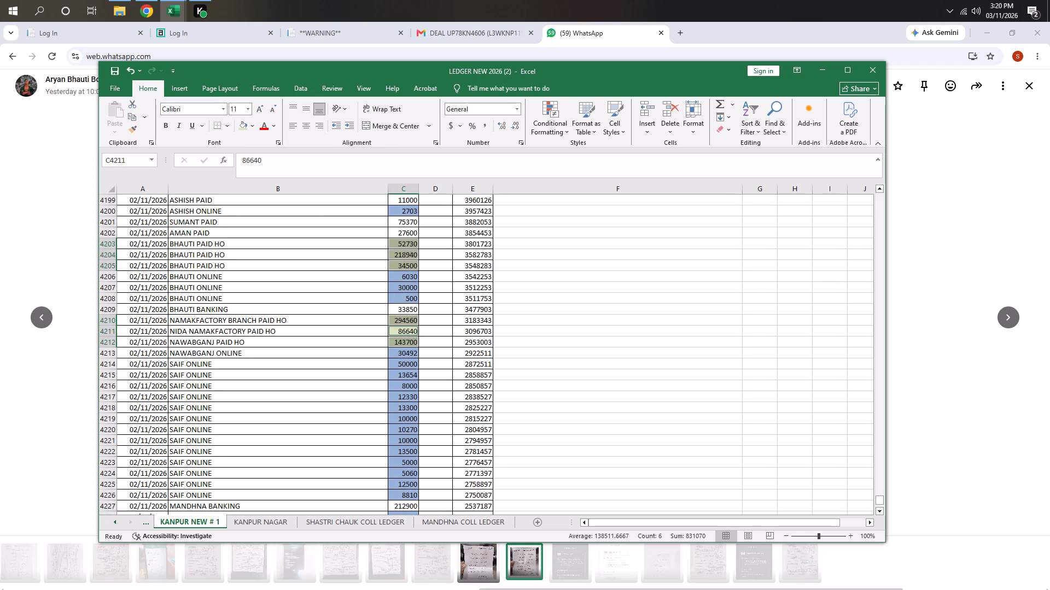
left_click(404, 311)
scroll(367, 302, "up", 2)
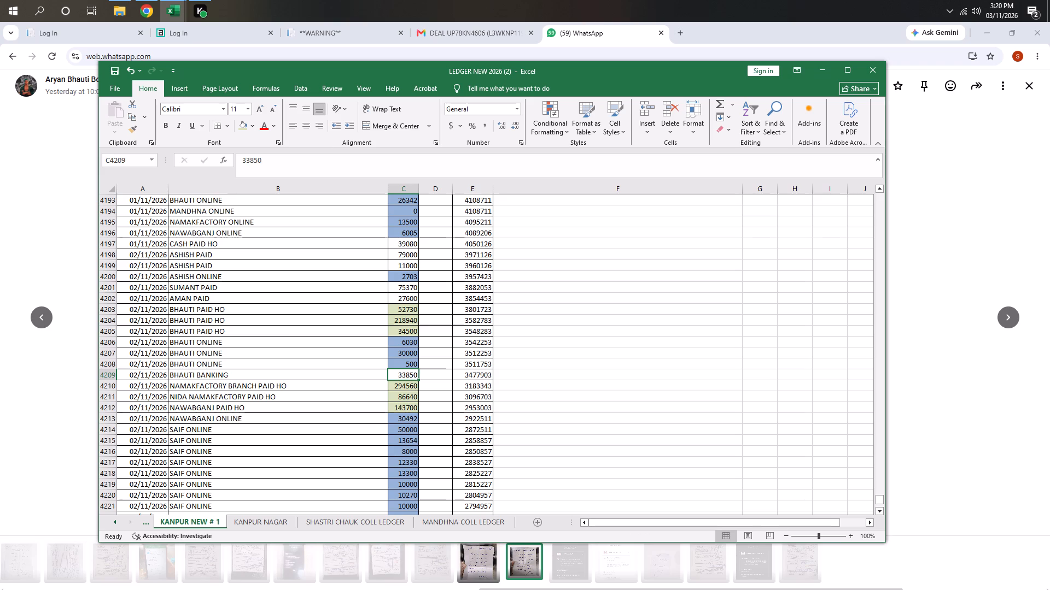
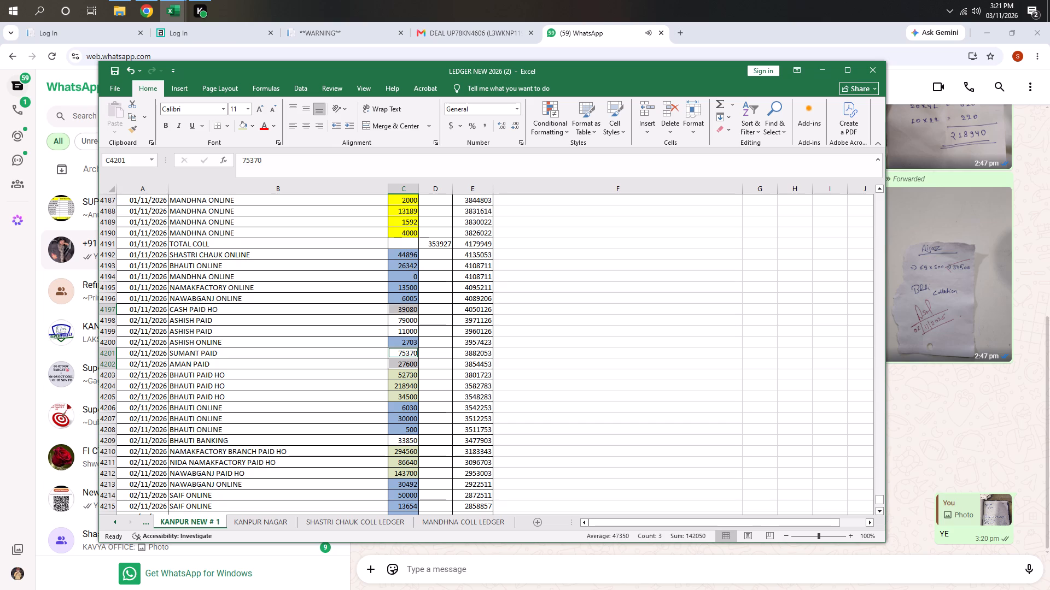
Add the two ASHISH PAID amounts in C4198:C4199 to the selected CASH PAID HO, SUMANT PAID and AMAN PAID amounts to check their combined sum.
left_click(404, 329, "ctrl")
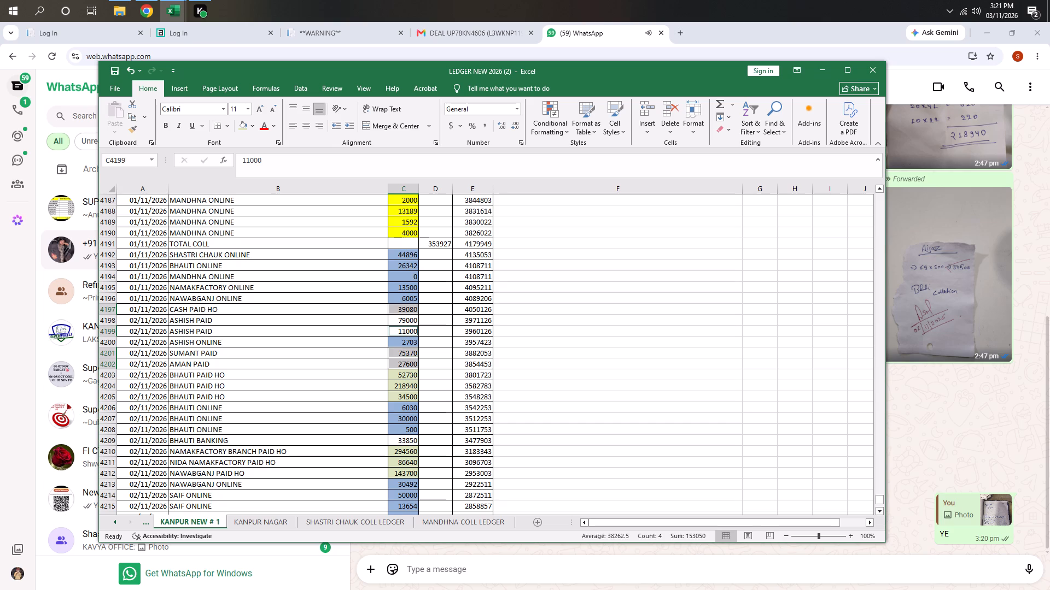
left_click(406, 320, "ctrl")
scroll(360, 349, "down", 1)
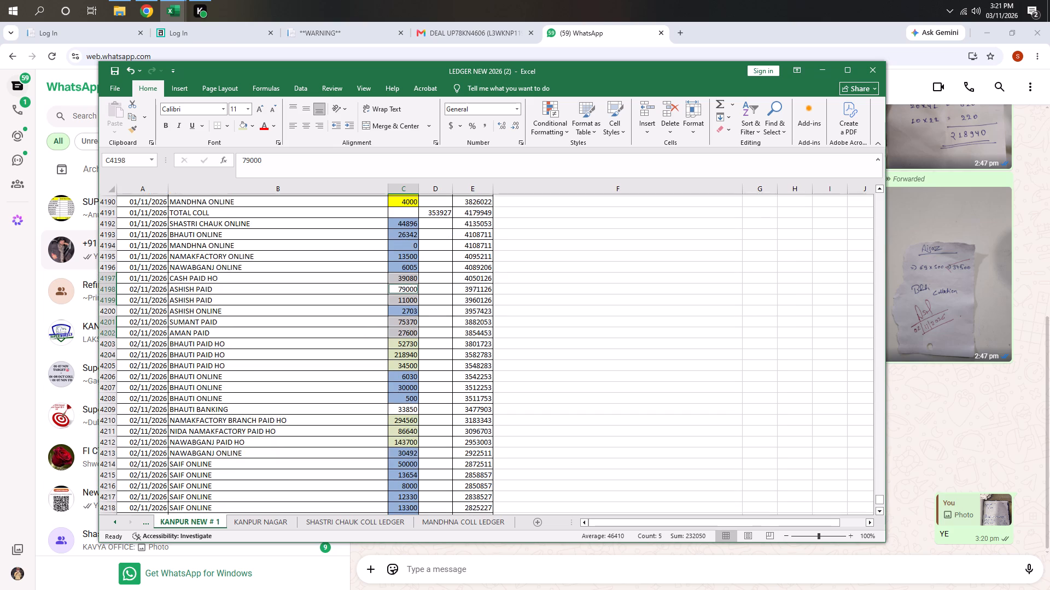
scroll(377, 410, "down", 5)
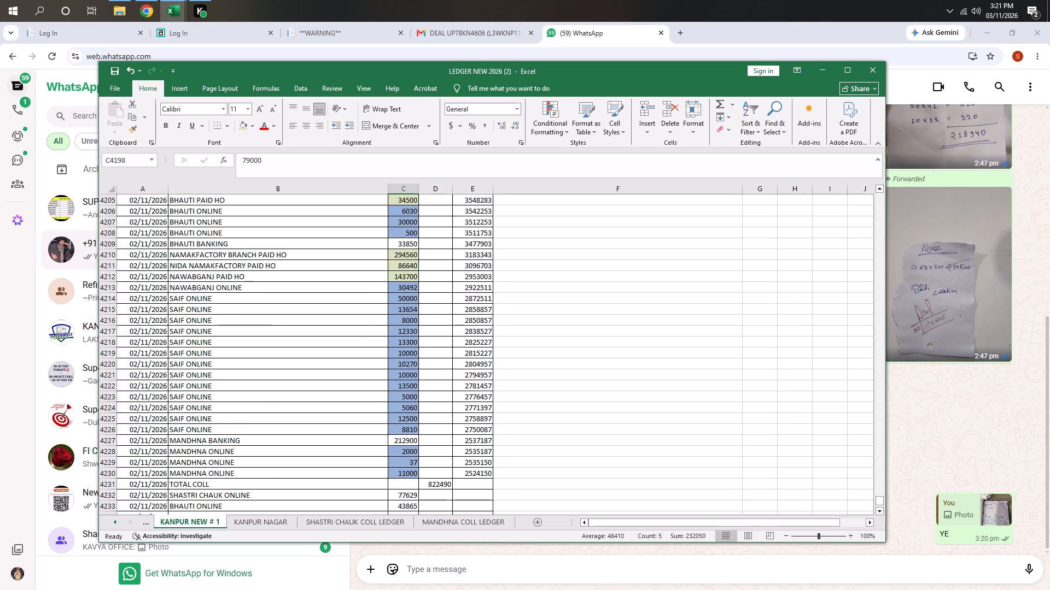
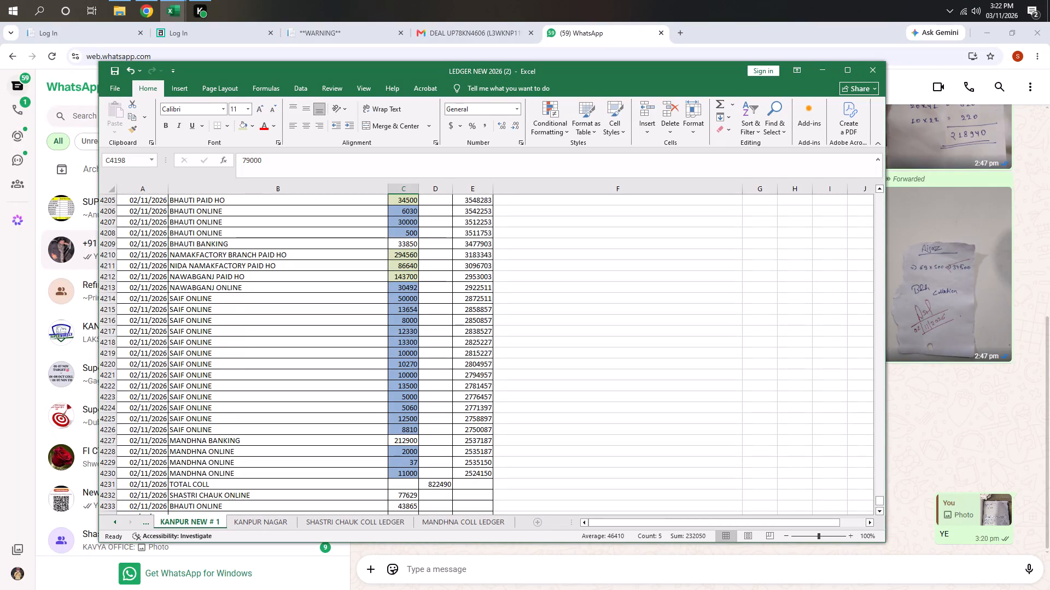
On the KANPUR NAGAR sheet, check the combined sum of the WHL PAID and WHL NAUBASTA PAID HO amounts dated 02/11/2026.
scroll(523, 484, "down", 3)
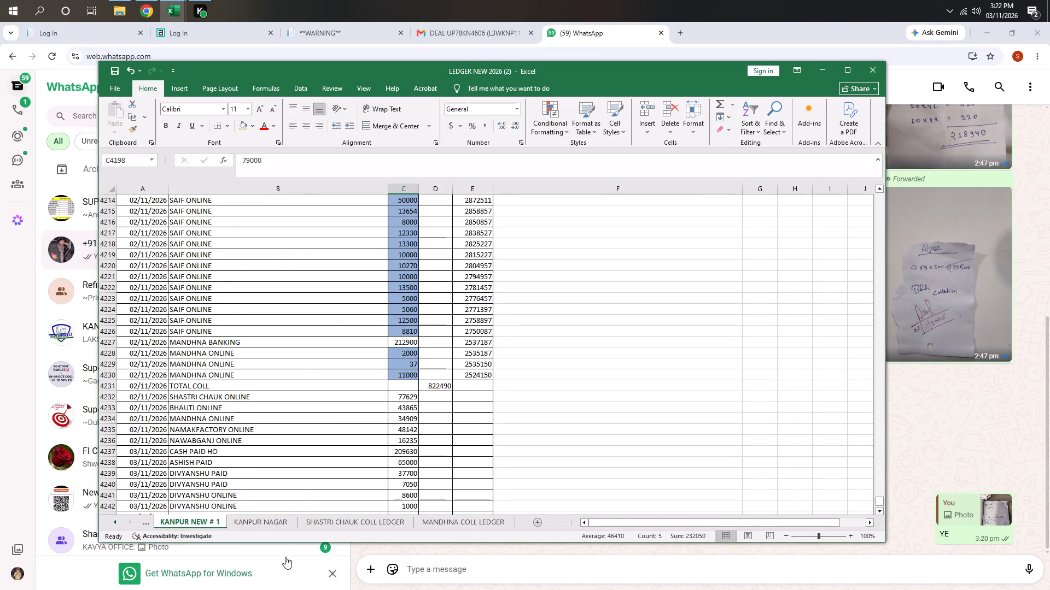
left_click(275, 529)
scroll(314, 472, "down", 3)
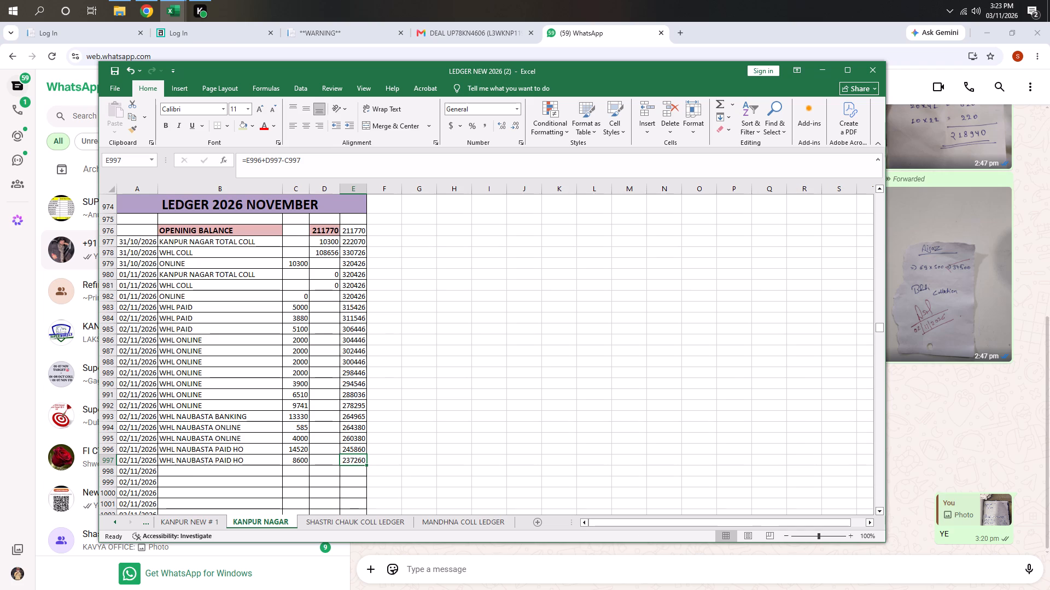
scroll(329, 464, "down", 2)
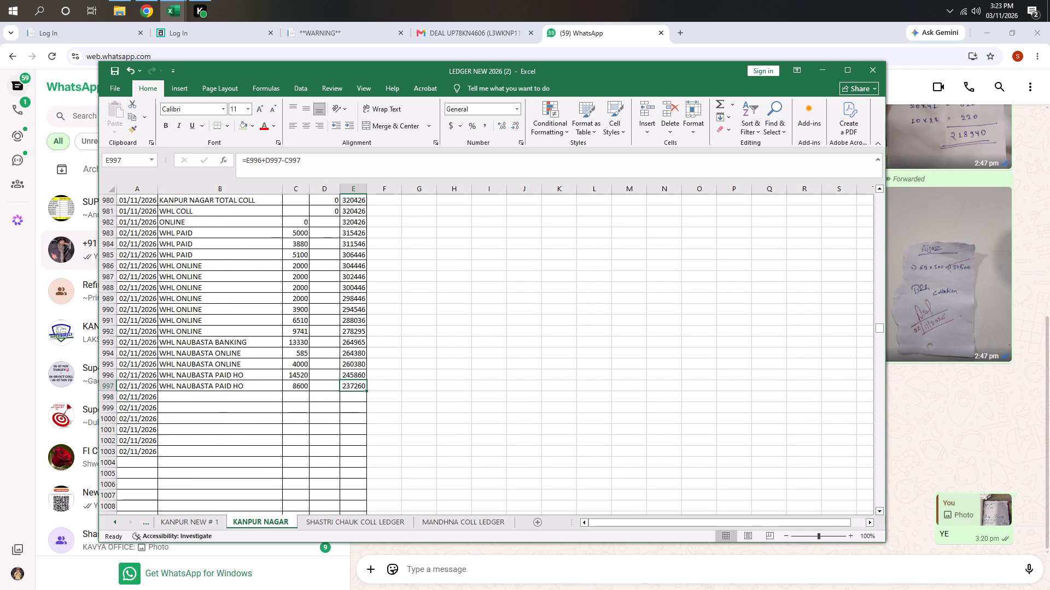
scroll(270, 371, "up", 3)
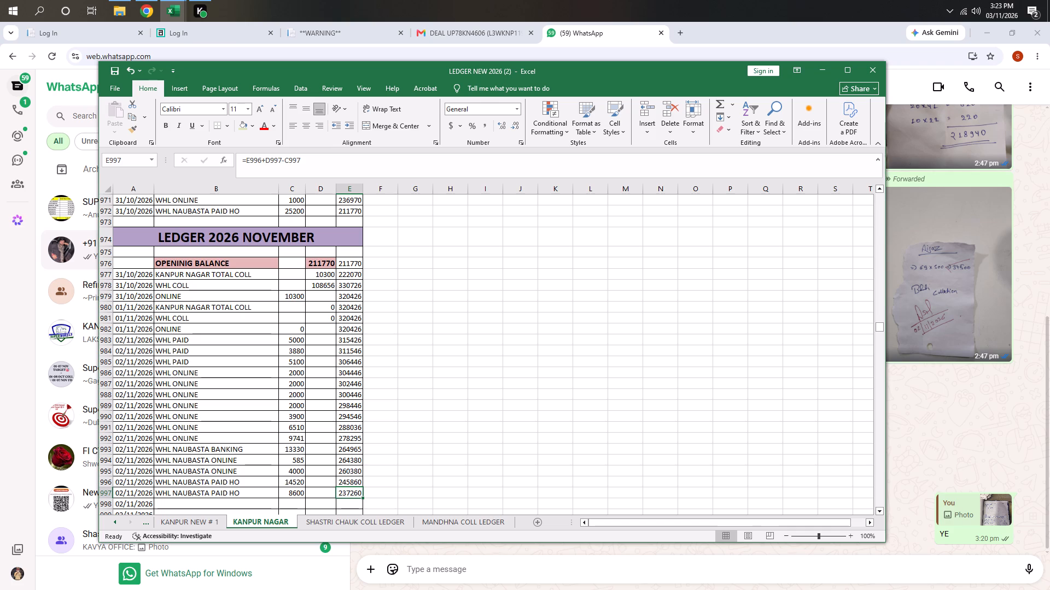
left_click(229, 352)
left_click_drag(288, 340, 255, 358)
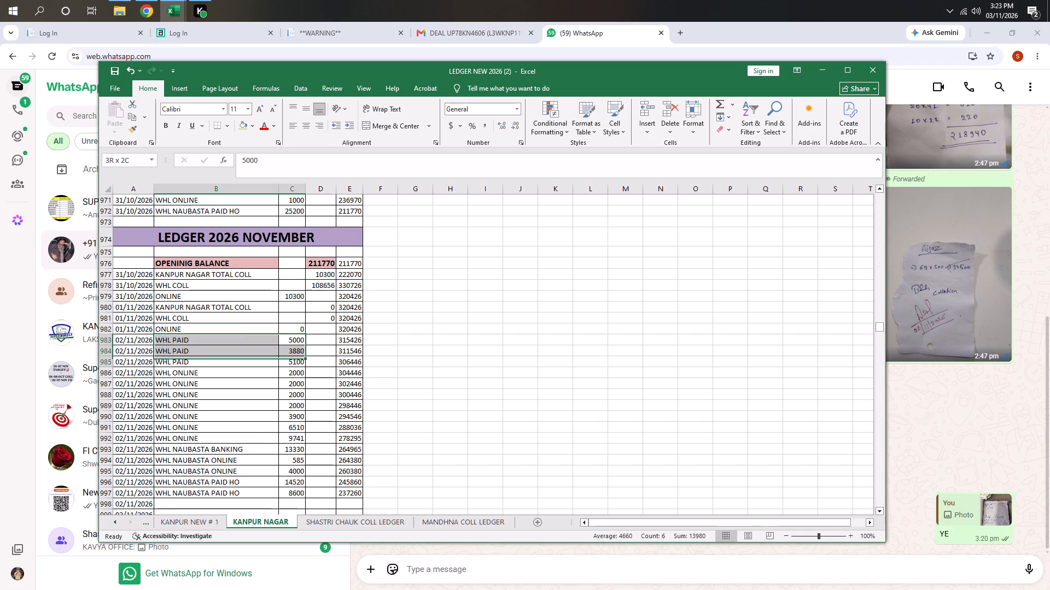
left_click_drag(255, 358, 288, 361)
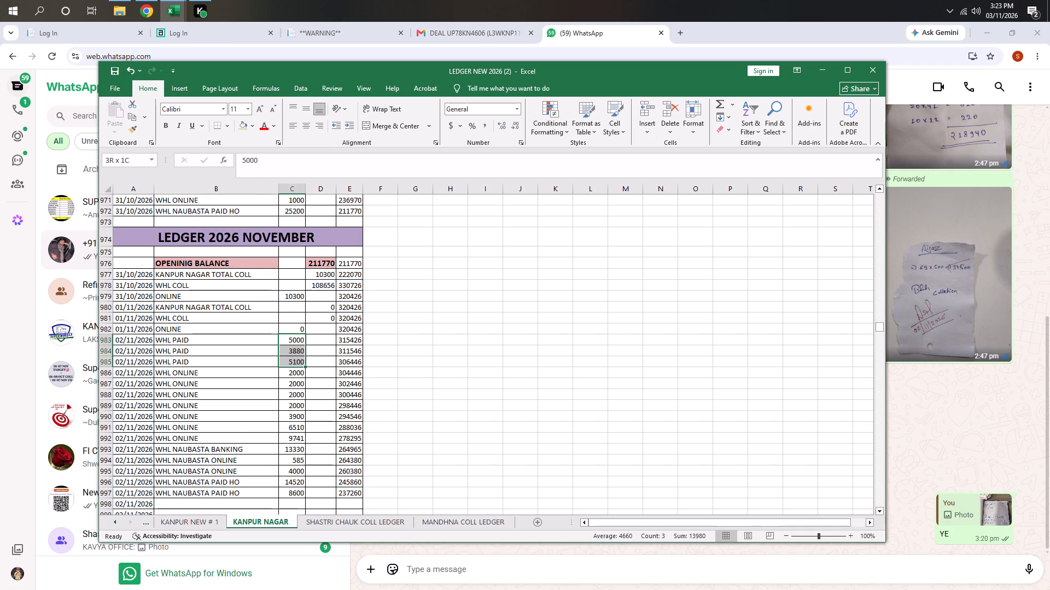
left_click_drag(297, 485, 297, 493, "ctrl")
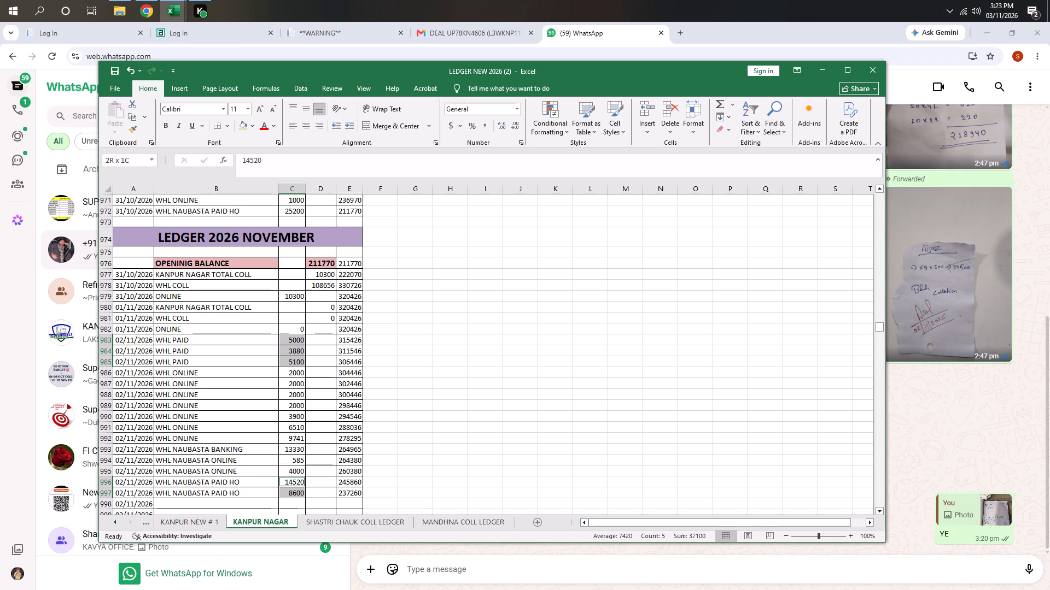
Select the 02/11/2026 online amounts 585, 3900, 6510 and 9741 together to check their combined sum.
left_click(296, 459)
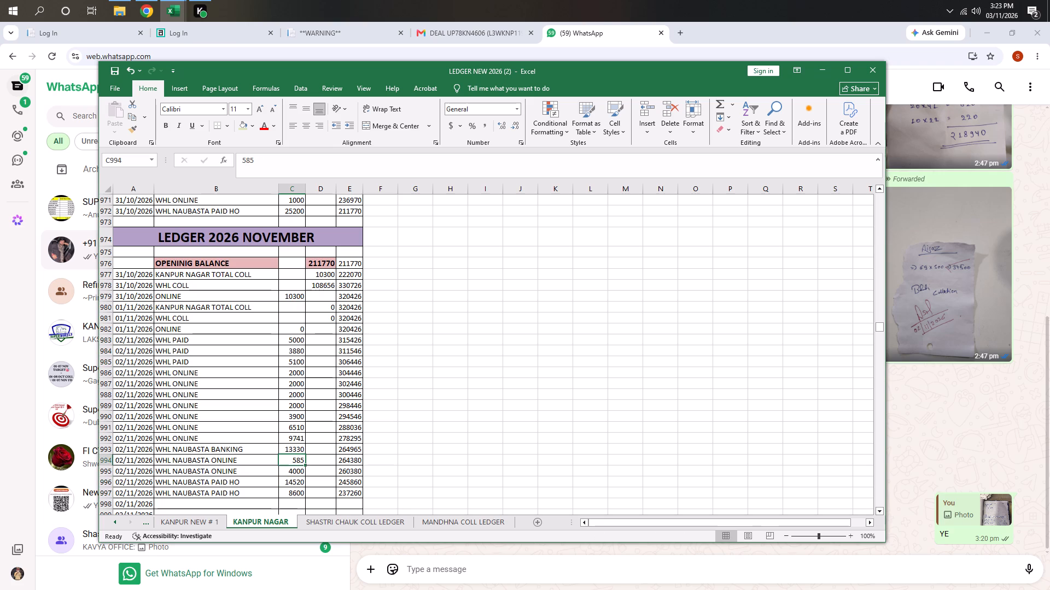
left_click(298, 419, "ctrl")
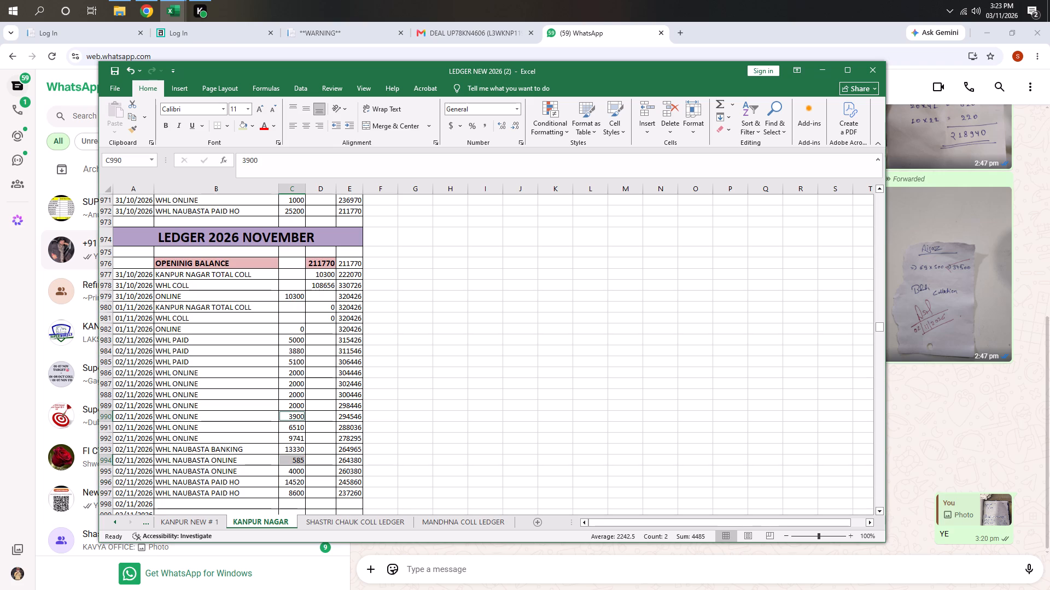
left_click(291, 428, "ctrl")
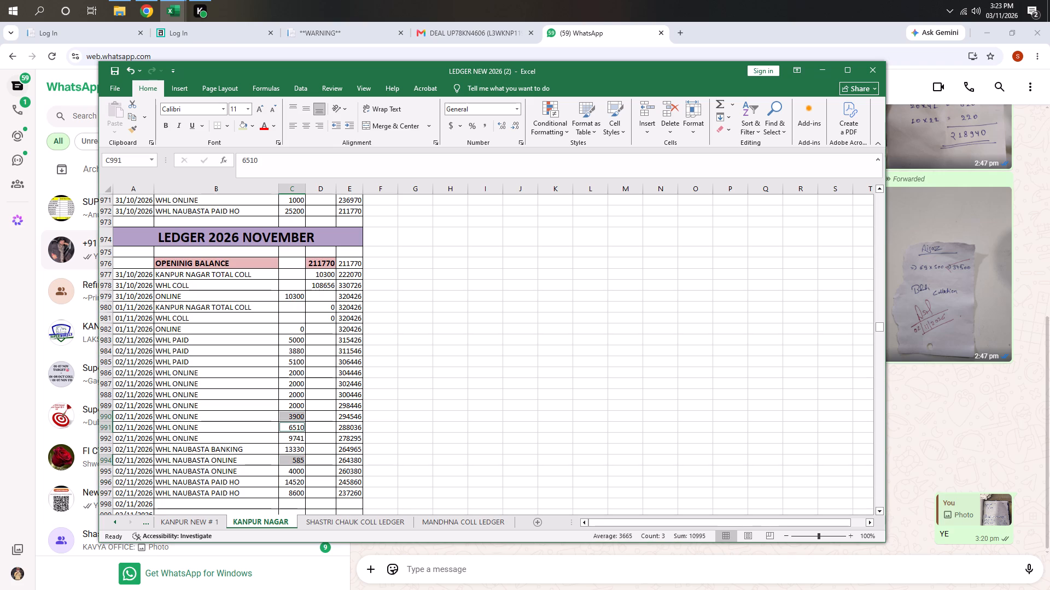
left_click(297, 441, "ctrl")
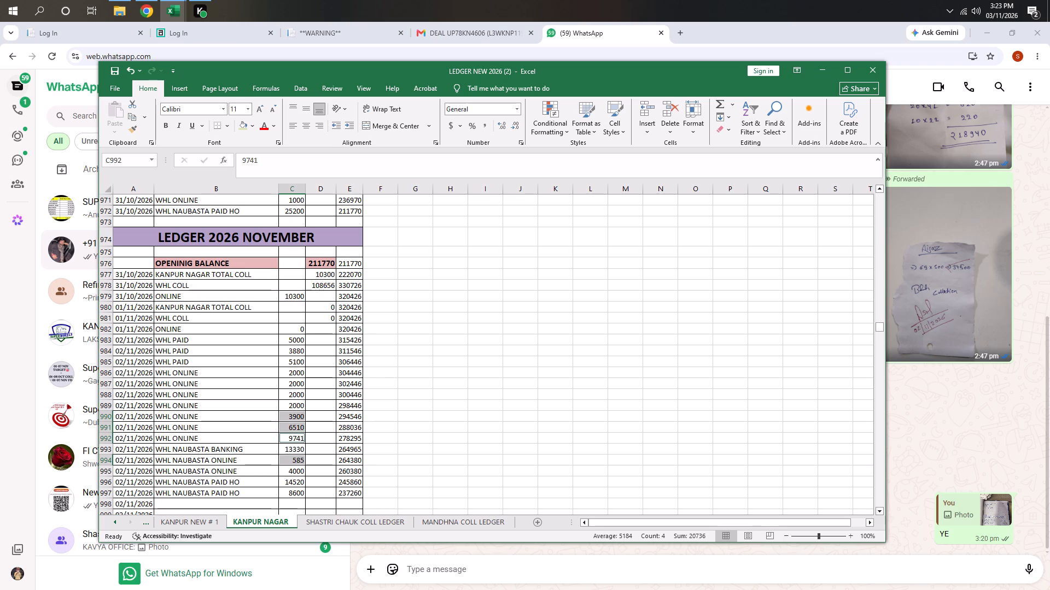
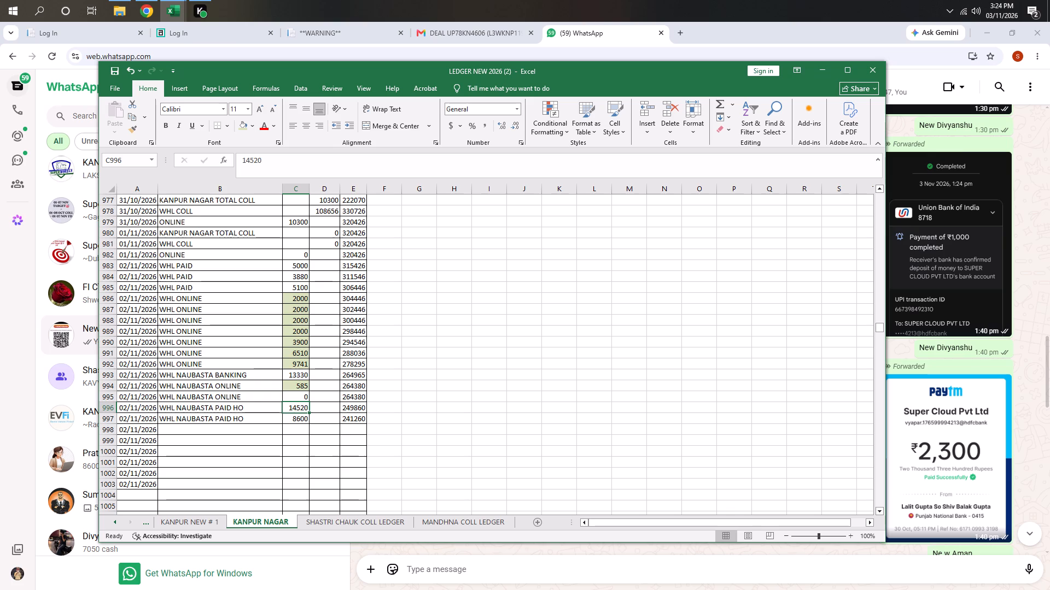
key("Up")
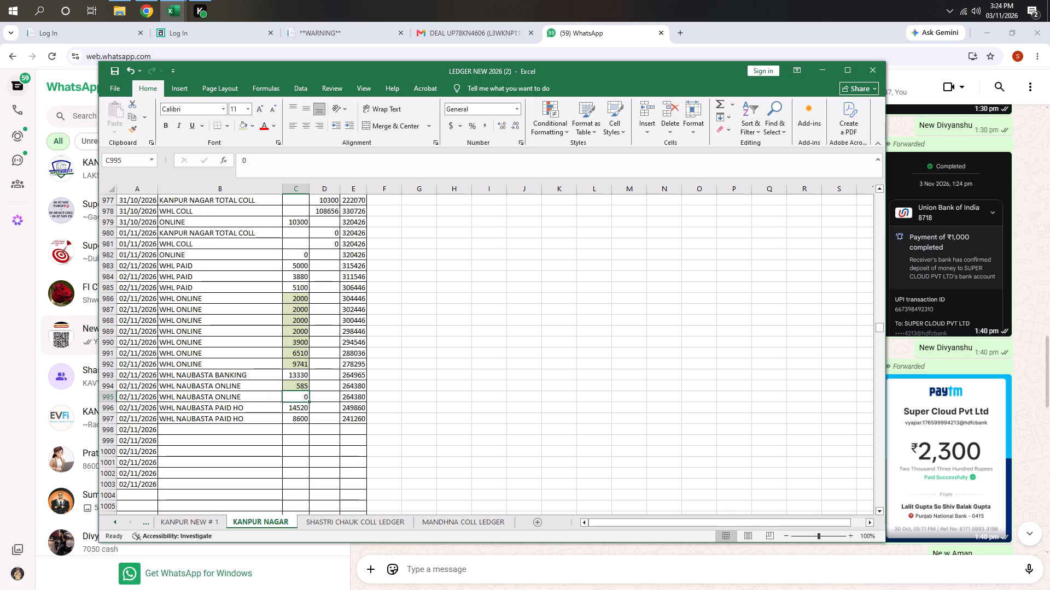
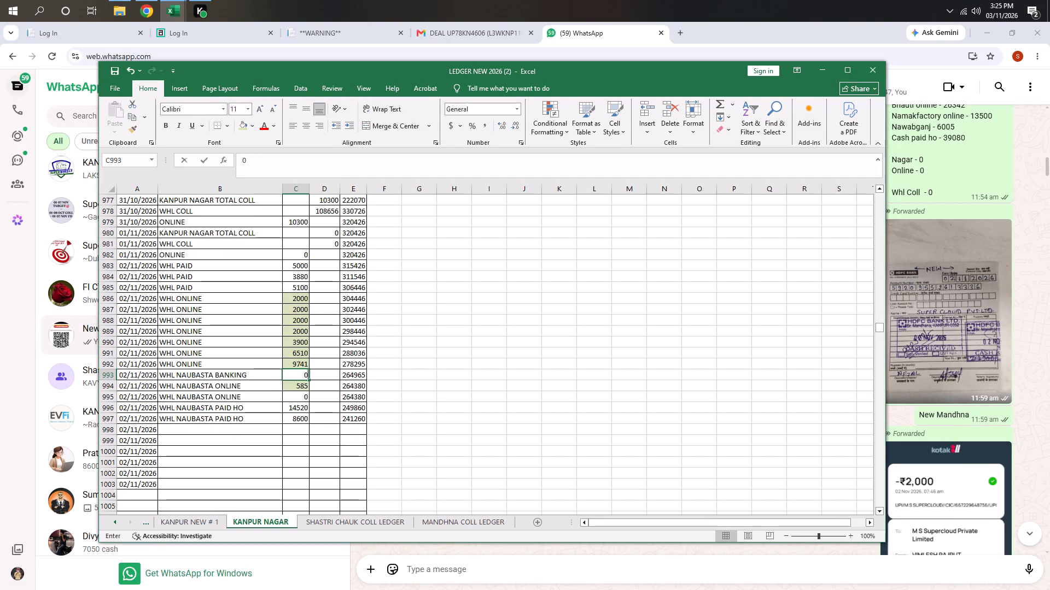
Keep 0 as the WHL NAUBASTA BANKING amount and note 13330 in column F of that row.
key("Right")
left_click(389, 375)
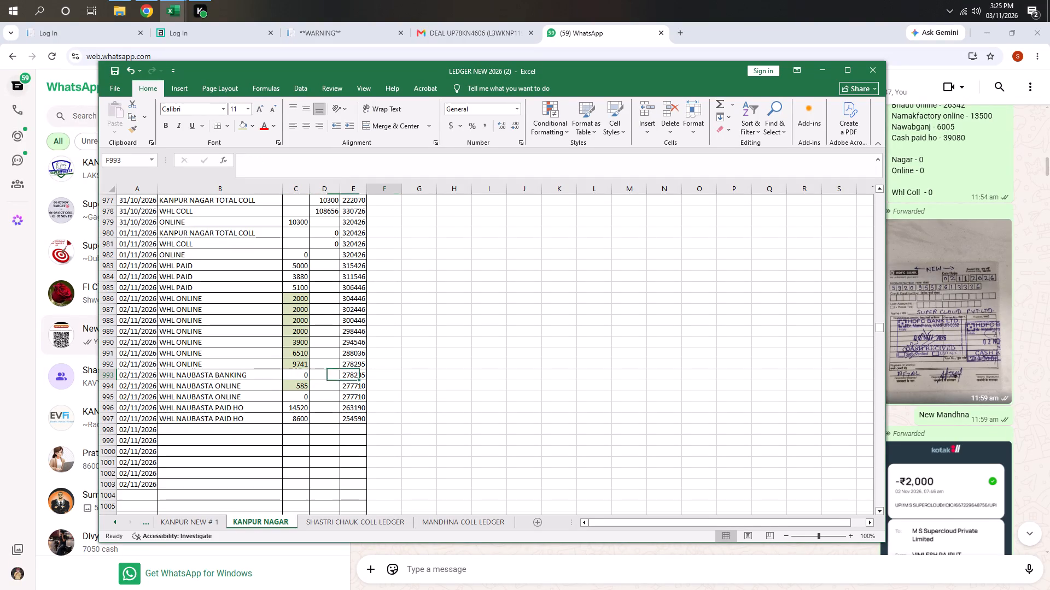
type("1330")
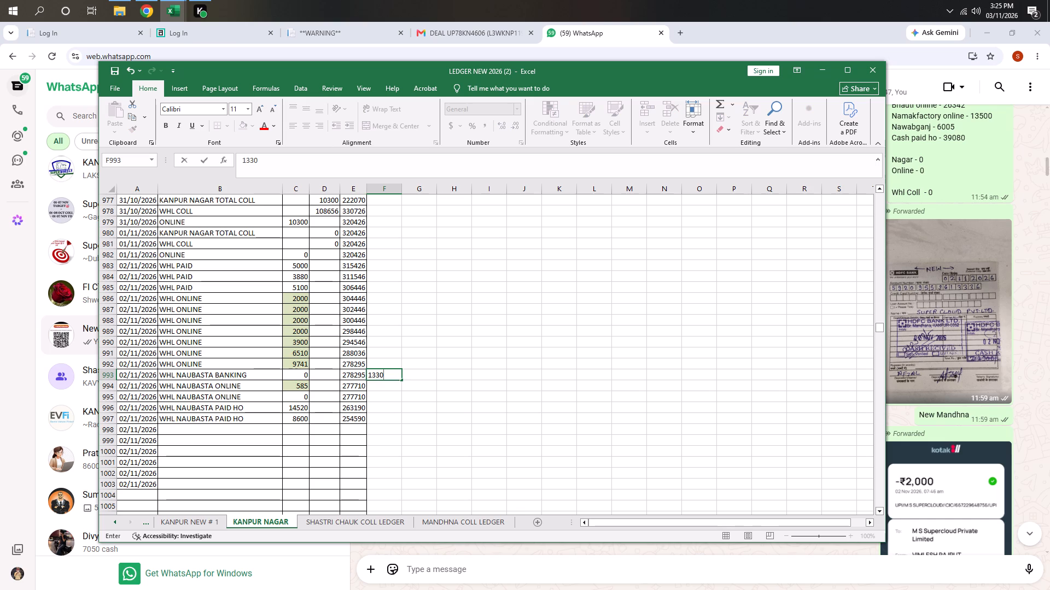
key("BackSpace")
type("30")
key("Return")
key("Return")
key("Return")
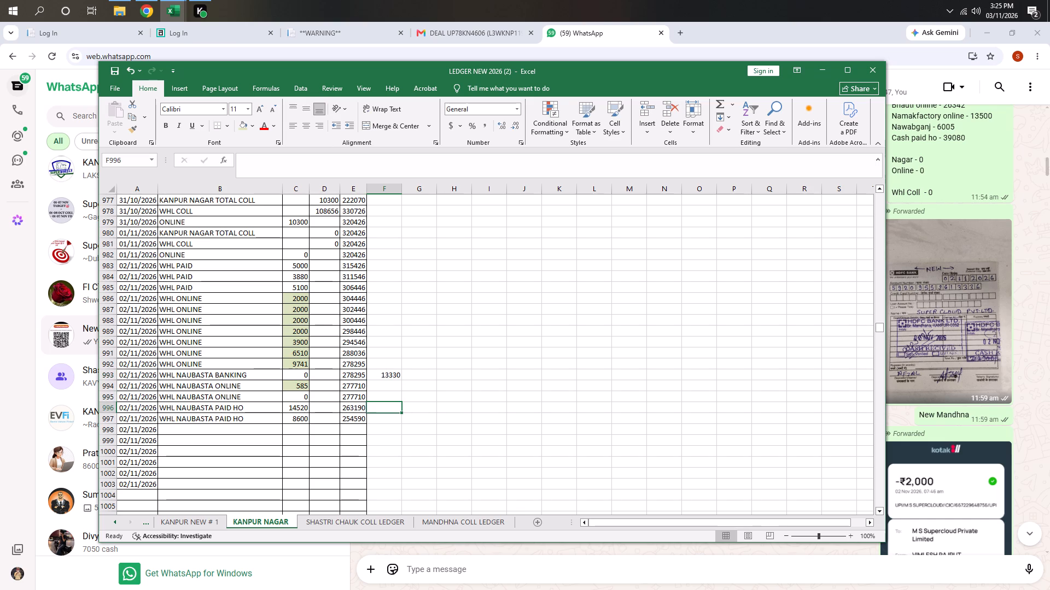
Note 4000 in column F beside the second WHL NAUBASTA ONLINE row, whose amount is 0.
key("Left")
key("Up")
key("Left")
key("Left")
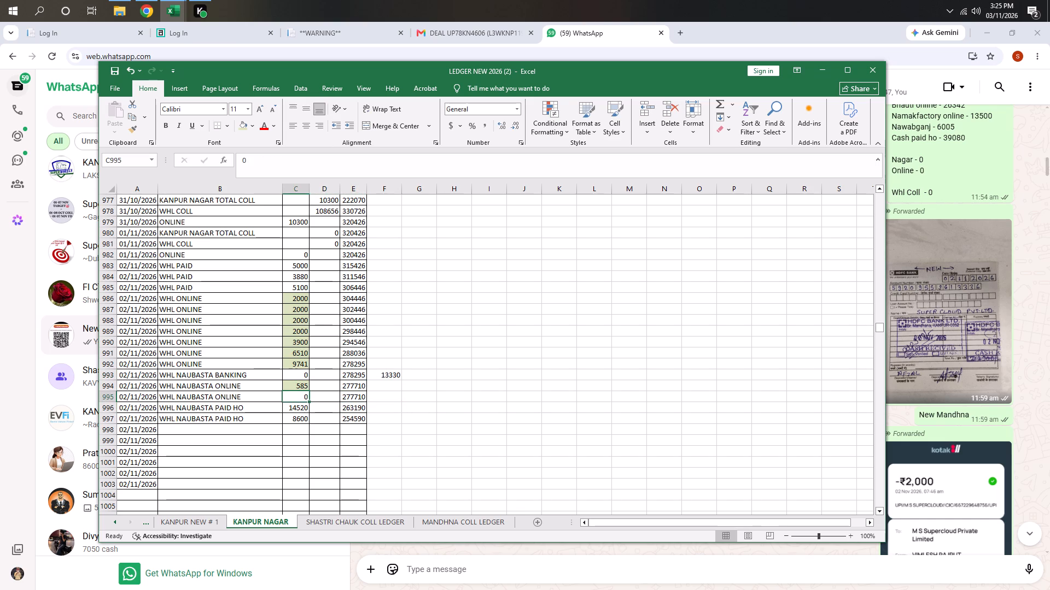
key("Right")
key("Right")
key("Right")
key("Left")
key("Left")
key("Left")
key("Down")
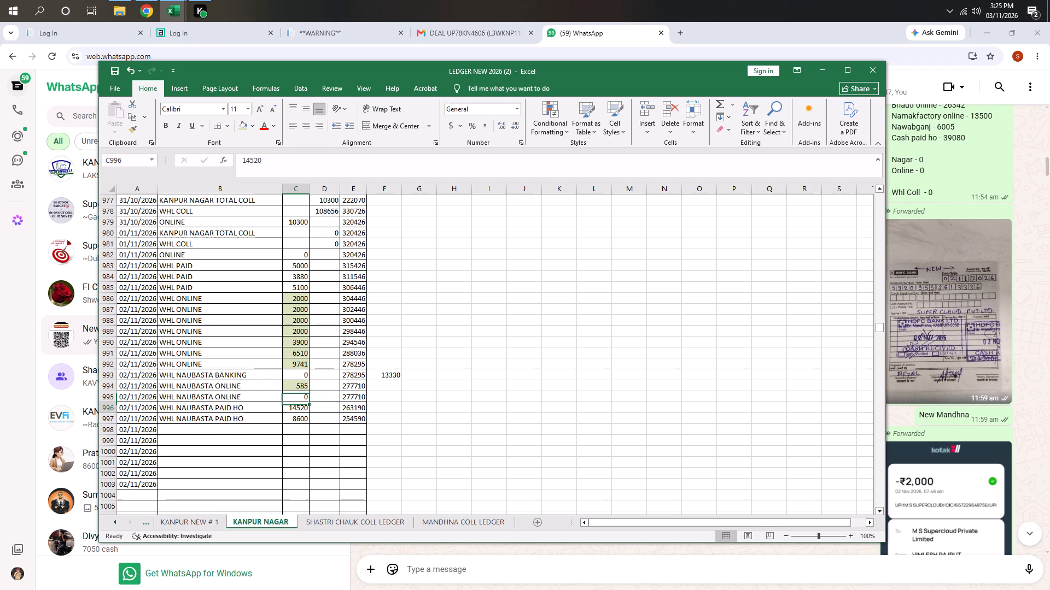
key("Down")
key("Up")
key("Up")
key("Right")
key("Down")
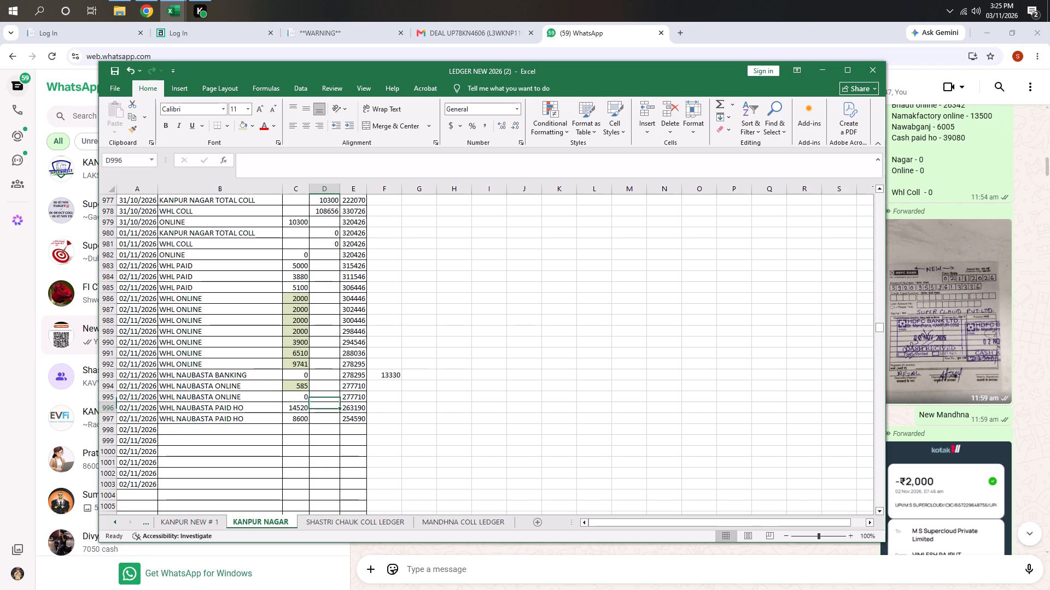
key("Down")
key("Left")
key("Up")
key("Up")
key("Right")
key("Right")
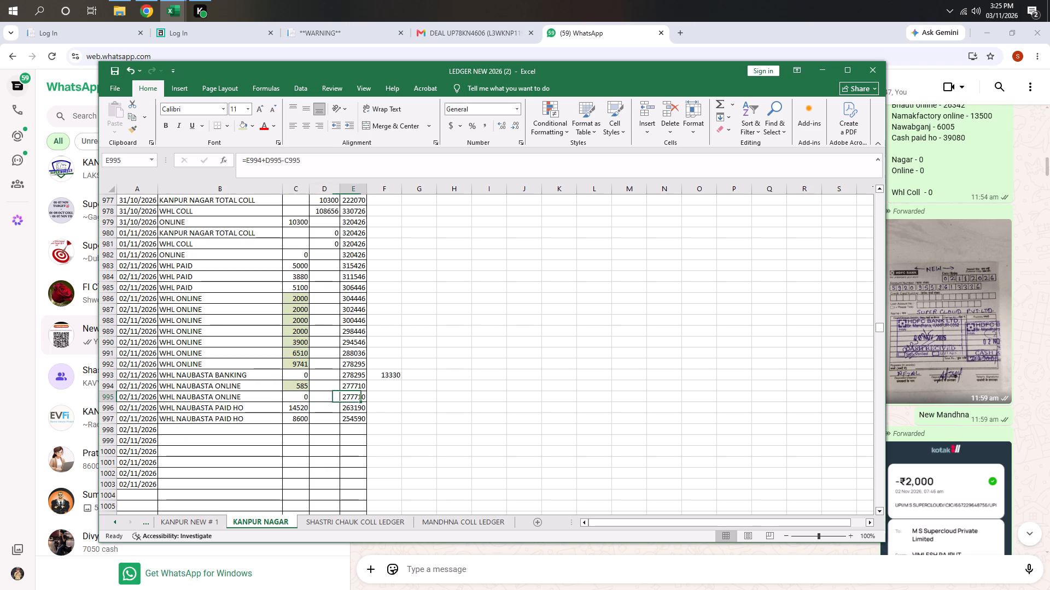
key("Right")
type("400")
key("Return")
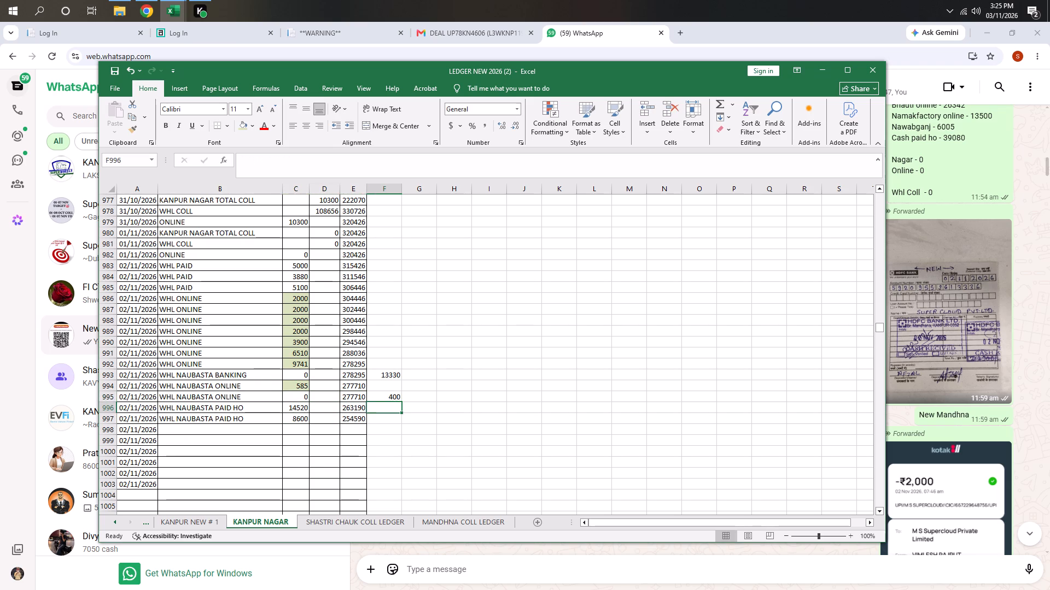
key("Up")
type("4000")
key("Return")
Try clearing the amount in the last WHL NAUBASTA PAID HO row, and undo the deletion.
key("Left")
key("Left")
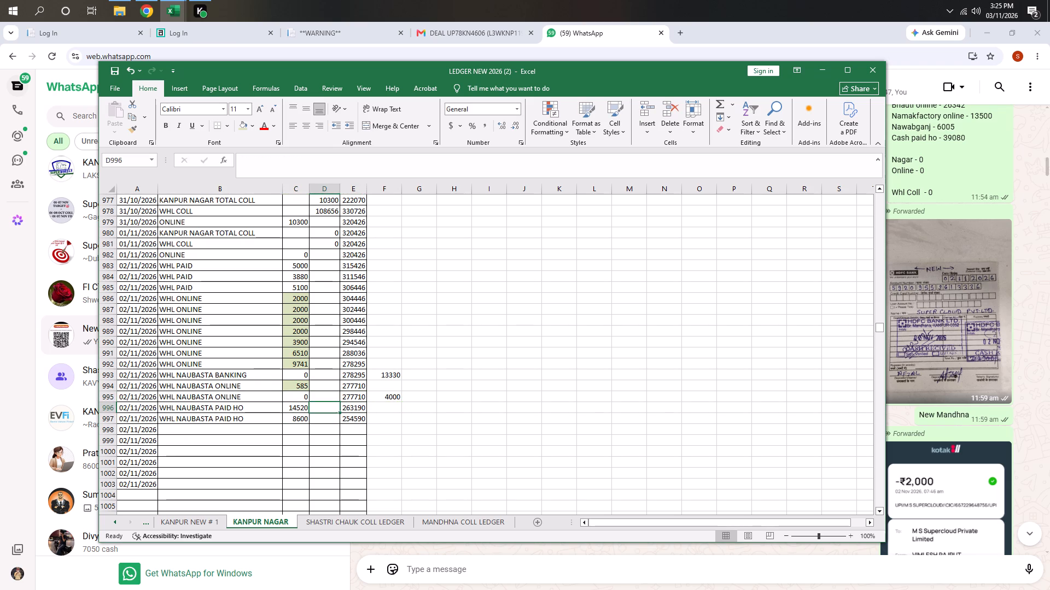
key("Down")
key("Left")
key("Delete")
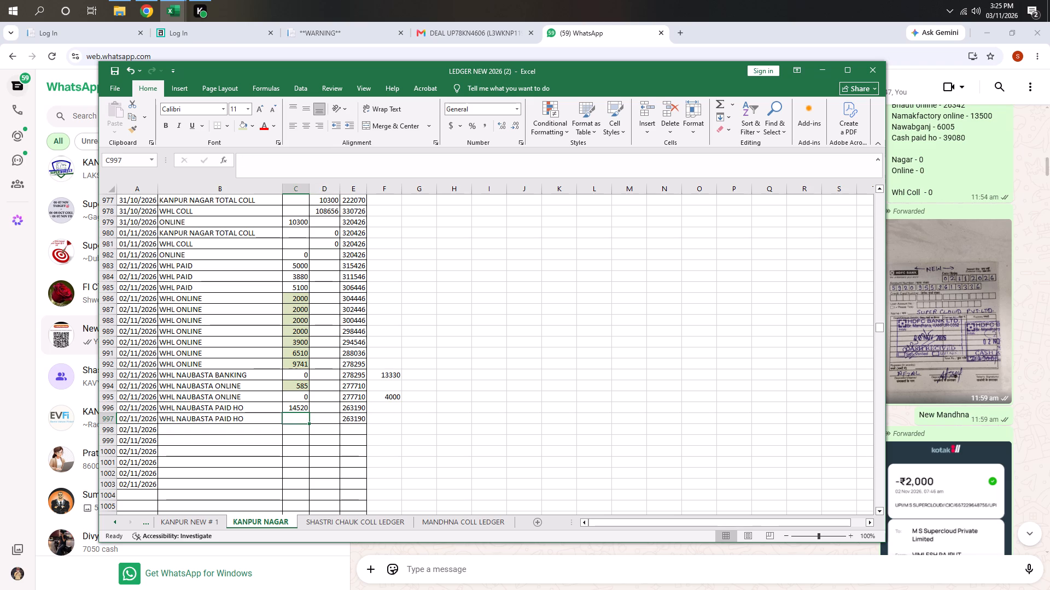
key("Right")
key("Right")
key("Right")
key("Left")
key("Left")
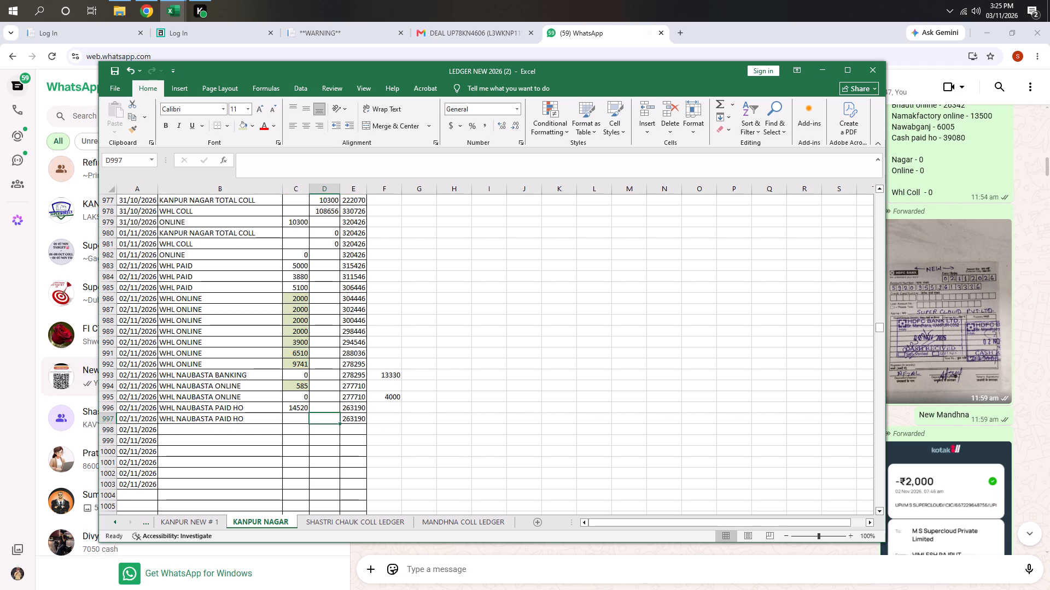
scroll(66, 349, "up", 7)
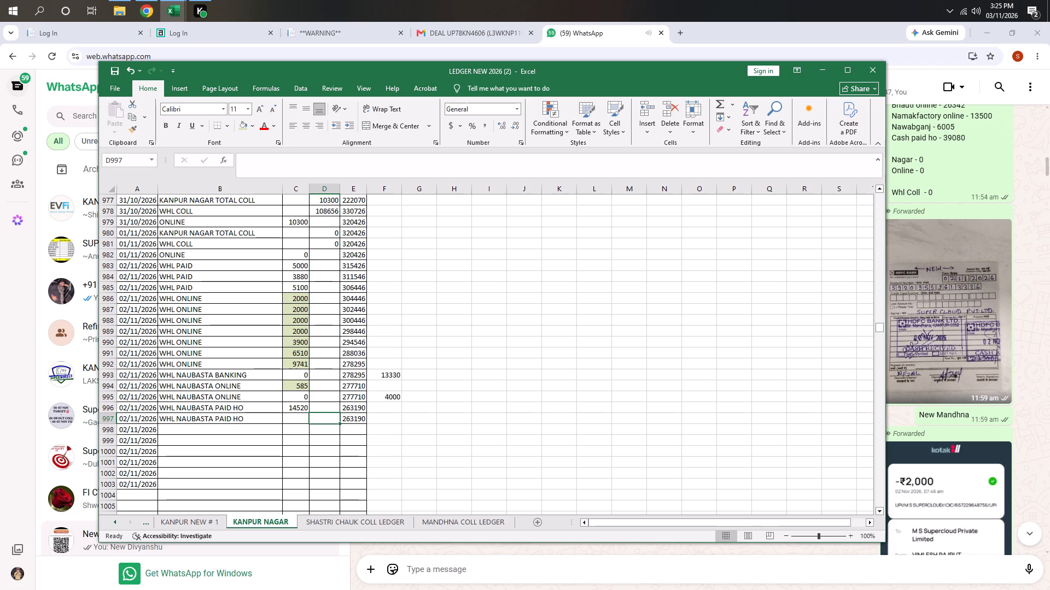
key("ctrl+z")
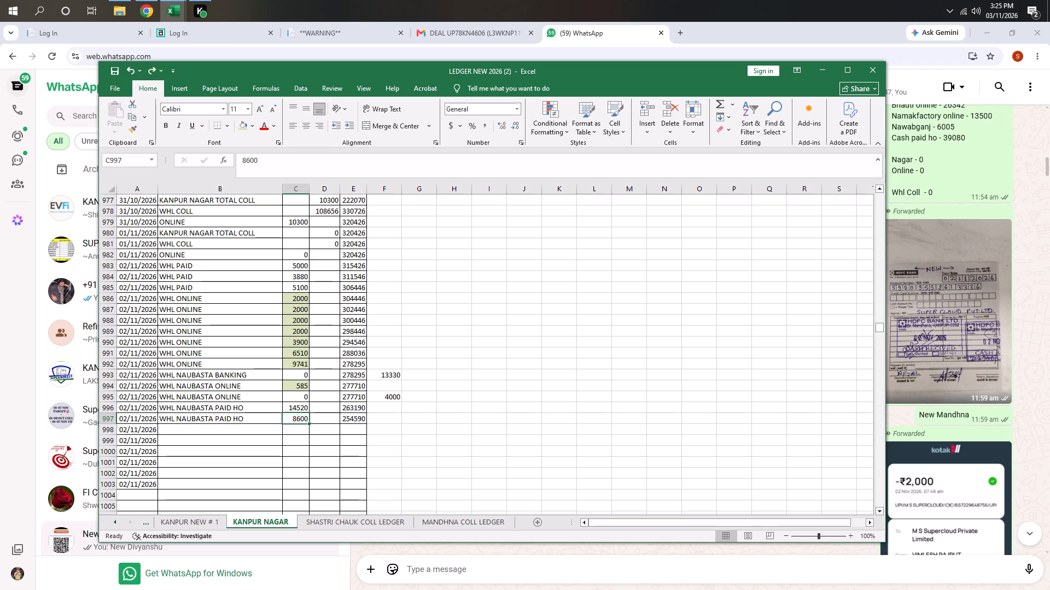
Clear the amount in the last WHL NAUBASTA PAID HO row, C997.
left_click(386, 375)
left_click(390, 401)
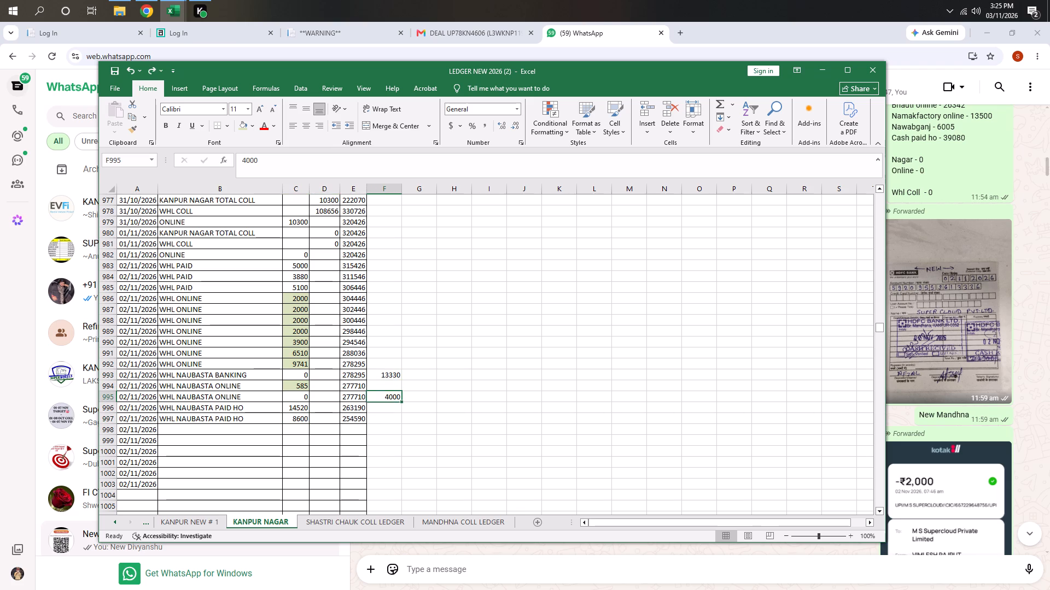
left_click(300, 417)
key("Delete")
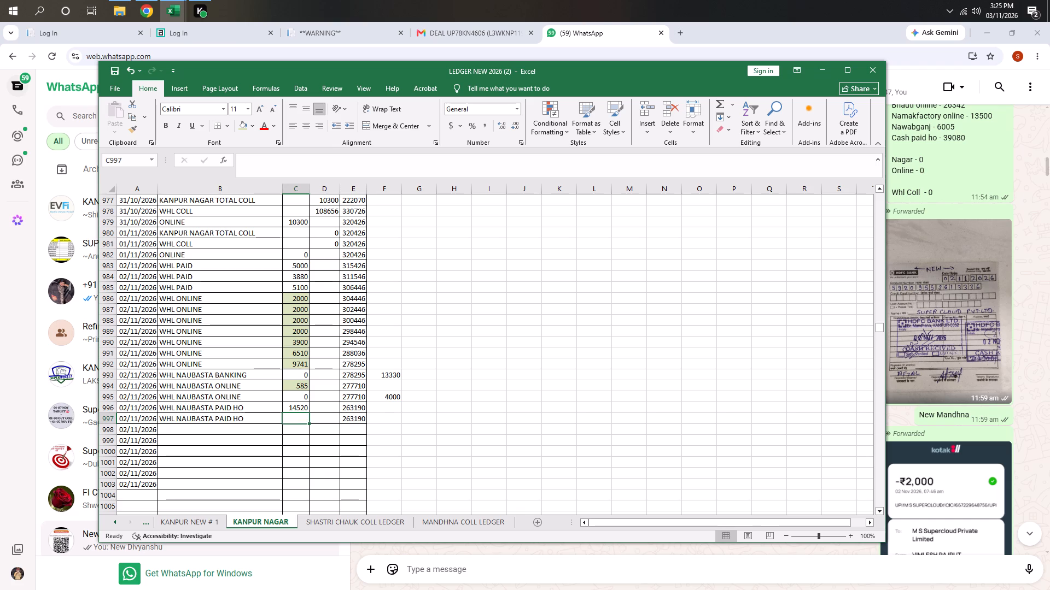
scroll(285, 328, "up", 1)
scroll(288, 332, "down", 1)
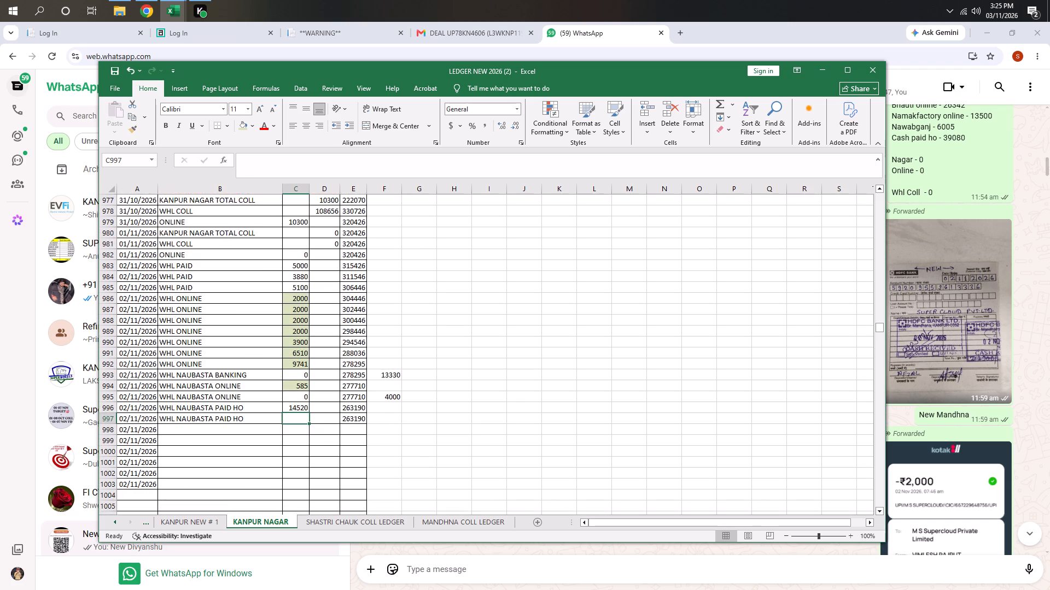
scroll(289, 338, "up", 1)
scroll(289, 339, "down", 1)
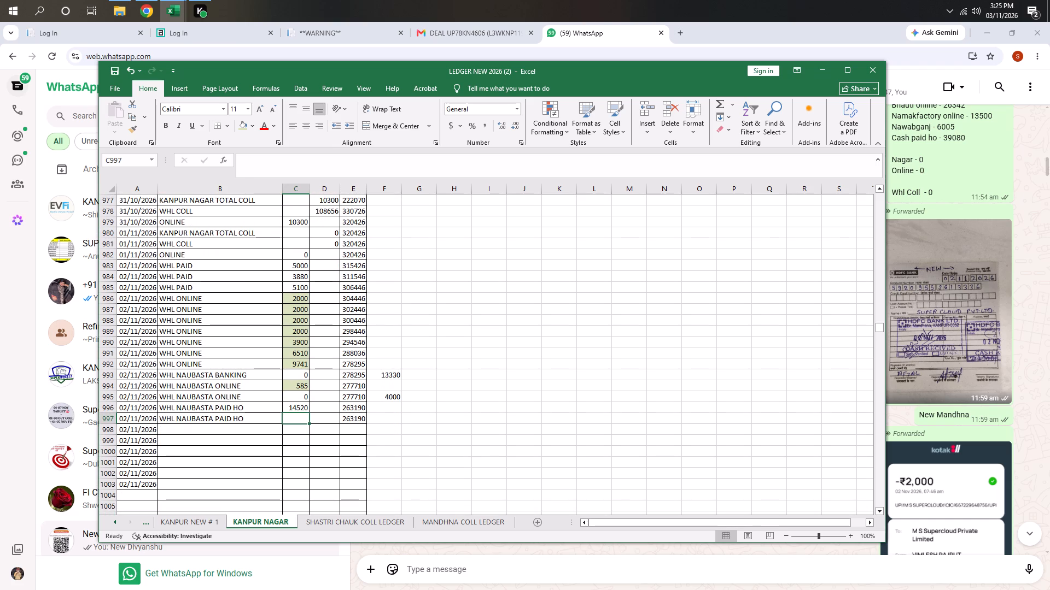
Check the selection sums of the 02/11/2026 online amounts and of the WHL PAID and PAID HO amounts.
left_click_drag(293, 300, 294, 331)
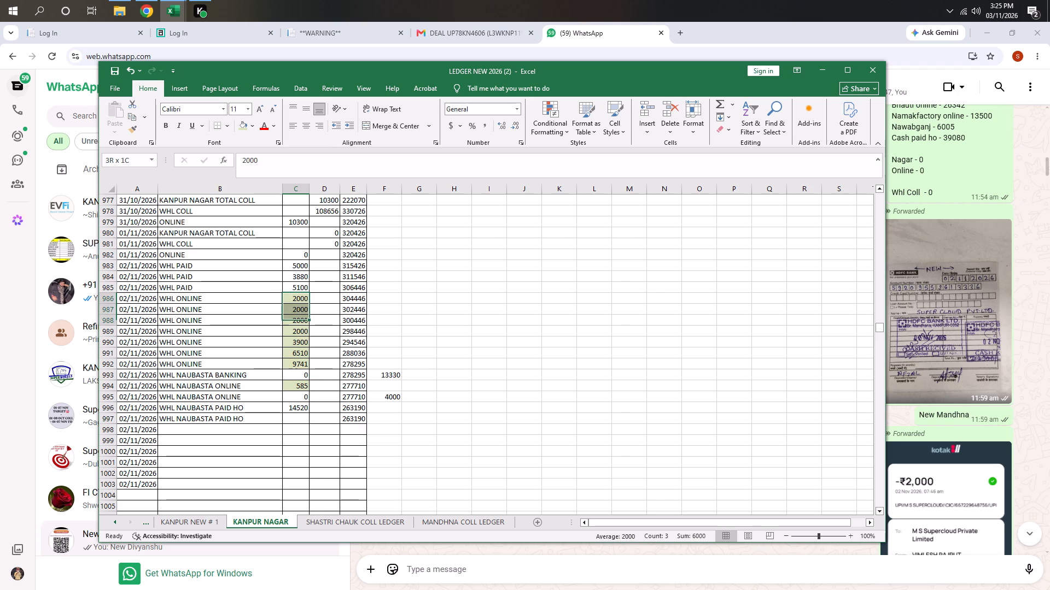
left_click_drag(294, 331, 294, 361)
left_click(294, 382, "ctrl")
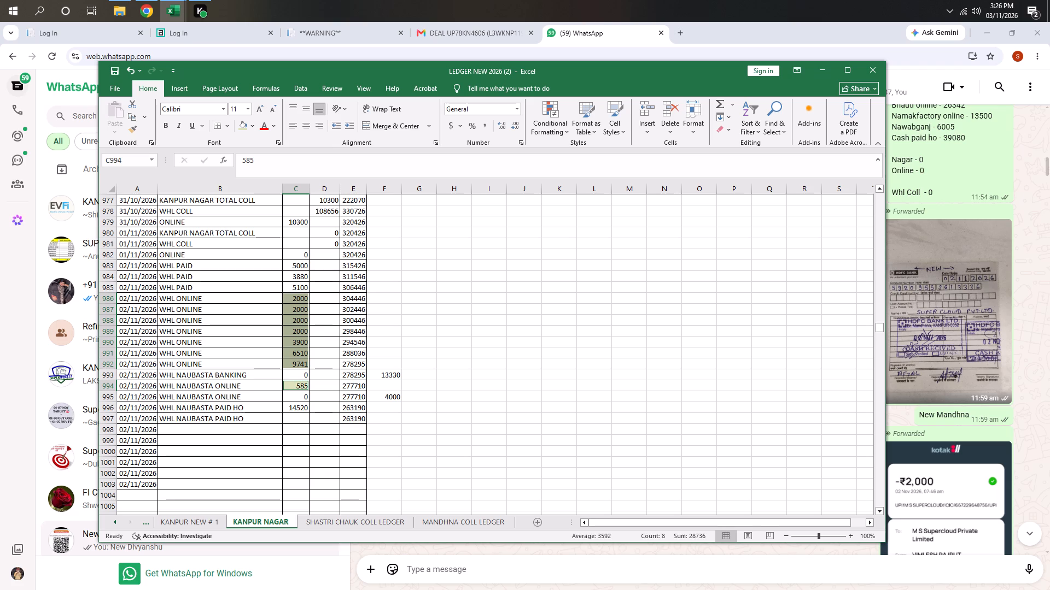
left_click_drag(296, 269, 284, 283)
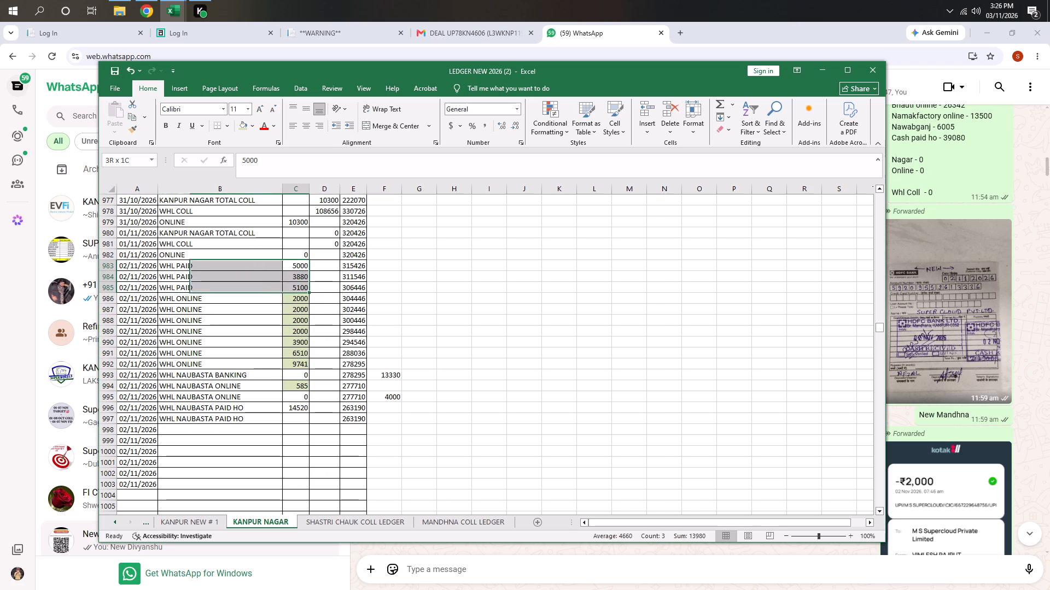
left_click_drag(284, 283, 289, 286)
left_click(301, 408, "ctrl")
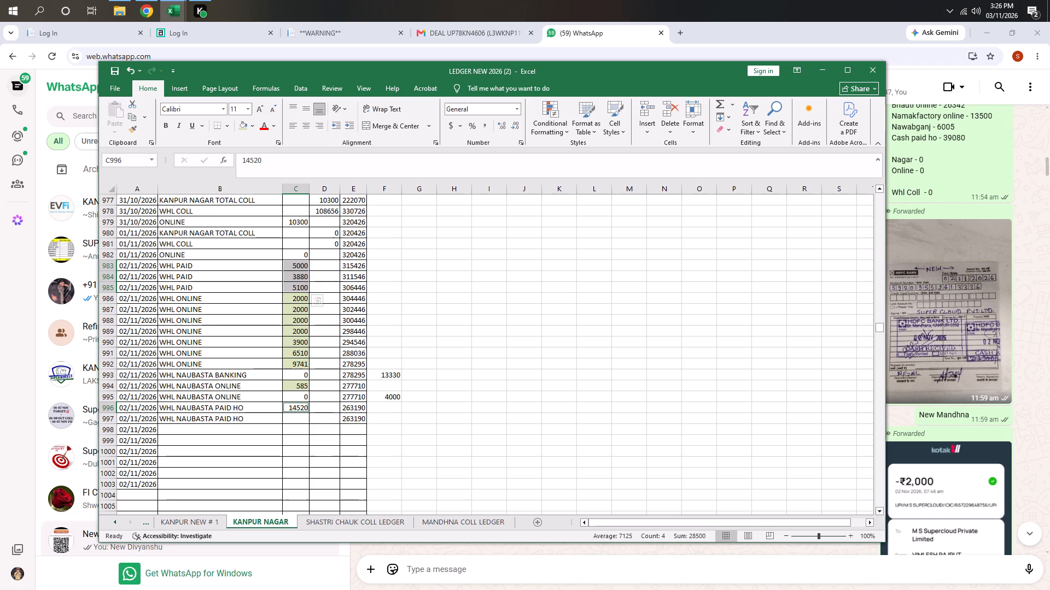
left_click_drag(295, 299, 296, 344)
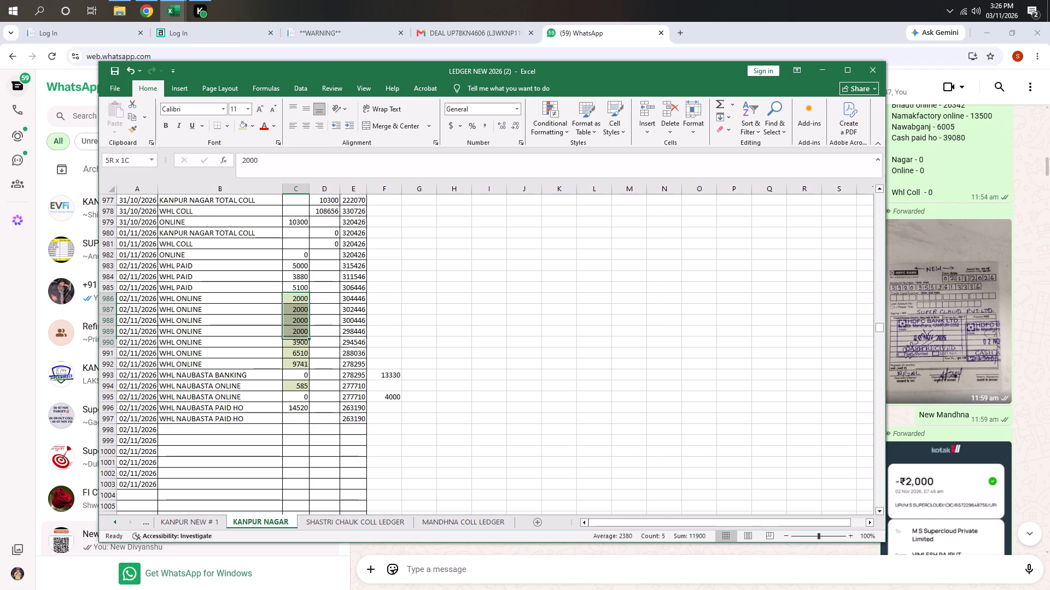
left_click_drag(296, 344, 297, 363)
left_click(296, 388, "ctrl")
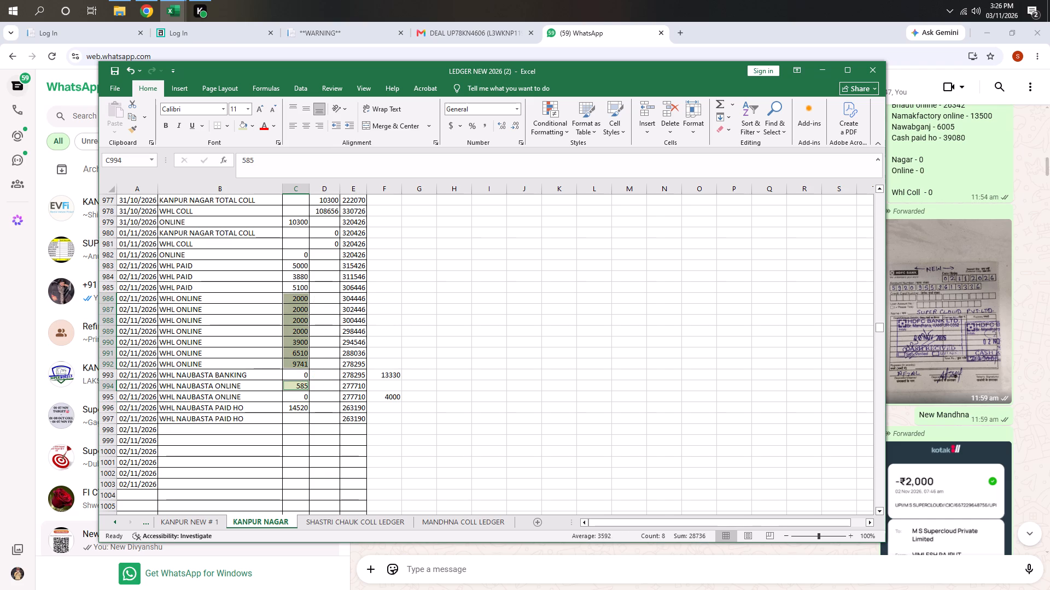
left_click(282, 288)
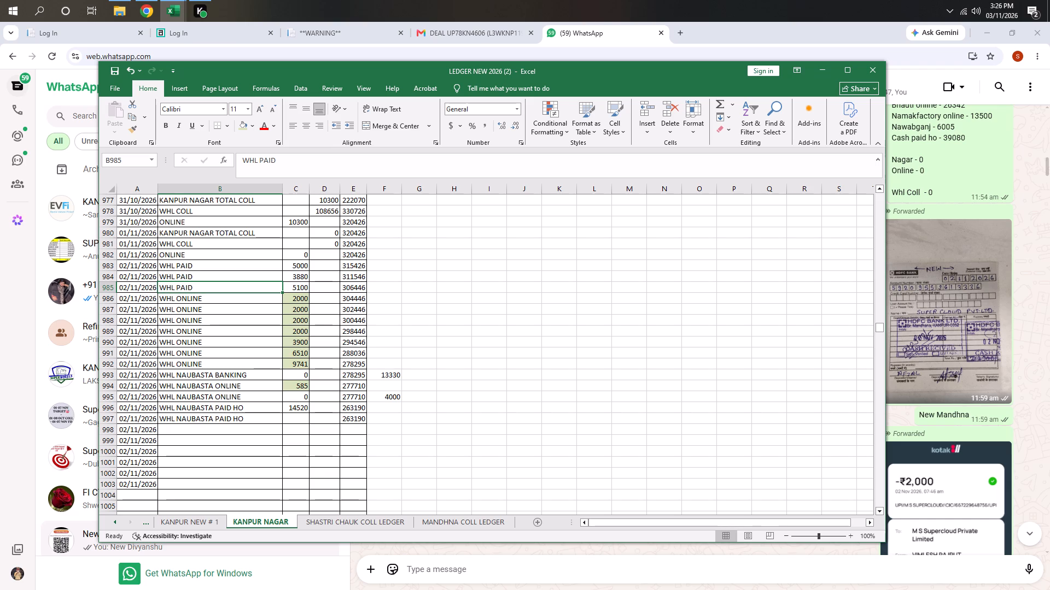
scroll(293, 287, "up", 1)
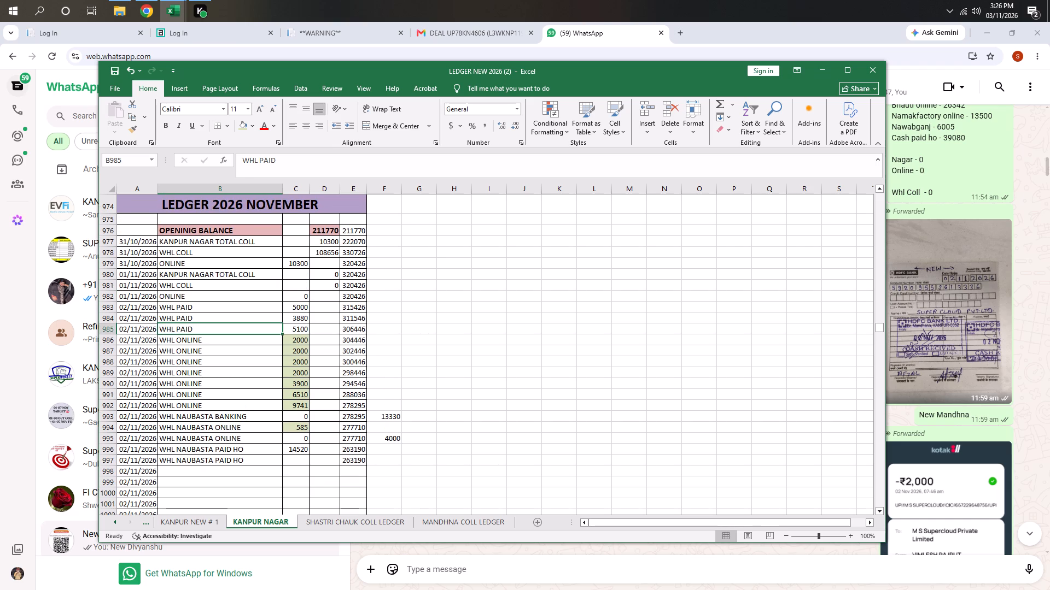
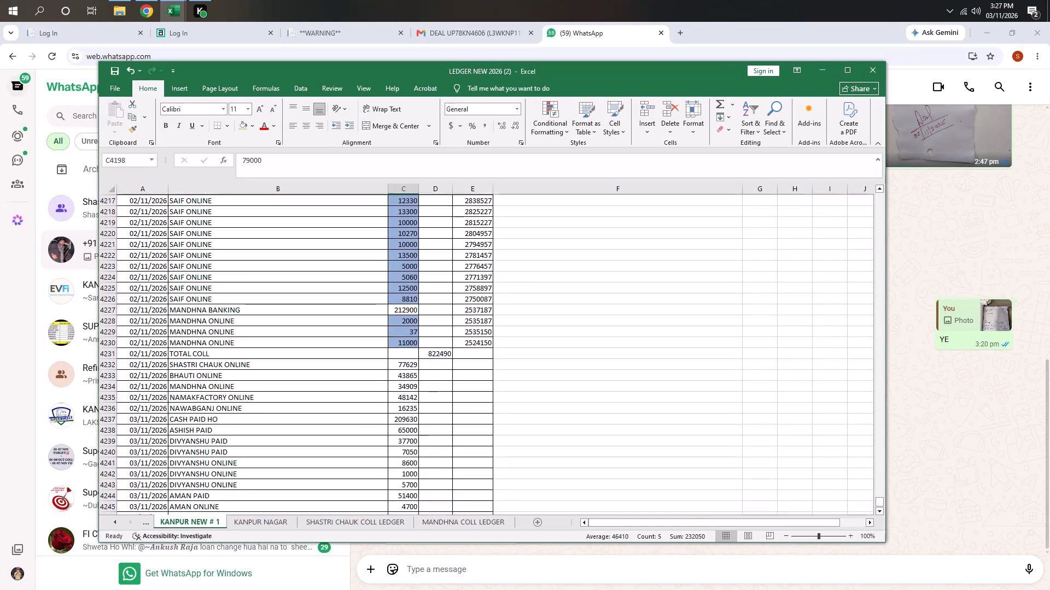
Review the colour-coded amounts in column C for the 02/11/2026 entries and the preceding 01/11/2026 online entries.
scroll(316, 474, "down", 1)
scroll(316, 474, "up", 7)
scroll(270, 439, "down", 2)
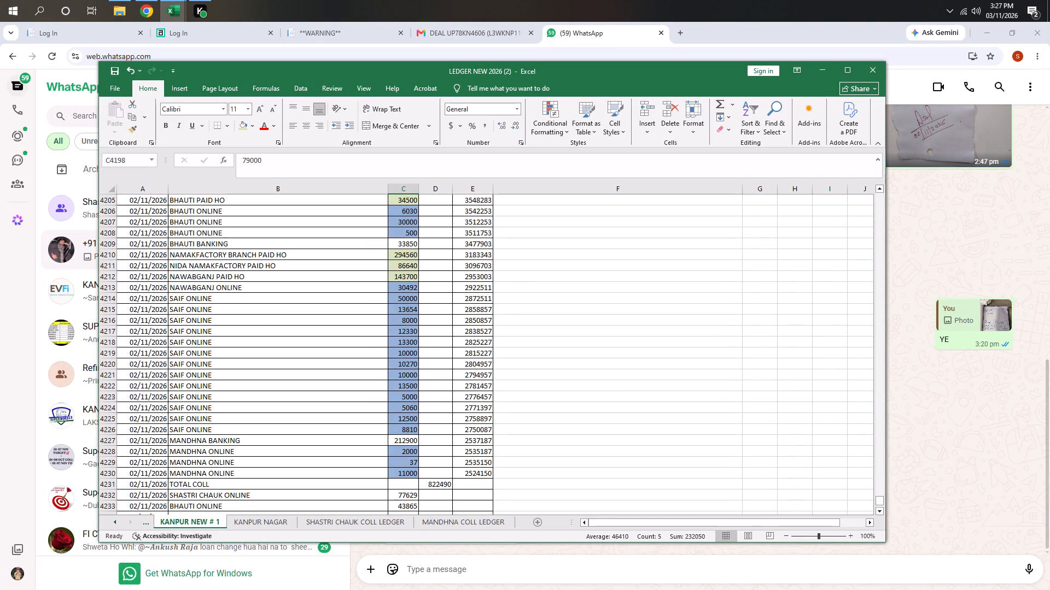
scroll(261, 409, "up", 4)
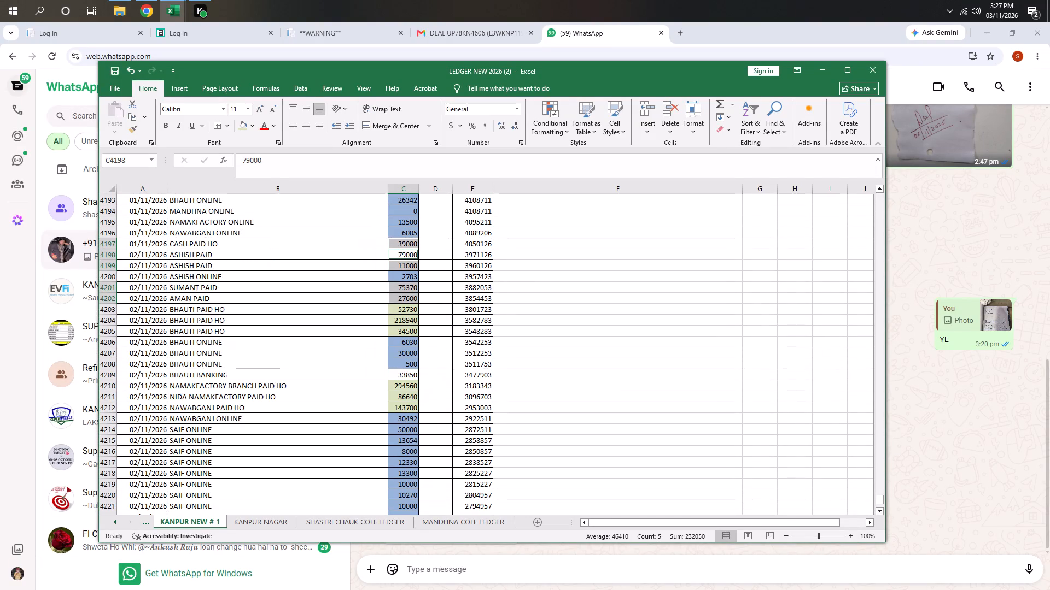
scroll(237, 350, "up", 2)
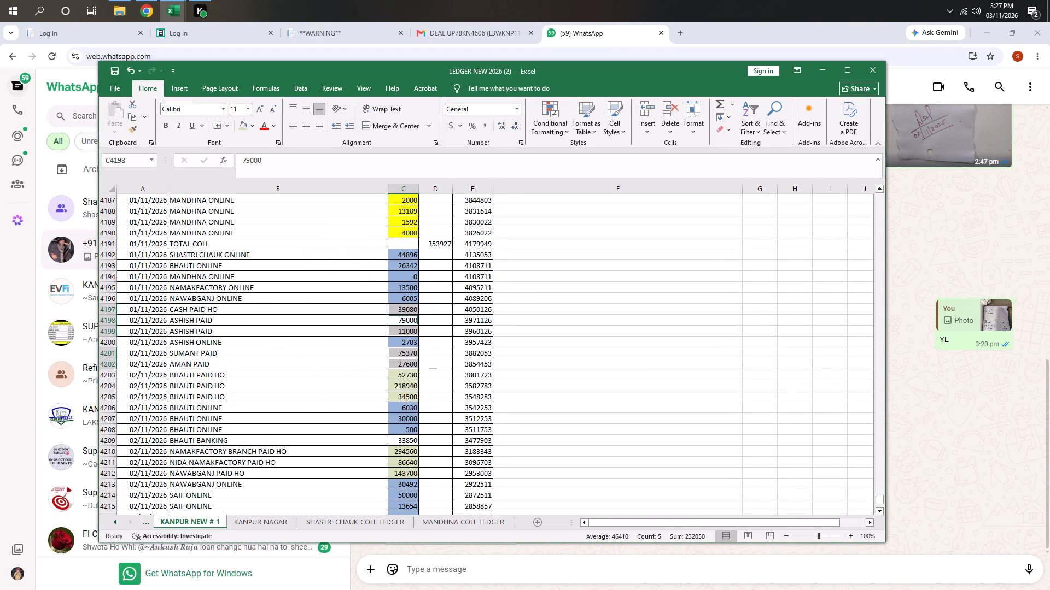
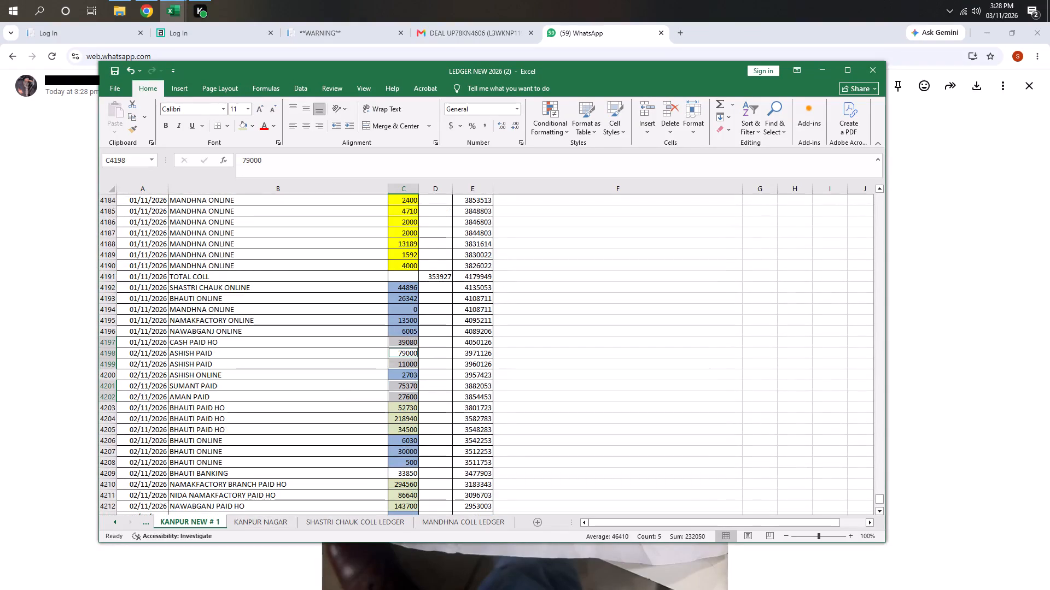
Review the paid and online entries dated 31/10/2026 to 02/11/2026 in the KANPUR NEW # 1 ledger, glancing at the KANPUR NAGAR sheet.
scroll(332, 361, "up", 1)
scroll(333, 361, "down", 6)
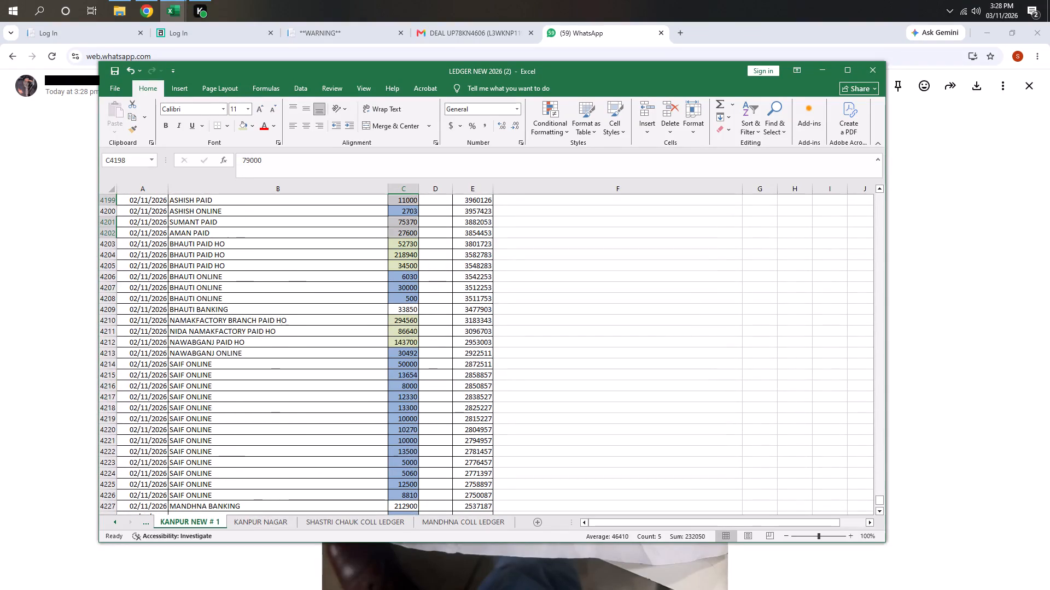
scroll(324, 353, "up", 6)
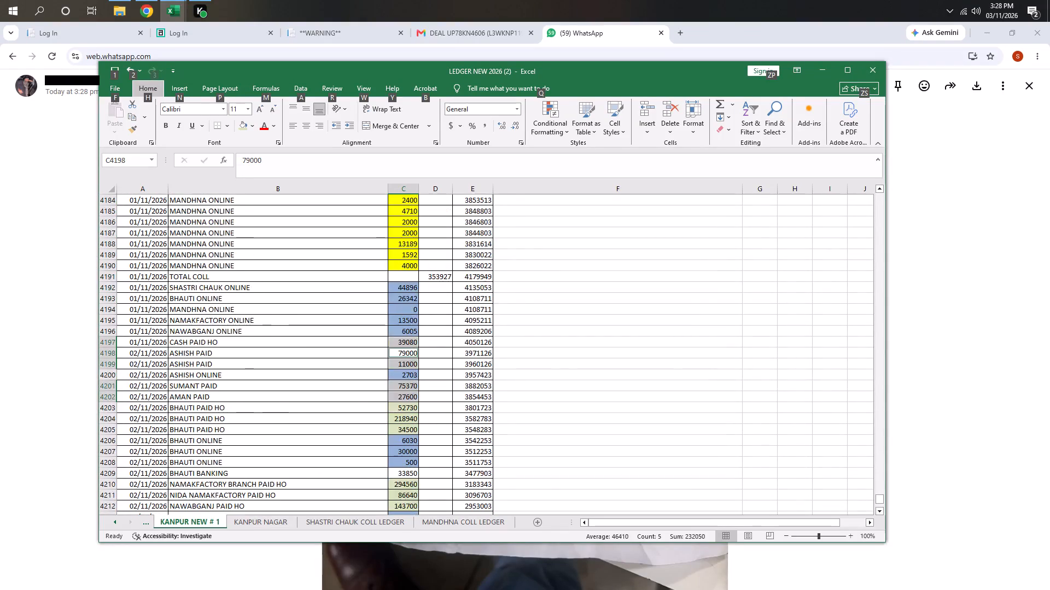
scroll(297, 357, "up", 10)
scroll(297, 357, "down", 2)
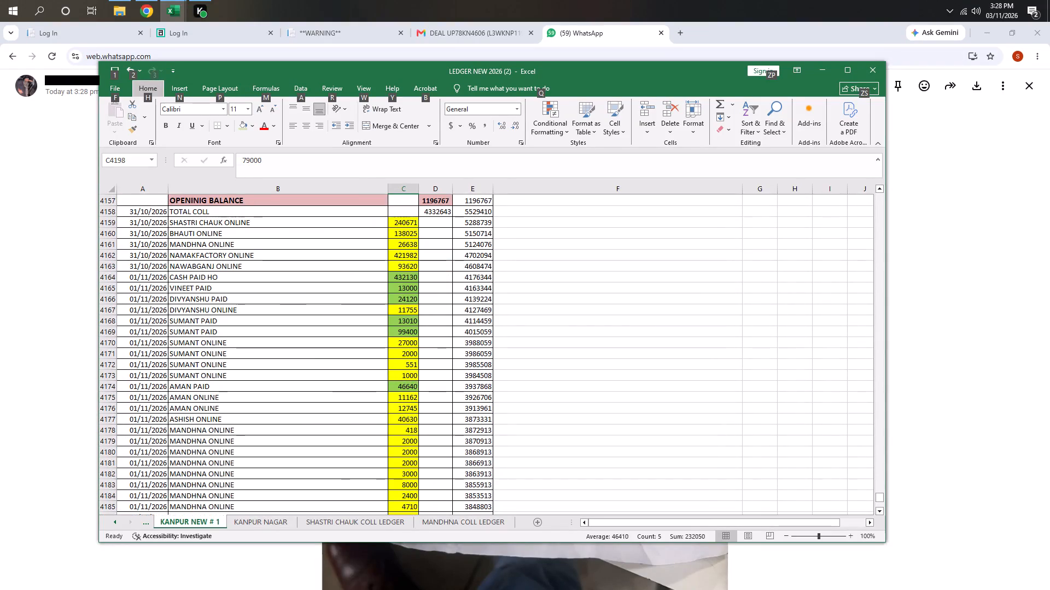
scroll(296, 342, "down", 5)
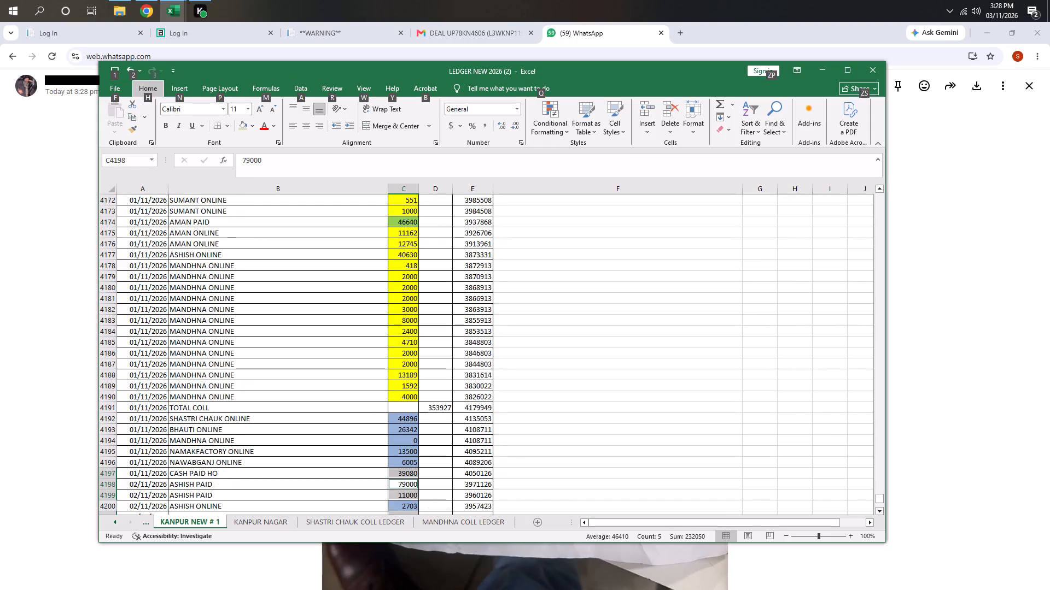
scroll(305, 349, "up", 1)
scroll(305, 349, "down", 8)
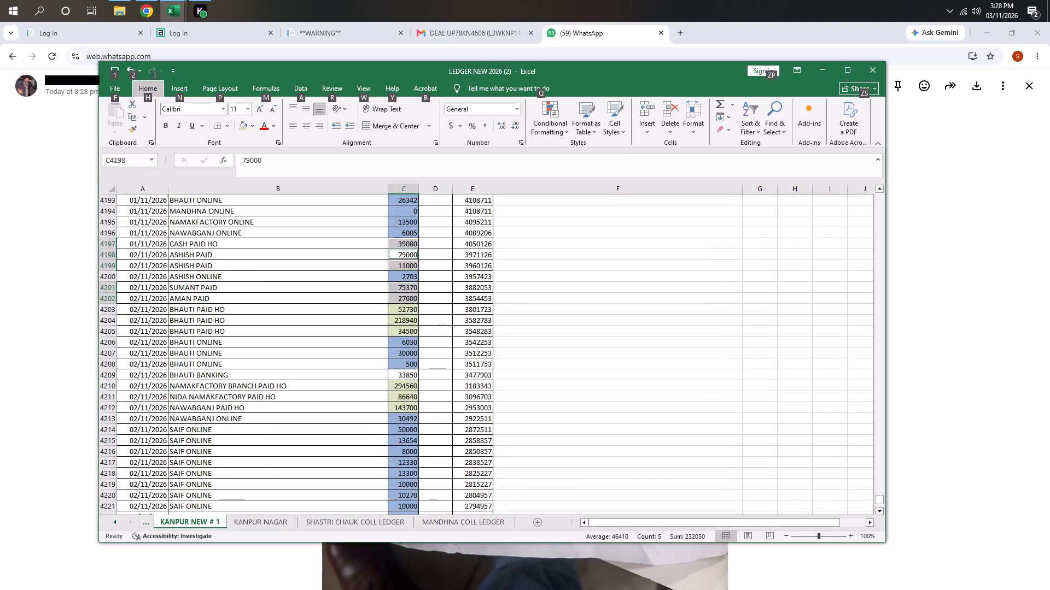
scroll(340, 363, "up", 1)
scroll(340, 363, "down", 2)
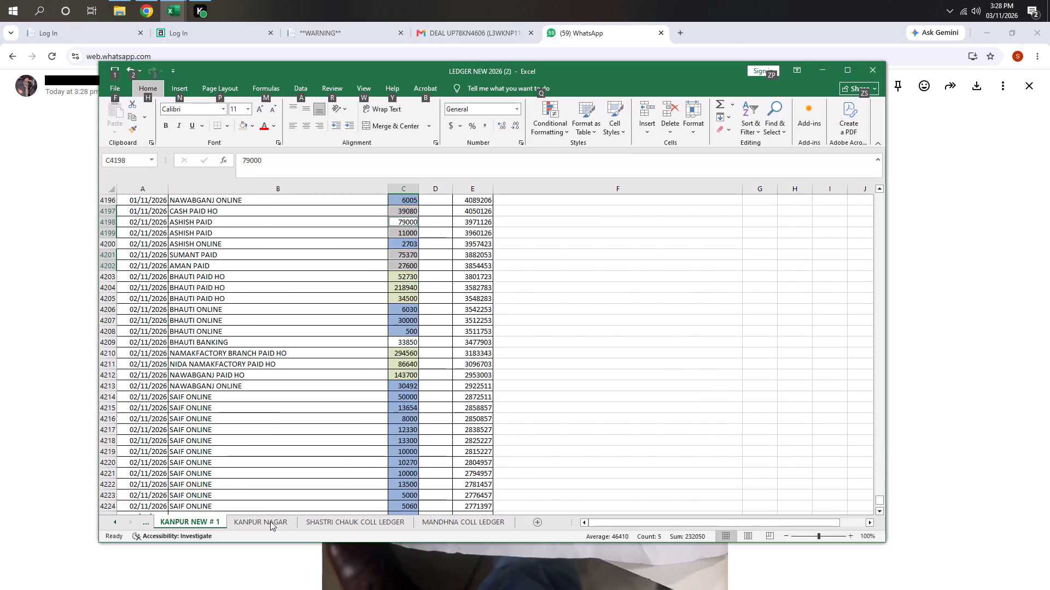
left_click(270, 521)
left_click(193, 526)
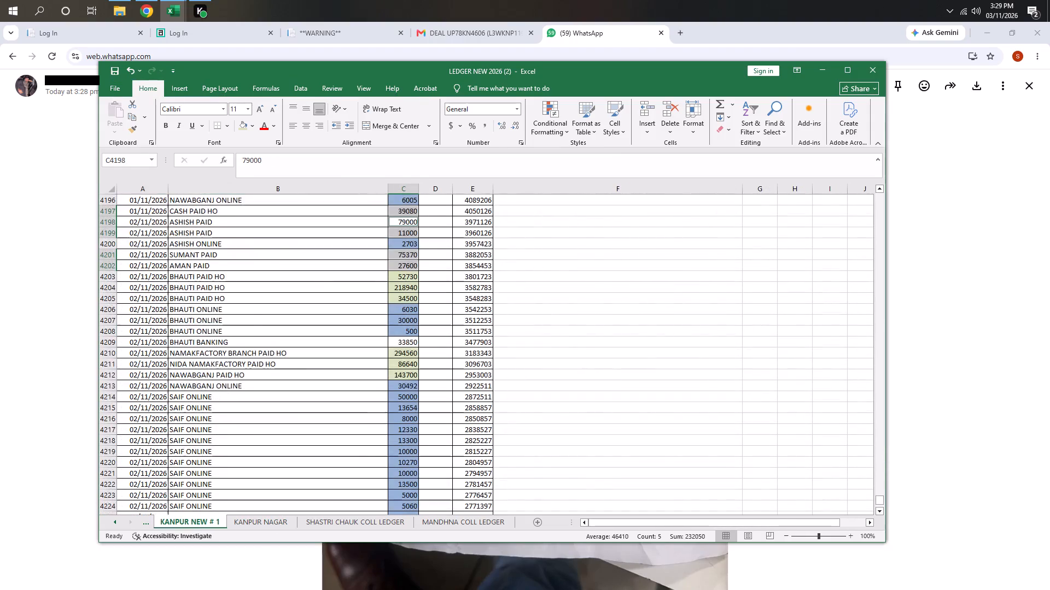
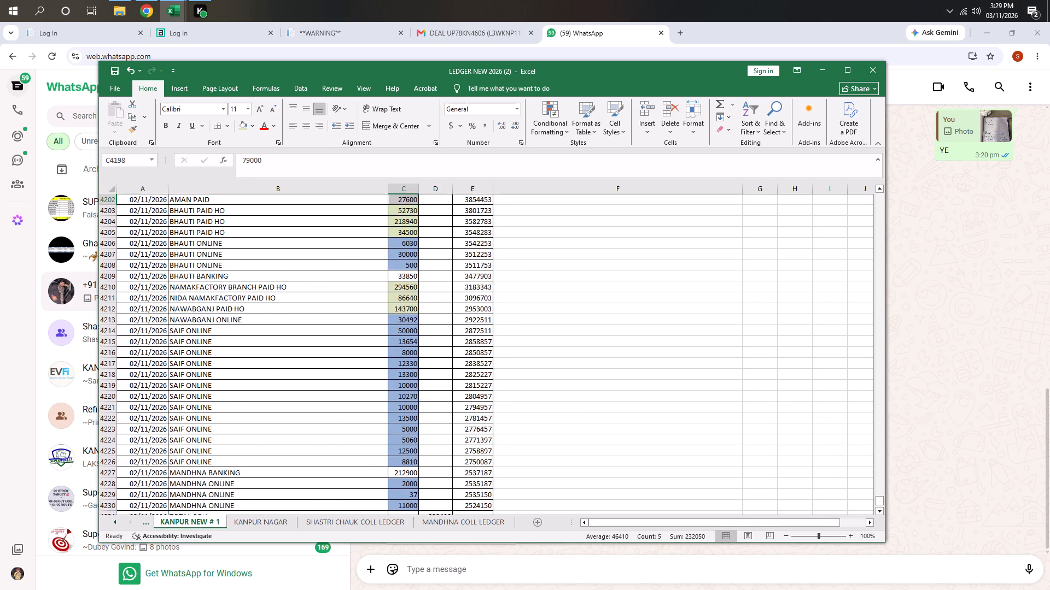
Compare the 01/11/2026 and 02/11/2026 entries in KANPUR NEW # 1 with the November entries in KANPUR NAGAR.
scroll(268, 337, "down", 2)
scroll(269, 339, "up", 9)
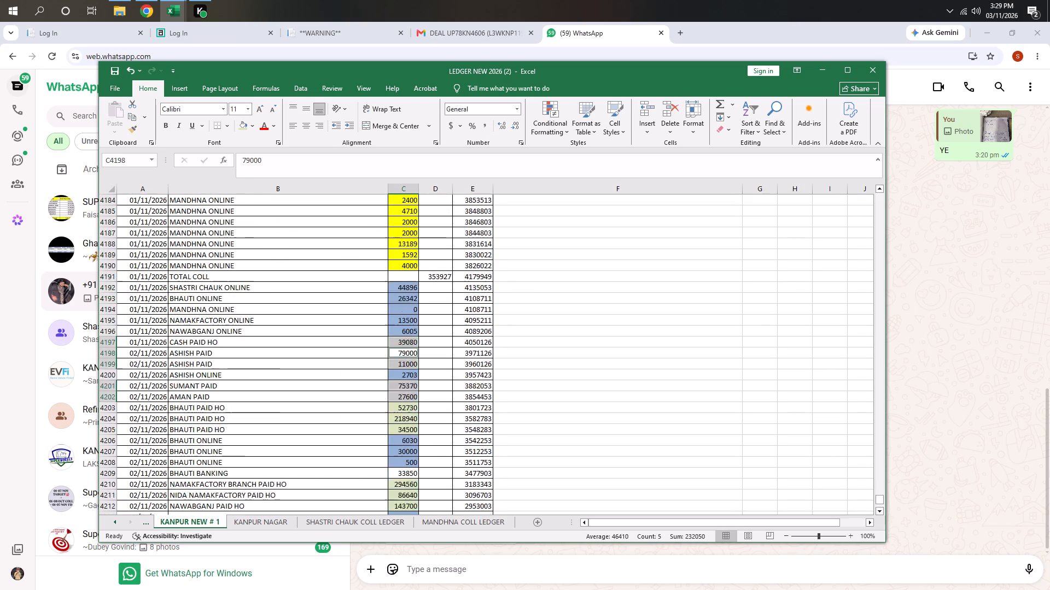
scroll(269, 340, "up", 3)
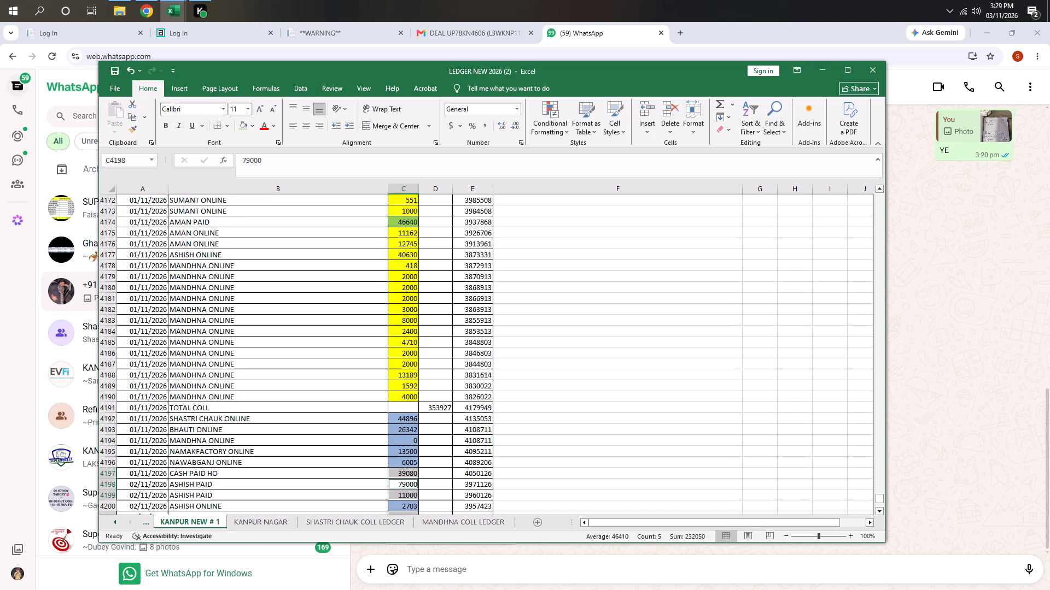
left_click(261, 520)
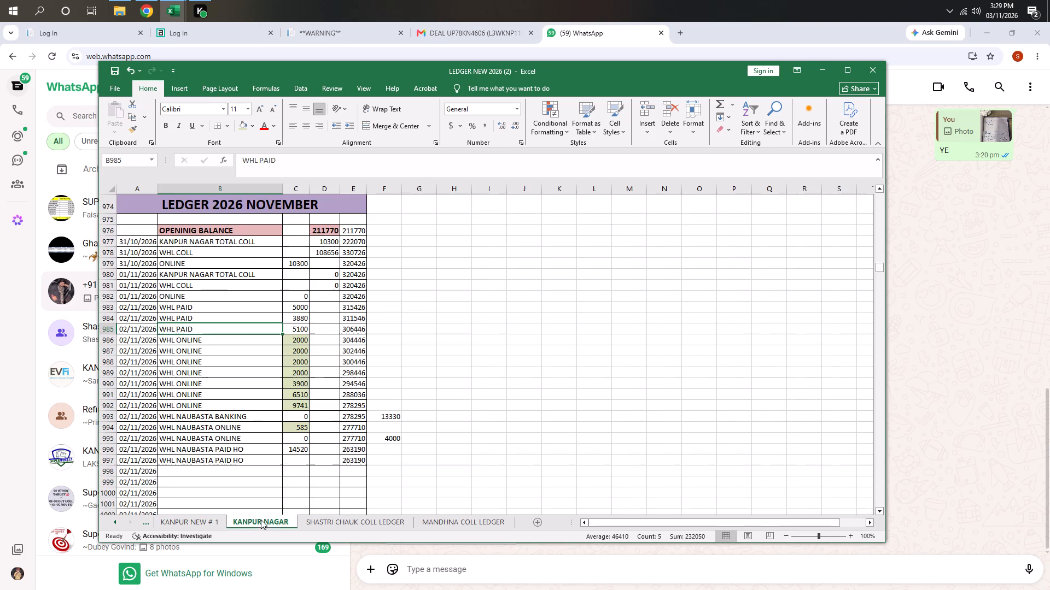
scroll(255, 402, "up", 1)
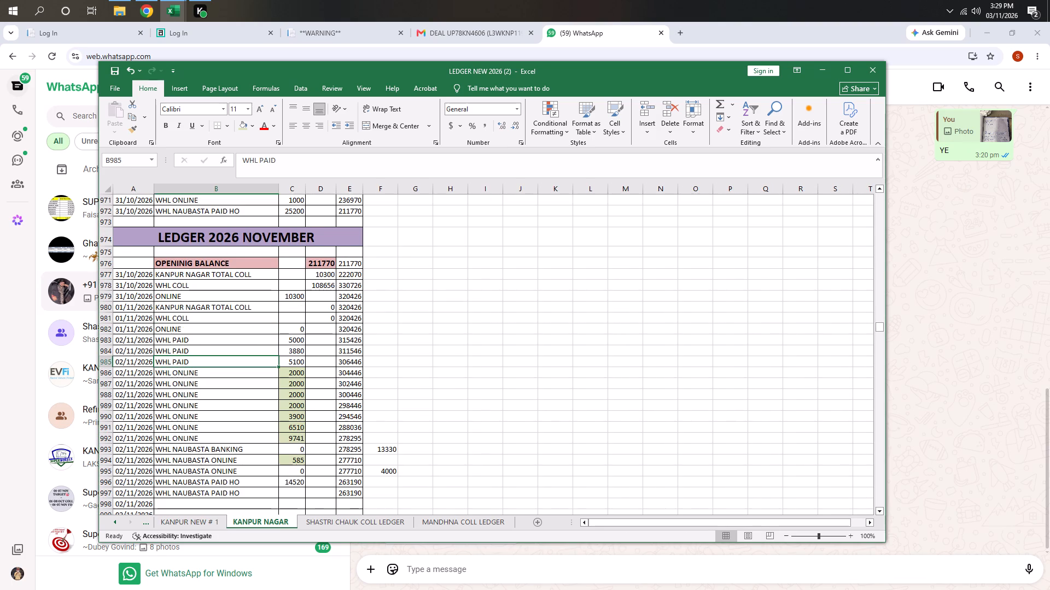
scroll(265, 339, "down", 1)
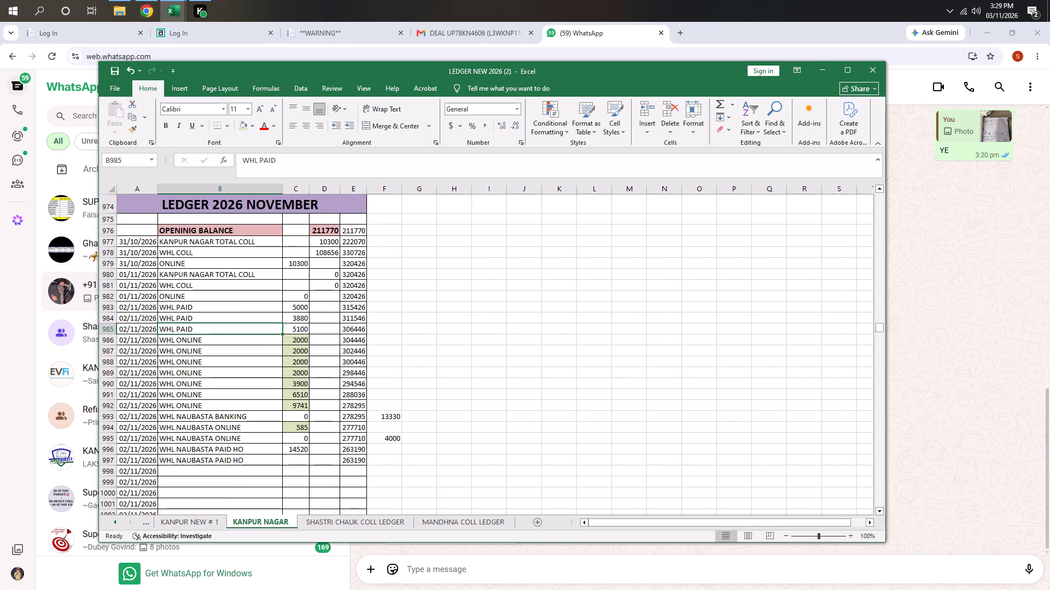
left_click(199, 518)
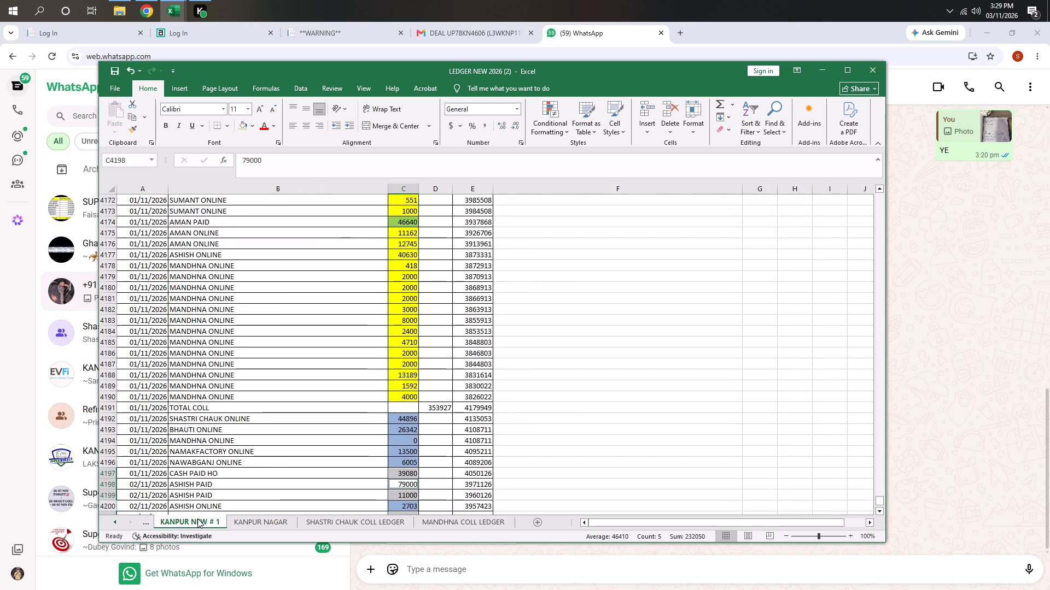
Check the sum of the 02/11/2026 WHL paid and online amounts in C984:C992 of the KANPUR NAGAR sheet.
left_click(253, 518)
scroll(242, 384, "down", 1)
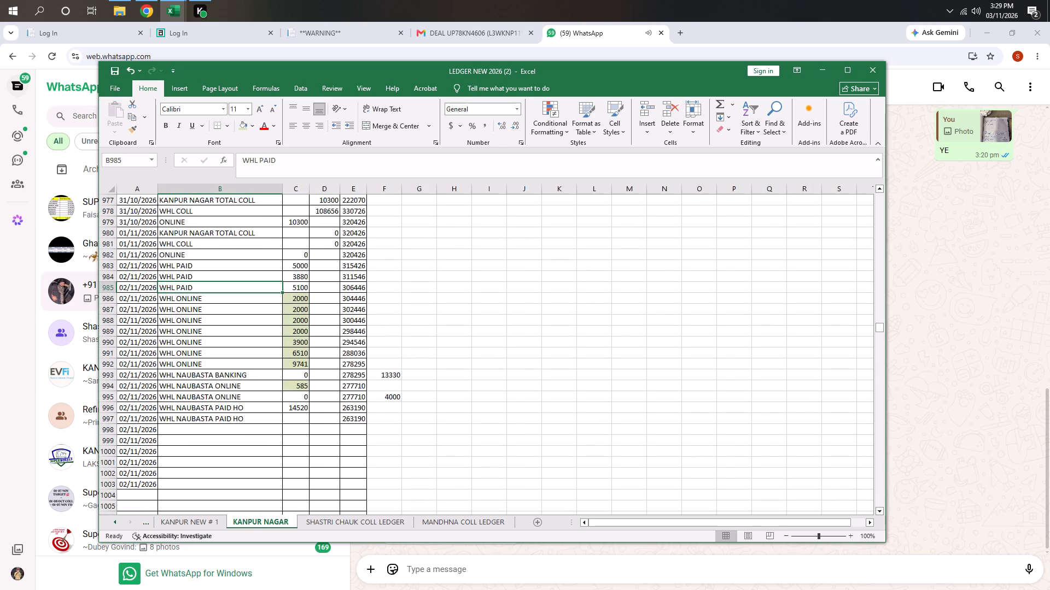
scroll(225, 318, "down", 1)
scroll(225, 318, "up", 2)
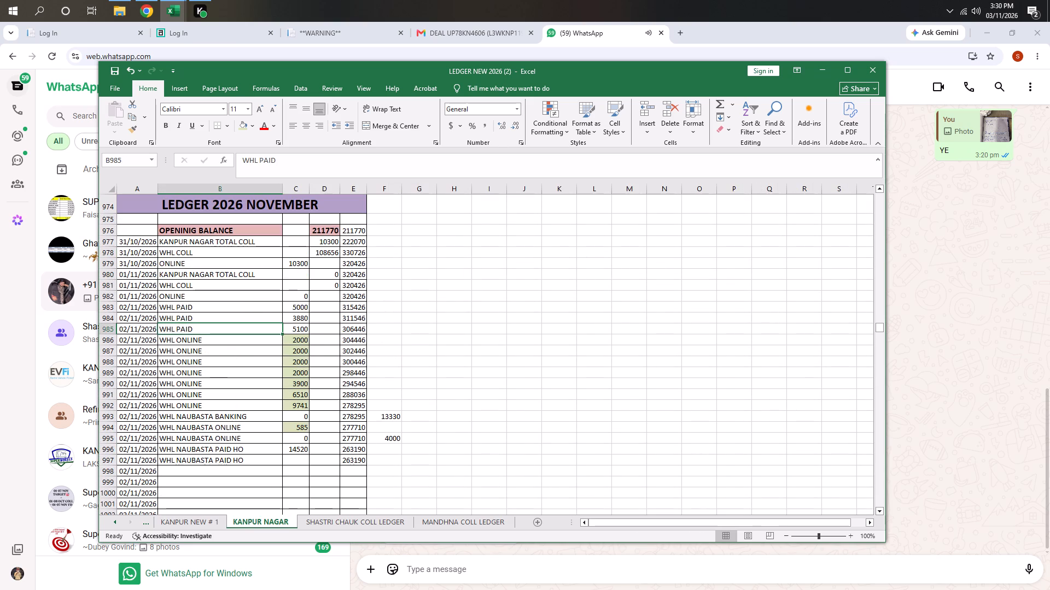
left_click_drag(293, 313, 287, 403)
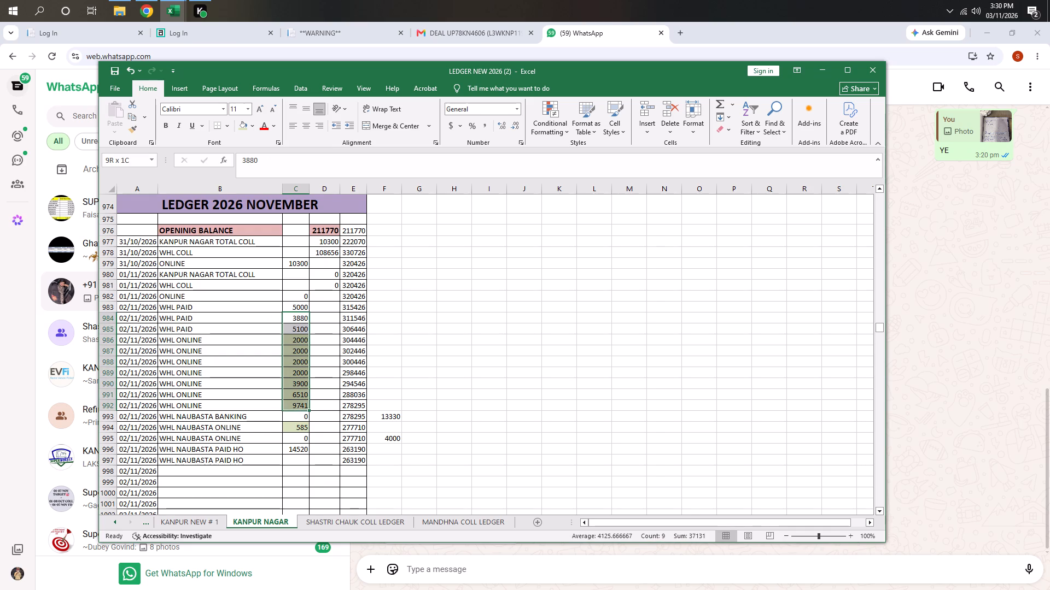
scroll(264, 368, "down", 1)
Recheck the 01/11/2026 and 02/11/2026 paid and online entries in KANPUR NEW # 1 against the November entries in KANPUR NAGAR.
left_click(186, 516)
scroll(231, 357, "up", 1)
scroll(238, 369, "down", 3)
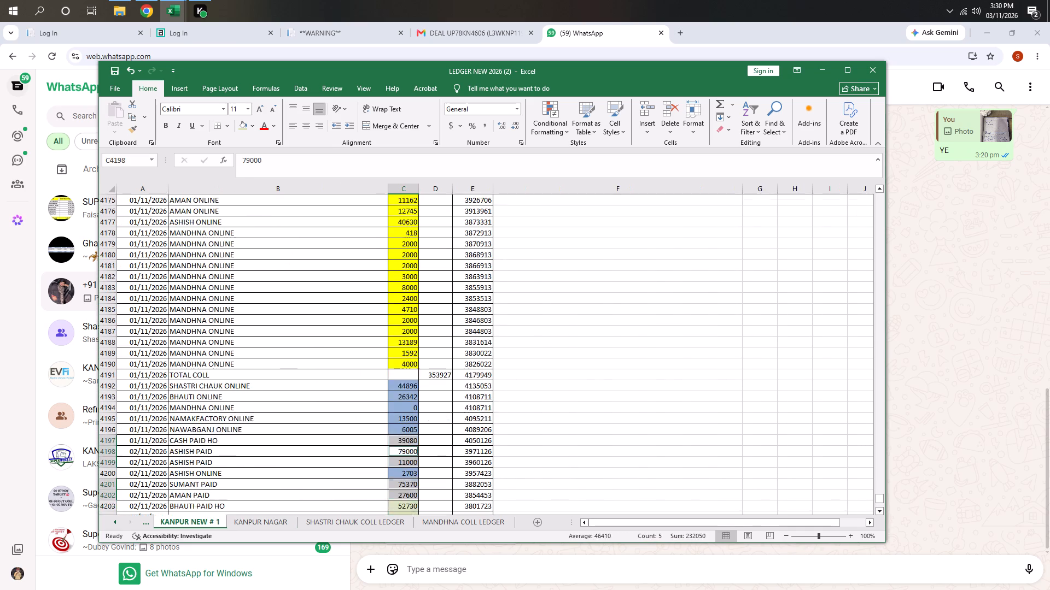
scroll(255, 379, "up", 4)
scroll(244, 305, "down", 2)
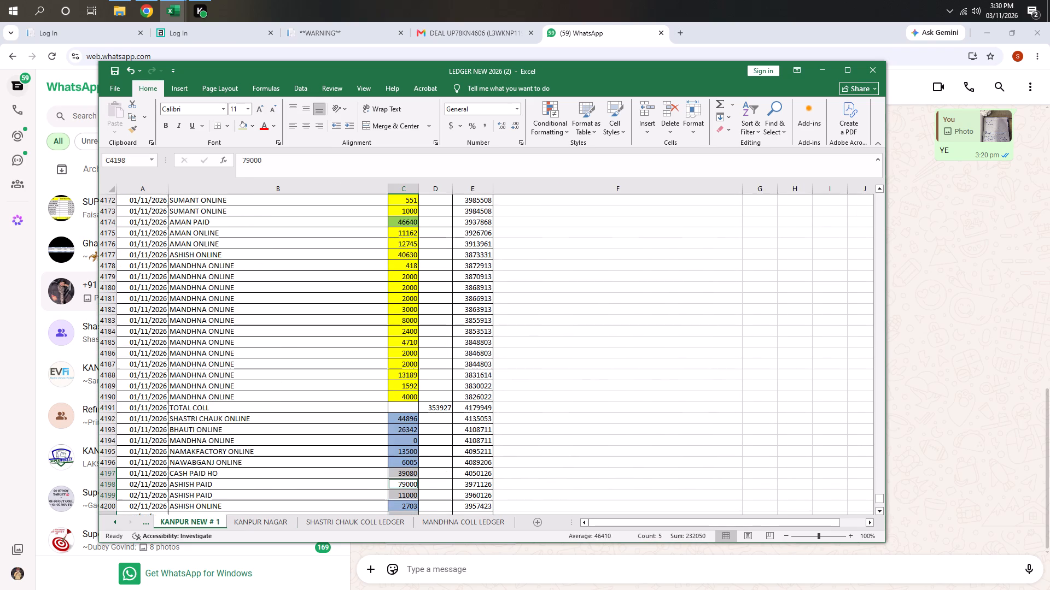
scroll(260, 350, "down", 2)
scroll(257, 410, "down", 2)
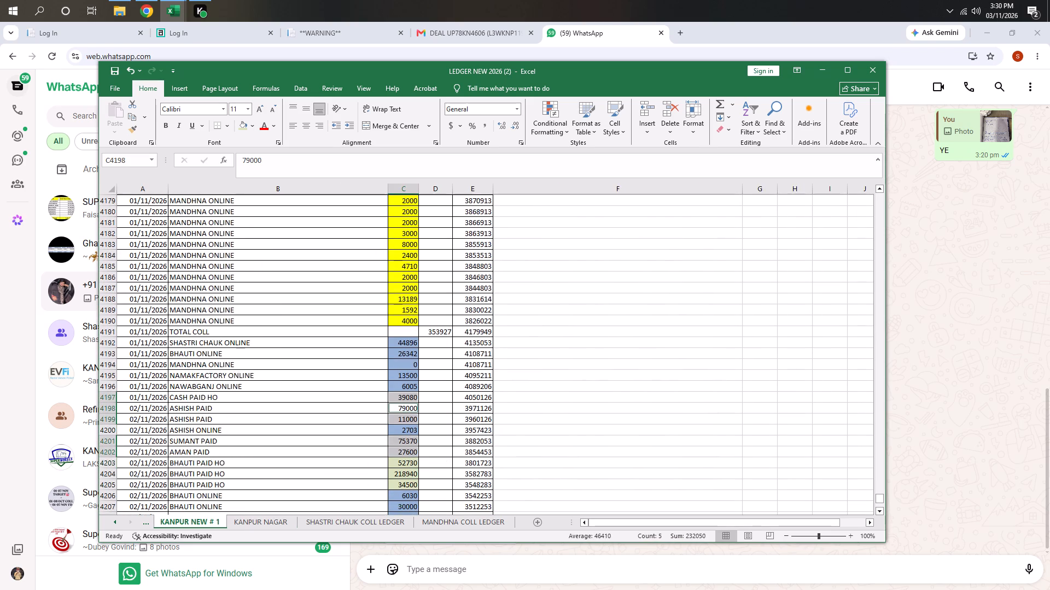
scroll(264, 418, "up", 3)
left_click(259, 523)
scroll(238, 369, "up", 2)
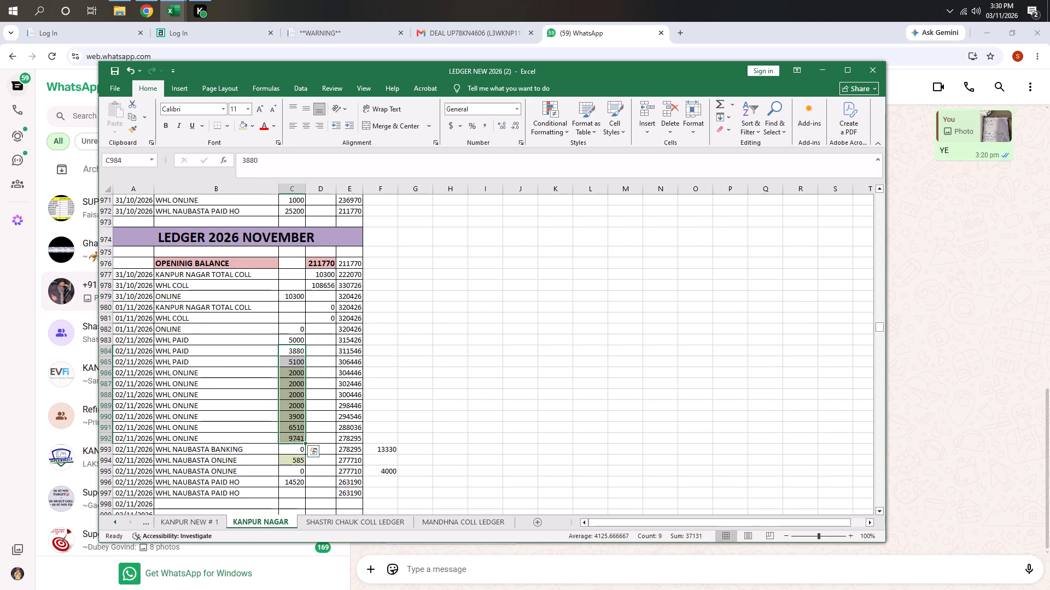
scroll(238, 379, "up", 2)
scroll(297, 396, "down", 2)
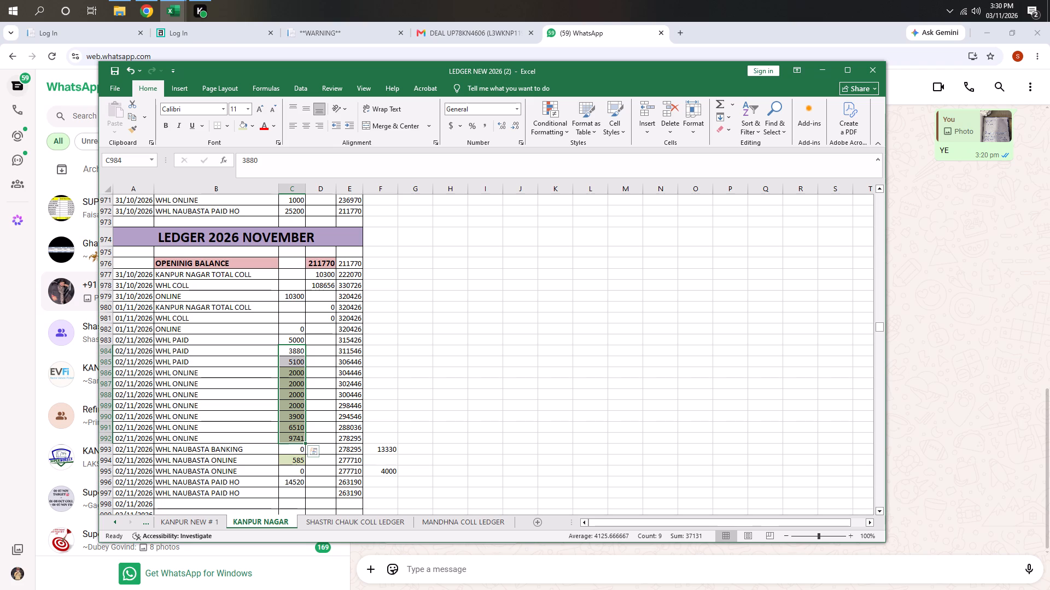
Check the sum of the paid and online amounts from 31/10/2026 to 02/11/2026 in C979:C996 of the KANPUR NAGAR sheet.
left_click(291, 299)
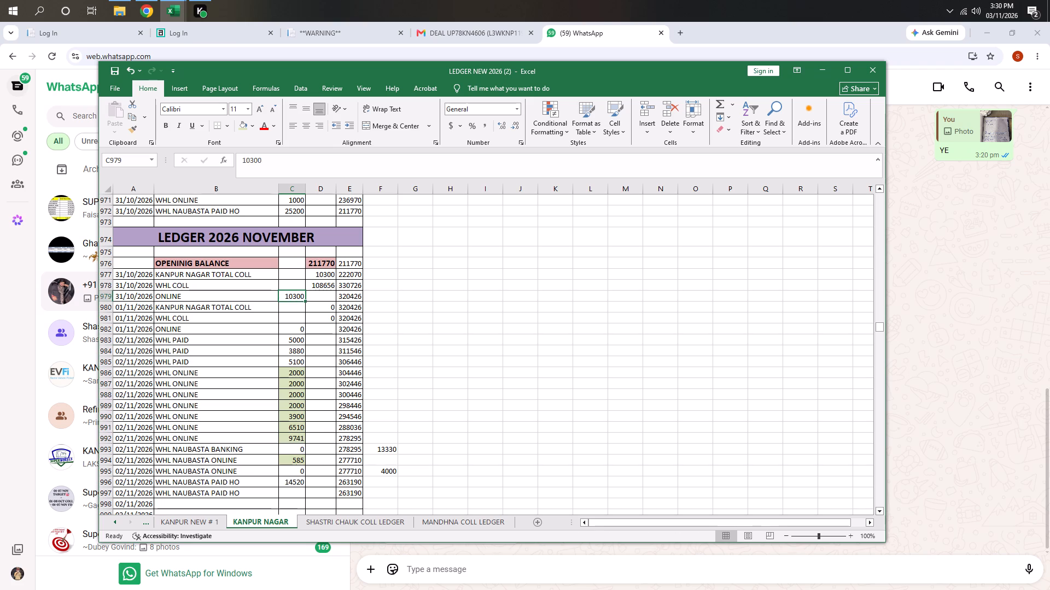
left_click_drag(296, 297, 295, 487, "ctrl")
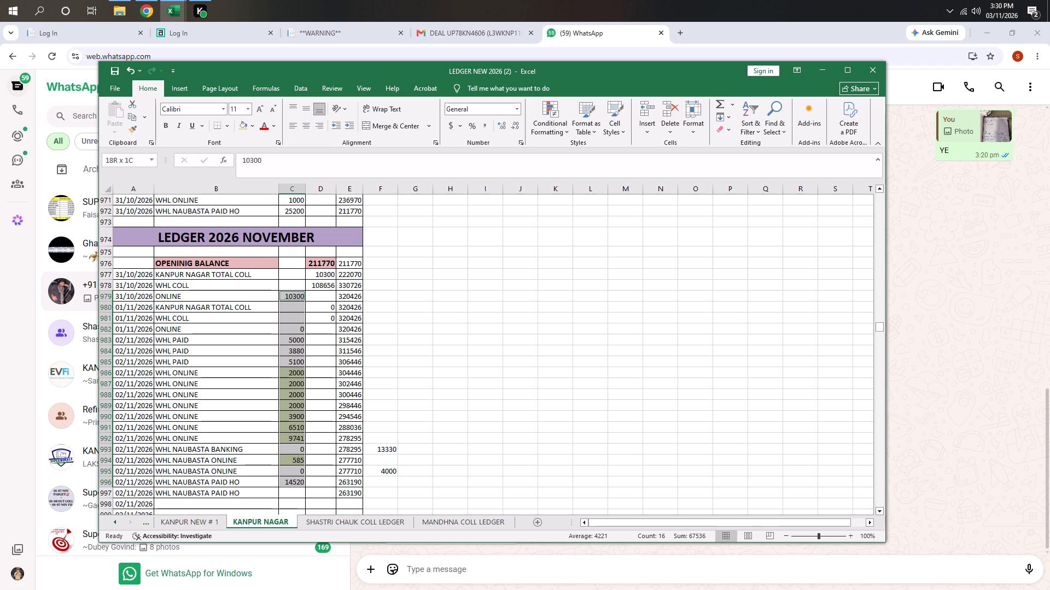
Select the November ledger block A976:E997 in KANPUR NAGAR, from the opening balance row through the last WHL NAUBASTA PAID HO entry.
left_click_drag(139, 259, 348, 494)
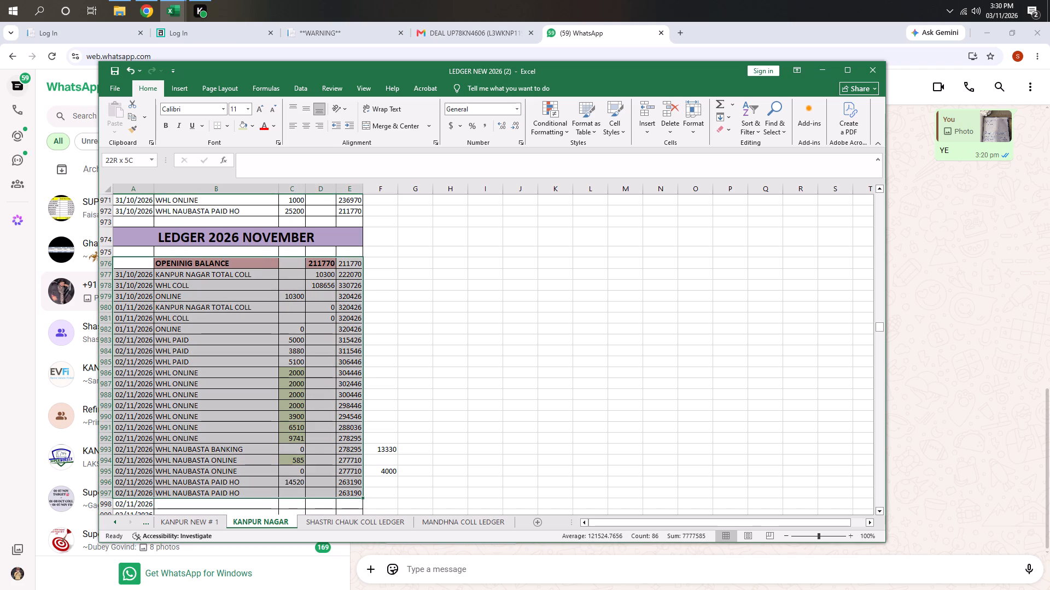
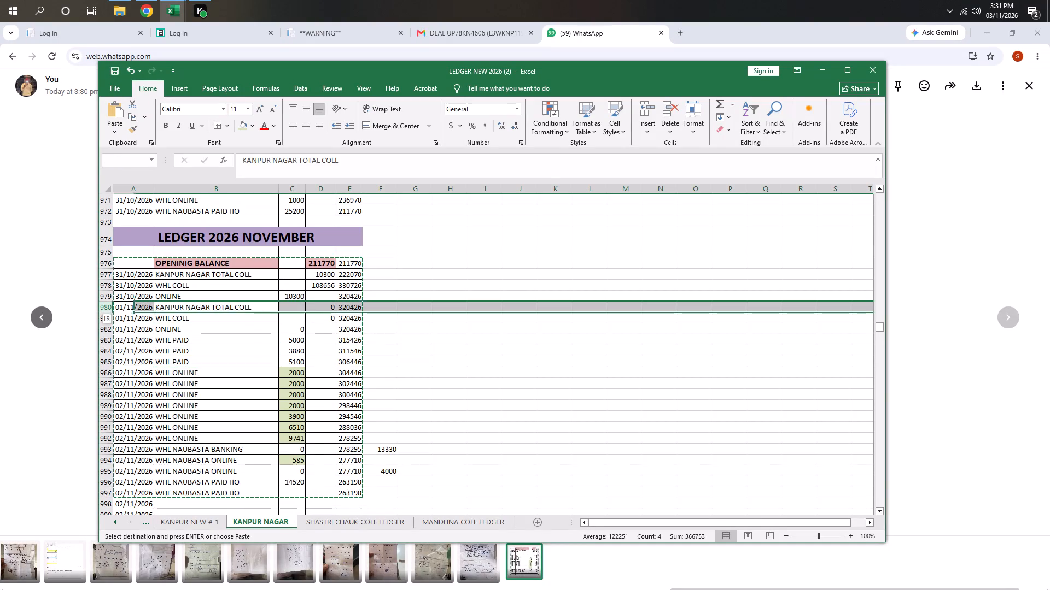
Clear the pending copy and check the sum of the 02/11/2026 WHL ONLINE amounts in C986:C989 of the KANPUR NAGAR sheet.
key("Escape")
key("Down")
key("Up")
key("Down")
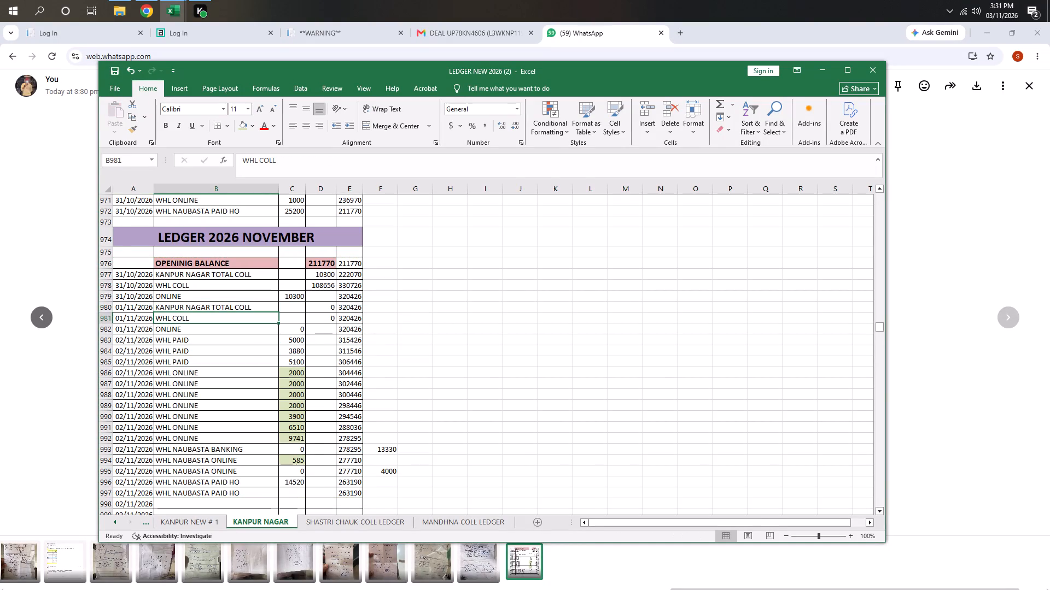
left_click_drag(295, 374, 295, 400)
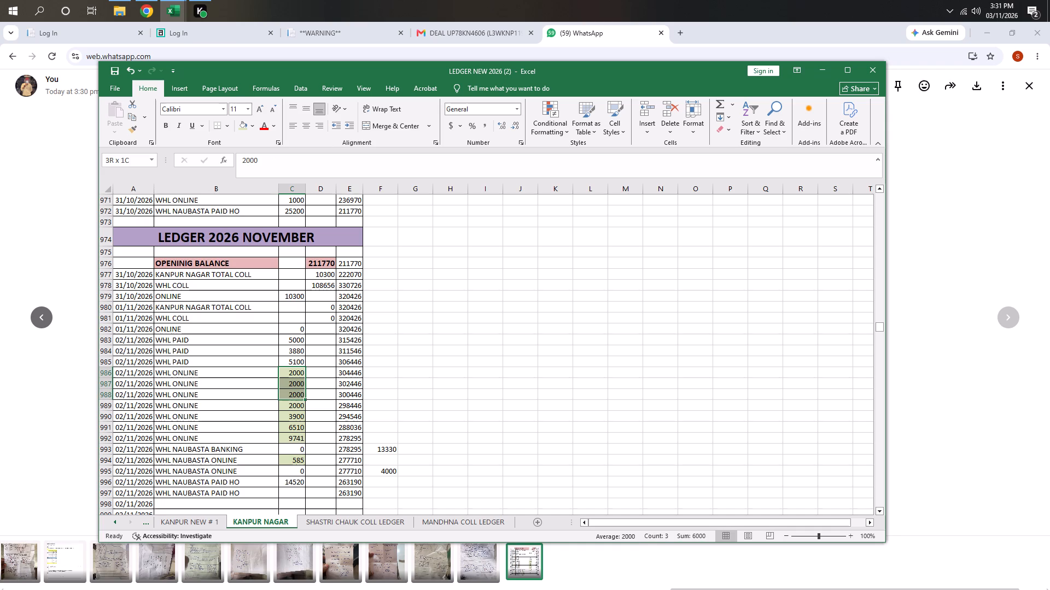
left_click_drag(295, 400, 295, 405)
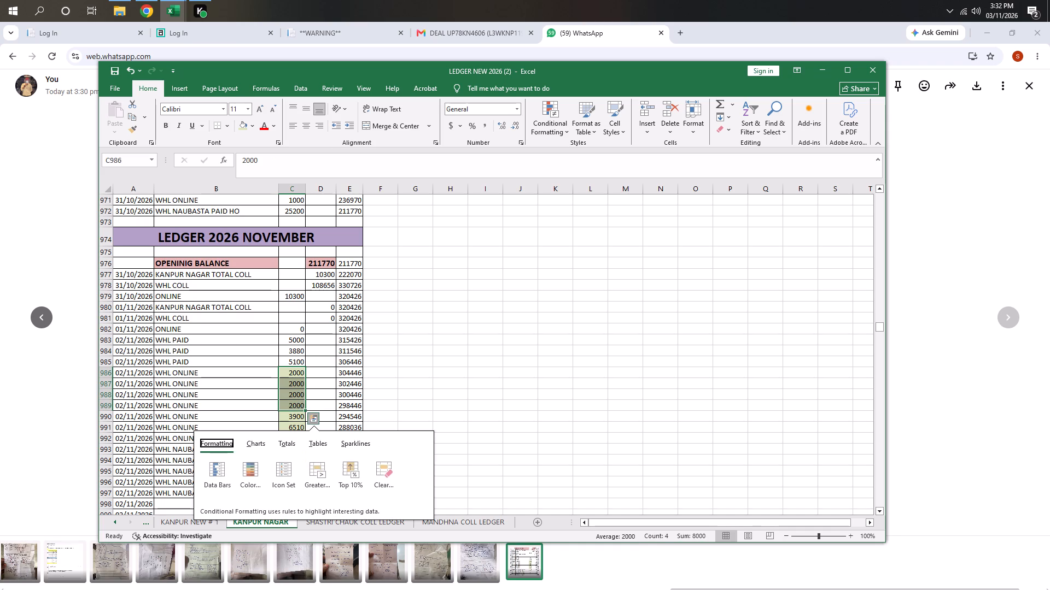
key("Escape")
key("Escape")
left_click(274, 326)
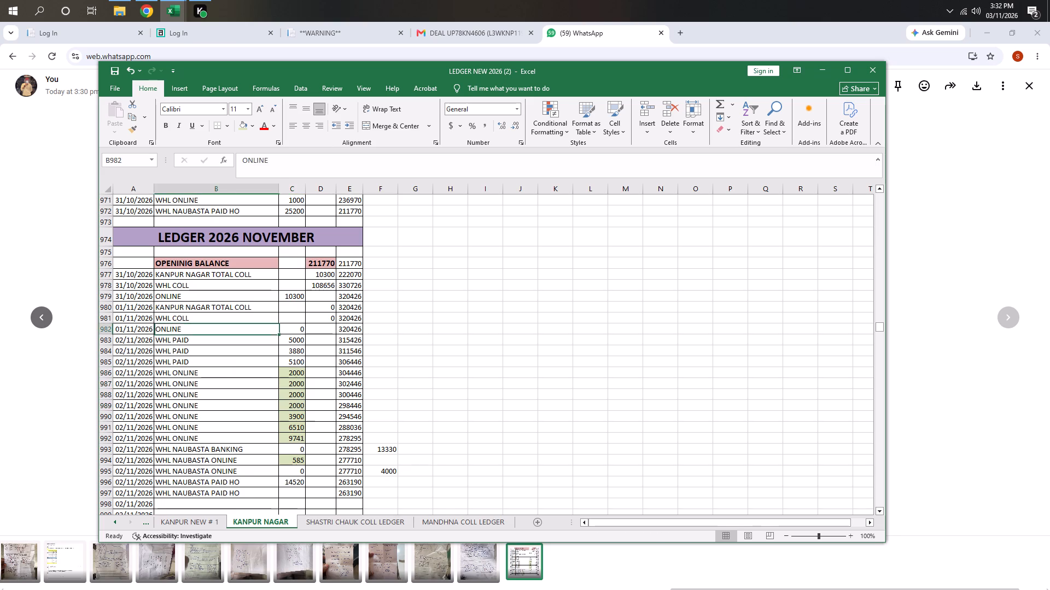
Check the sum of the 02/11/2026 WHL paid amounts in C983:C985 together with the Naubasta paid HO amount in C996.
left_click(216, 316)
left_click(219, 325)
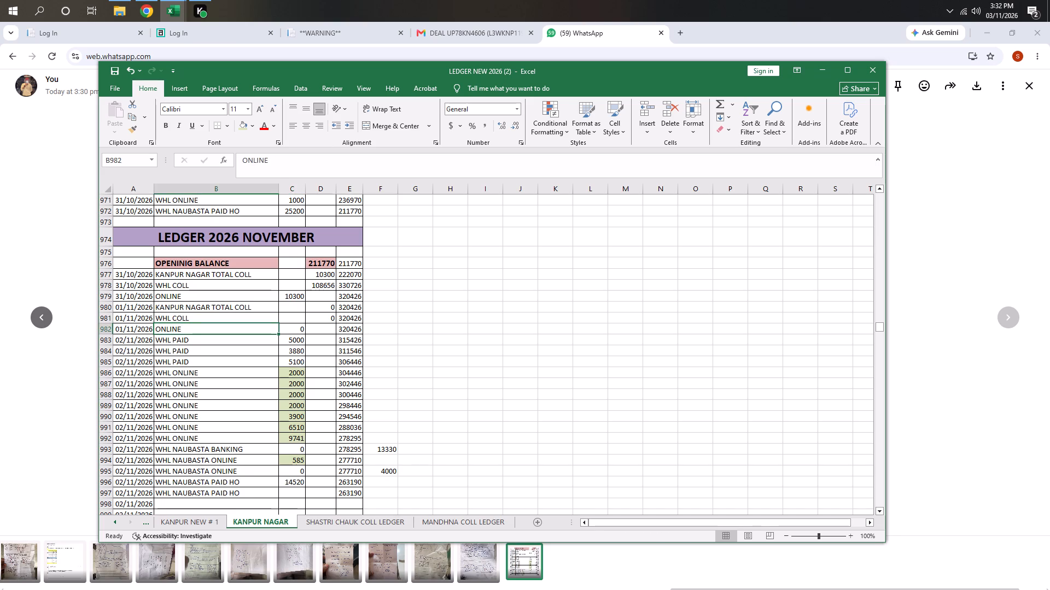
scroll(305, 395, "down", 1)
left_click(313, 411)
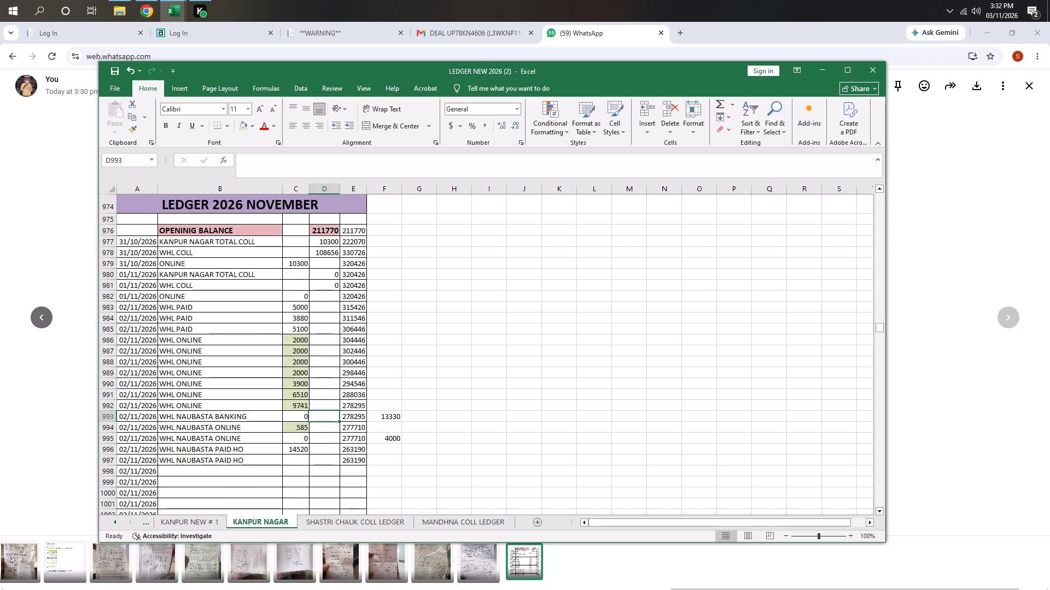
left_click(350, 451)
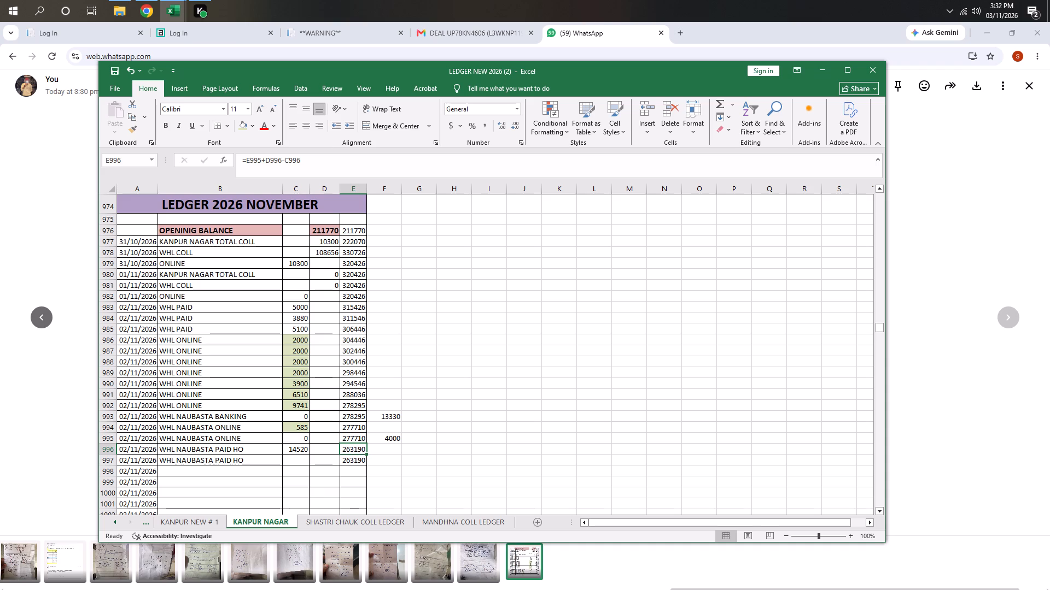
left_click(297, 449)
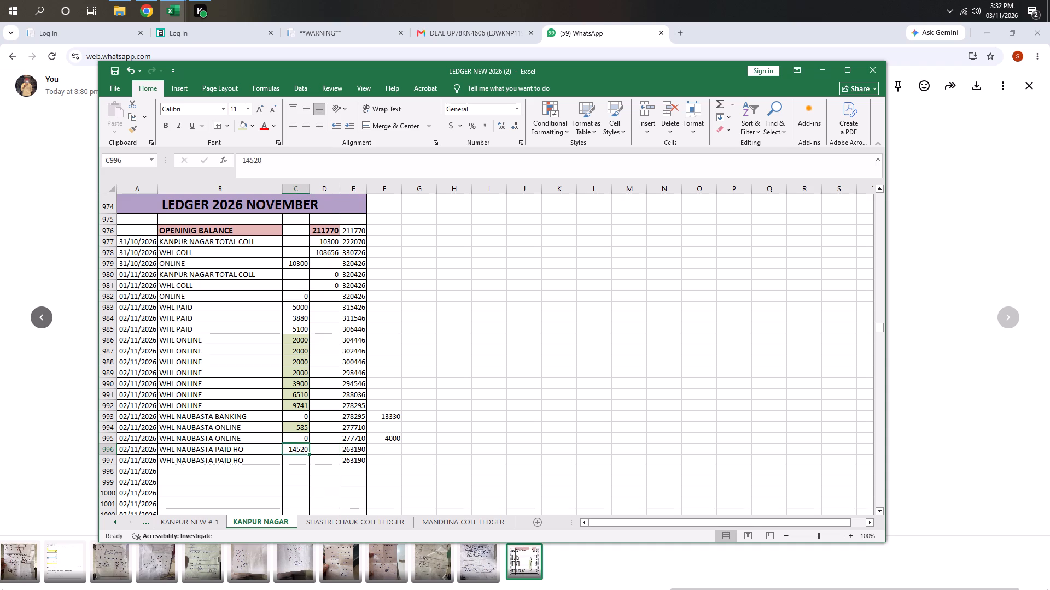
left_click_drag(297, 305, 297, 331, "ctrl")
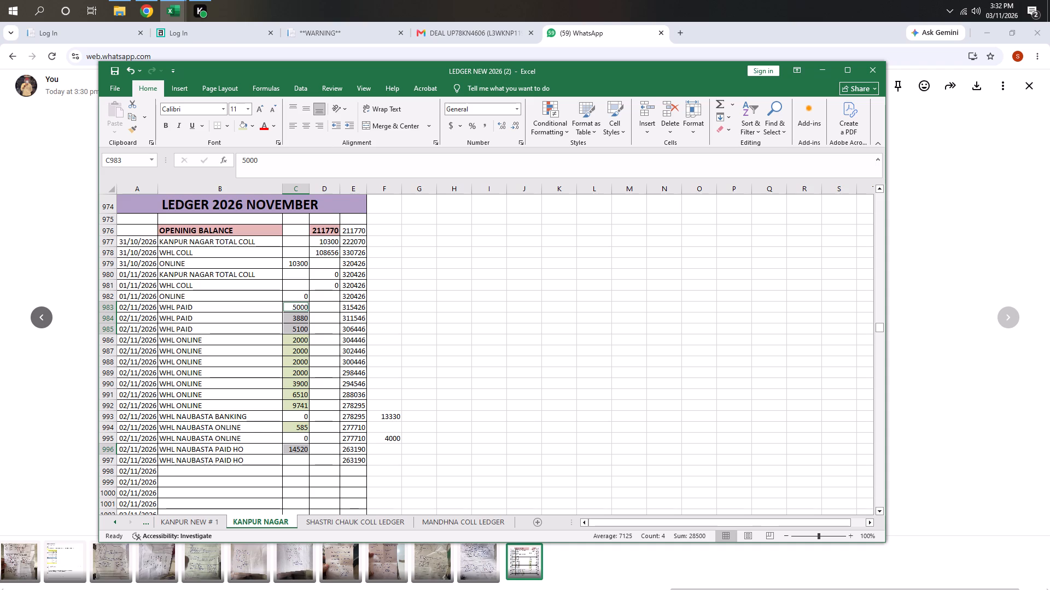
left_click(288, 346)
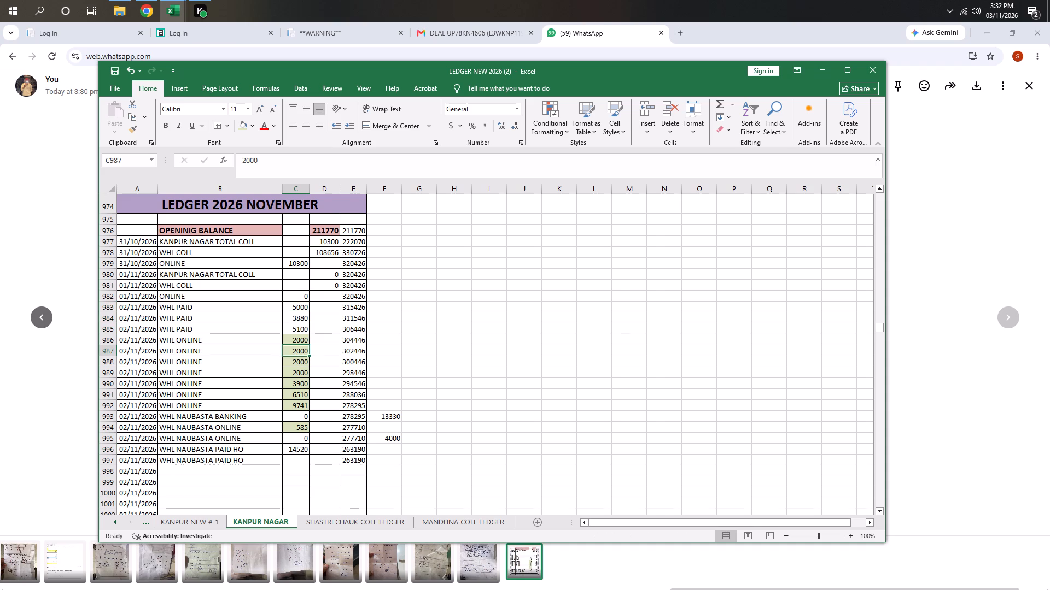
left_click(304, 337)
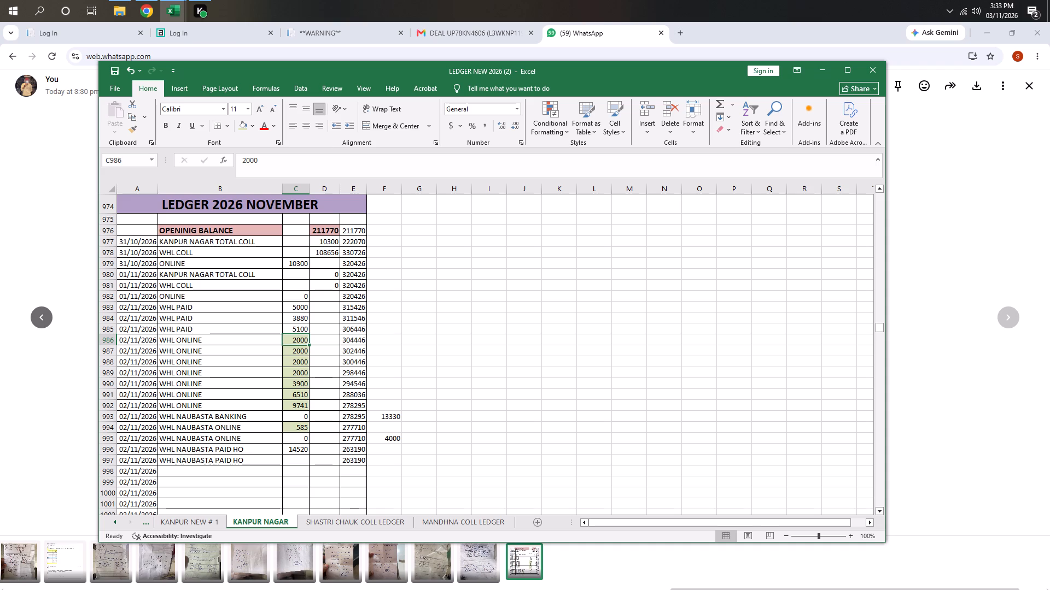
Clear the running balance formula in E997, beside the second 02/11/2026 WHL NAUBASTA PAID HO entry.
left_click(347, 461)
key("Delete")
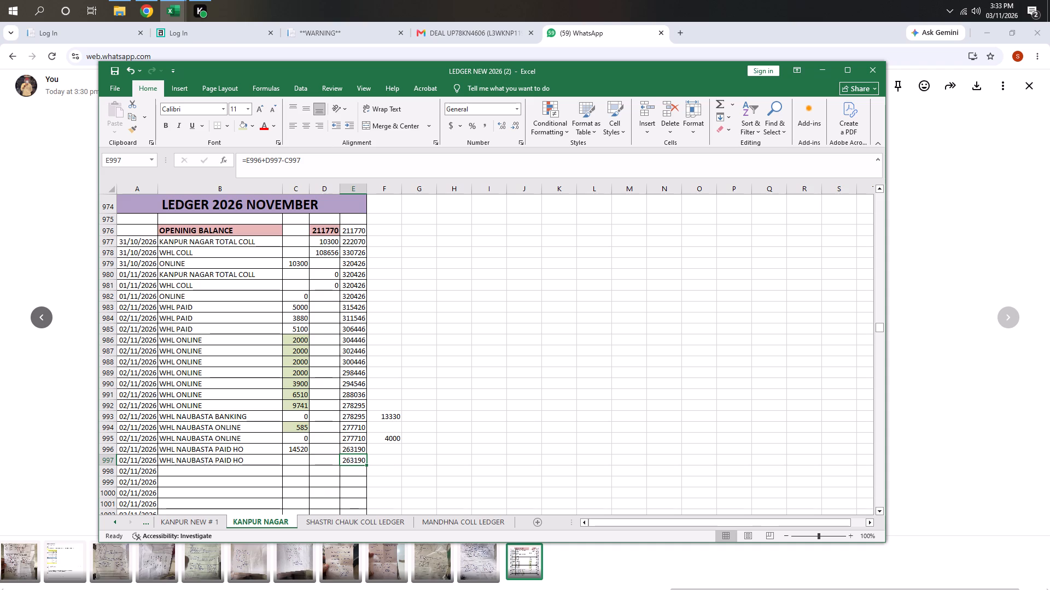
scroll(301, 479, "down", 1)
scroll(323, 435, "down", 1)
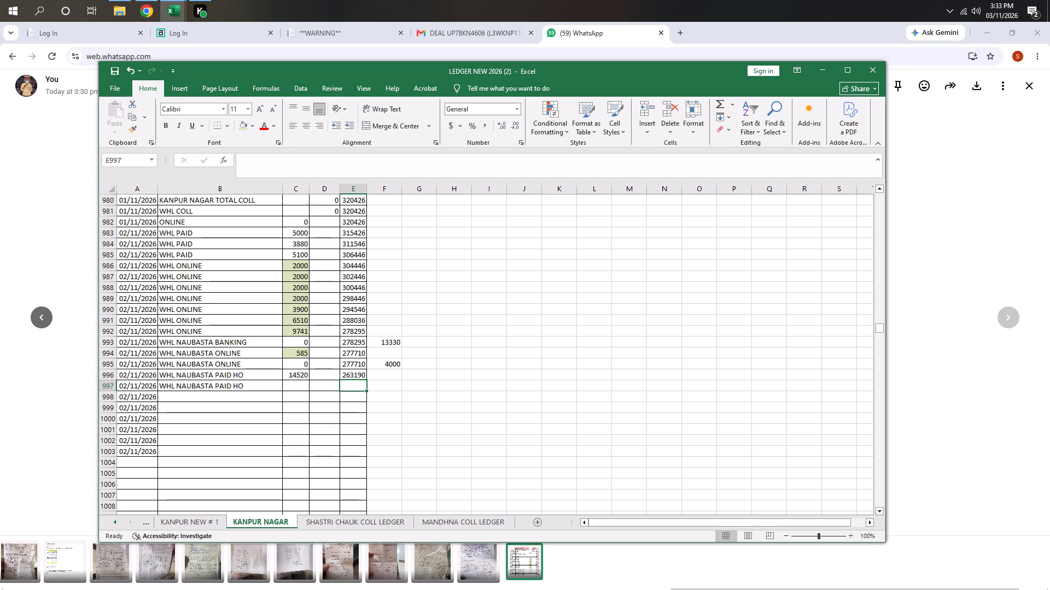
Review the 02/11/2026 and 03/11/2026 collection, paid and online entries at the end of the KANPUR NEW # 1 sheet.
left_click(212, 526)
scroll(318, 450, "down", 20)
scroll(341, 457, "up", 2)
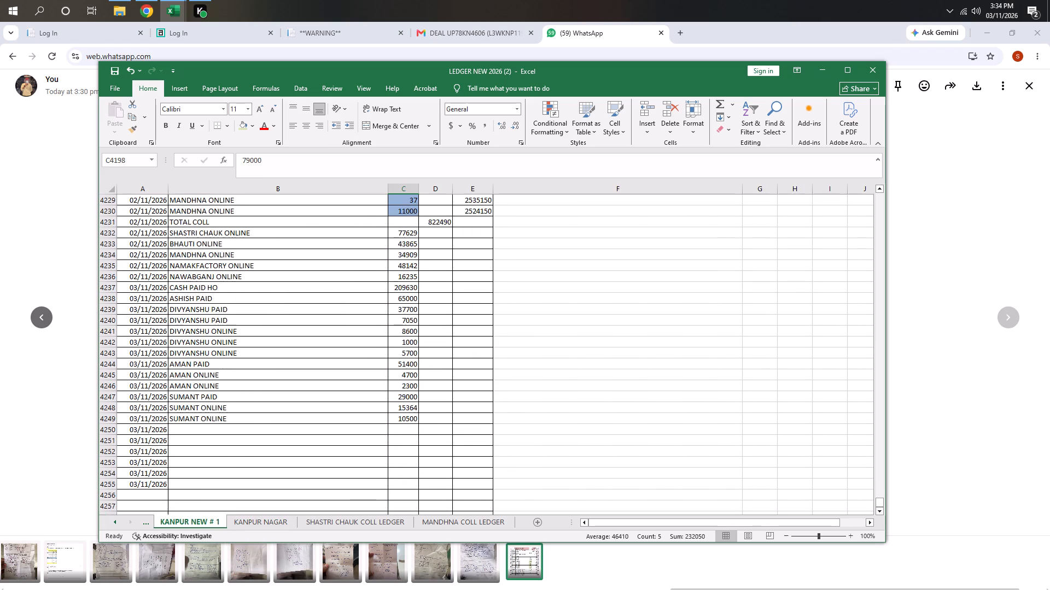
scroll(341, 457, "up", 1)
scroll(341, 457, "down", 1)
scroll(341, 447, "up", 2)
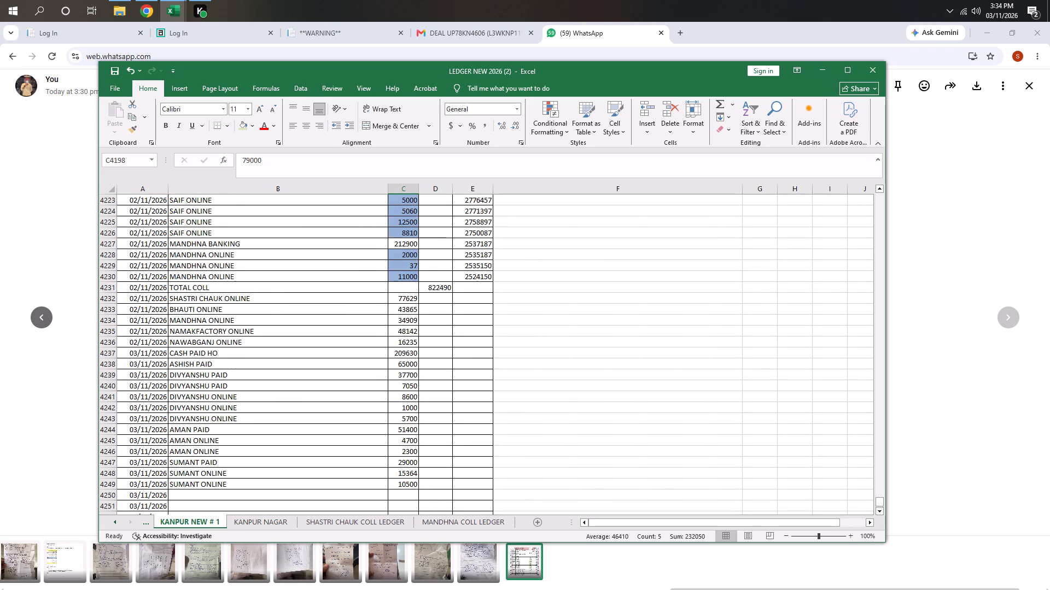
scroll(341, 447, "down", 3)
scroll(341, 448, "up", 1)
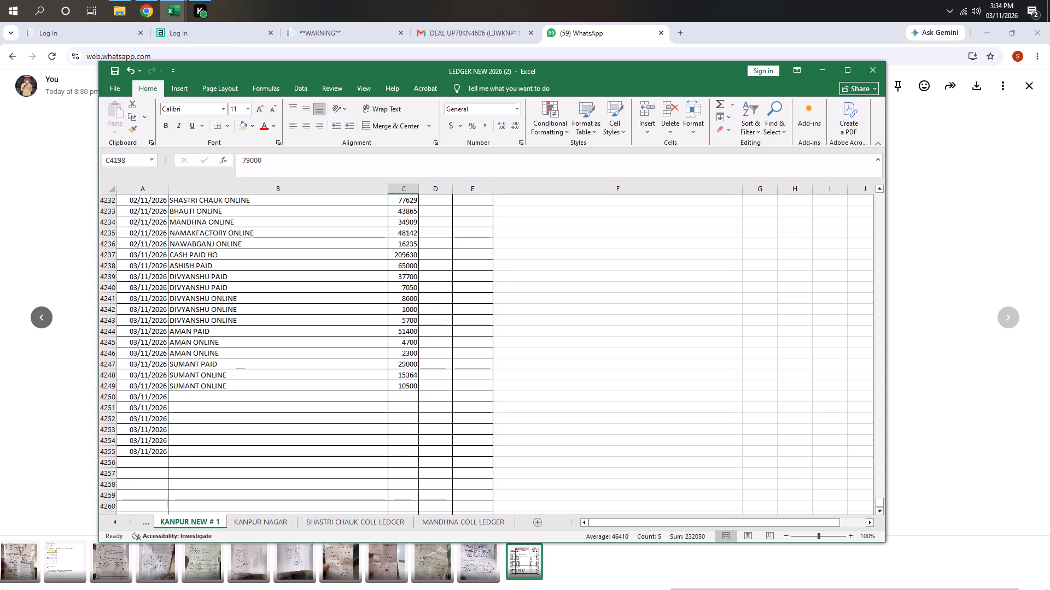
scroll(341, 448, "up", 4)
scroll(344, 450, "down", 3)
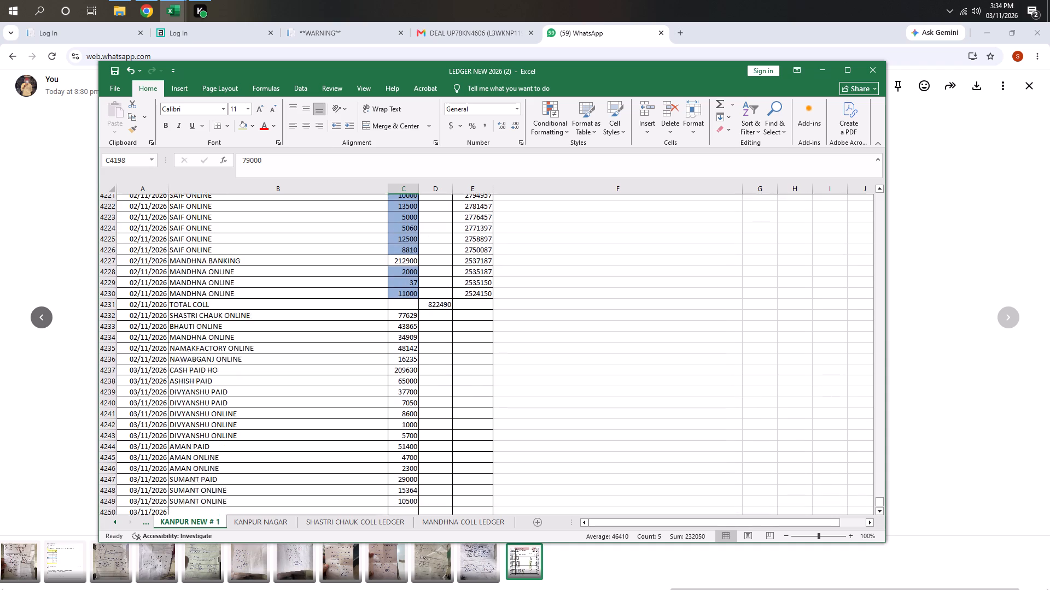
scroll(345, 450, "up", 4)
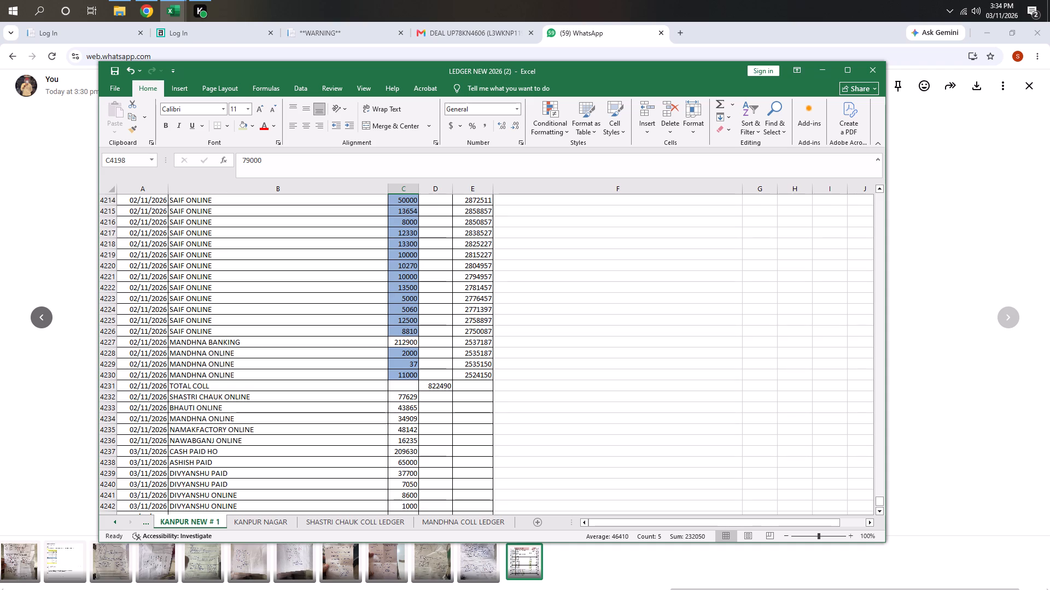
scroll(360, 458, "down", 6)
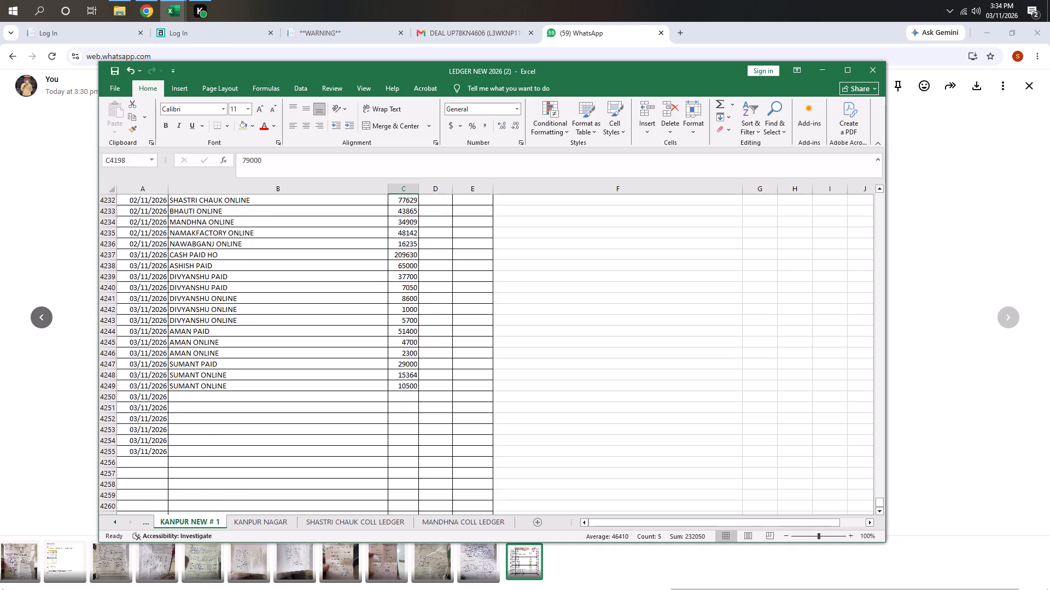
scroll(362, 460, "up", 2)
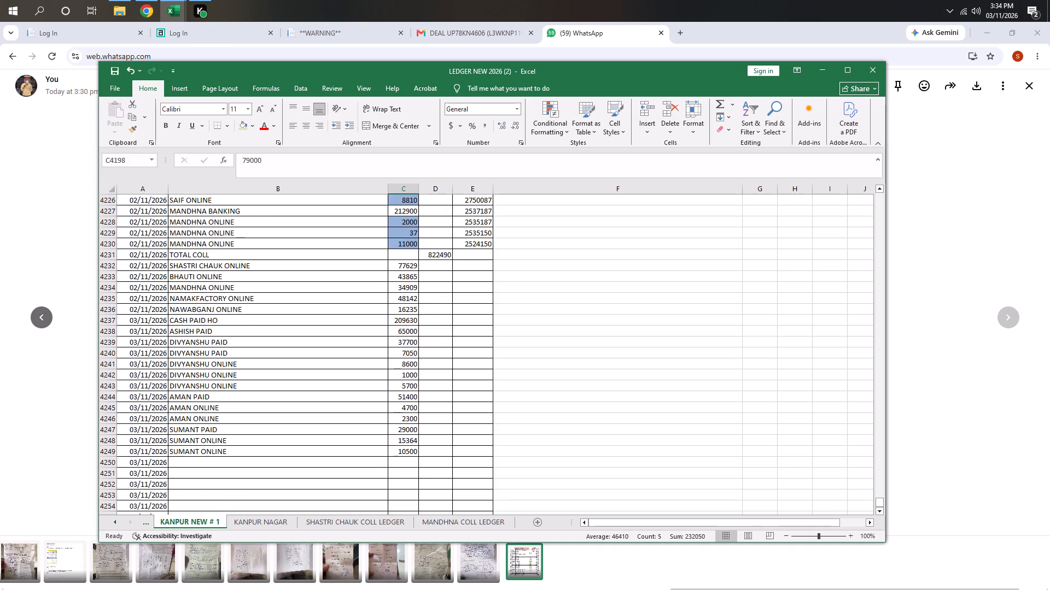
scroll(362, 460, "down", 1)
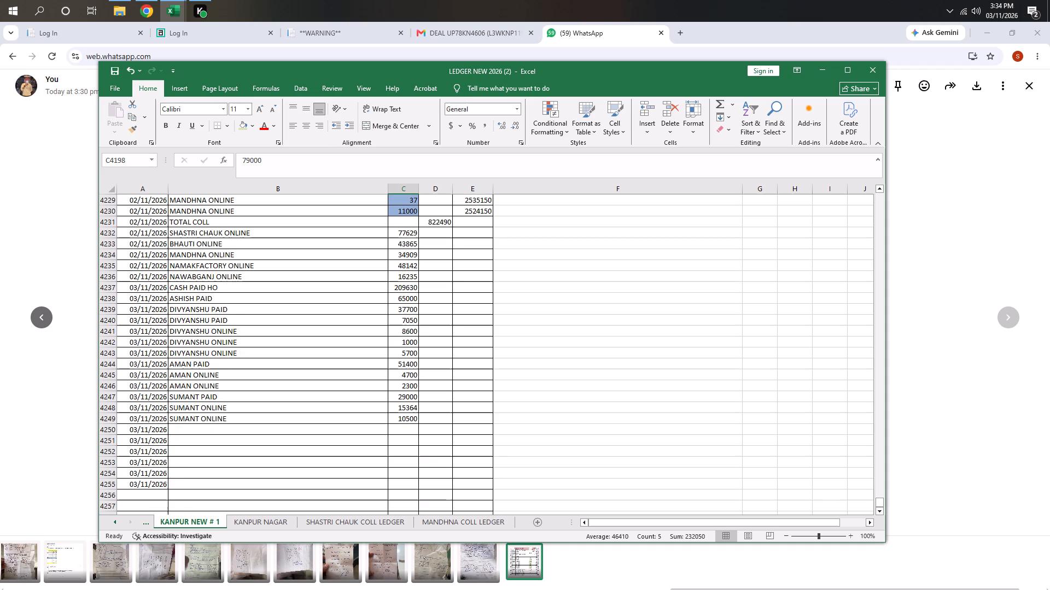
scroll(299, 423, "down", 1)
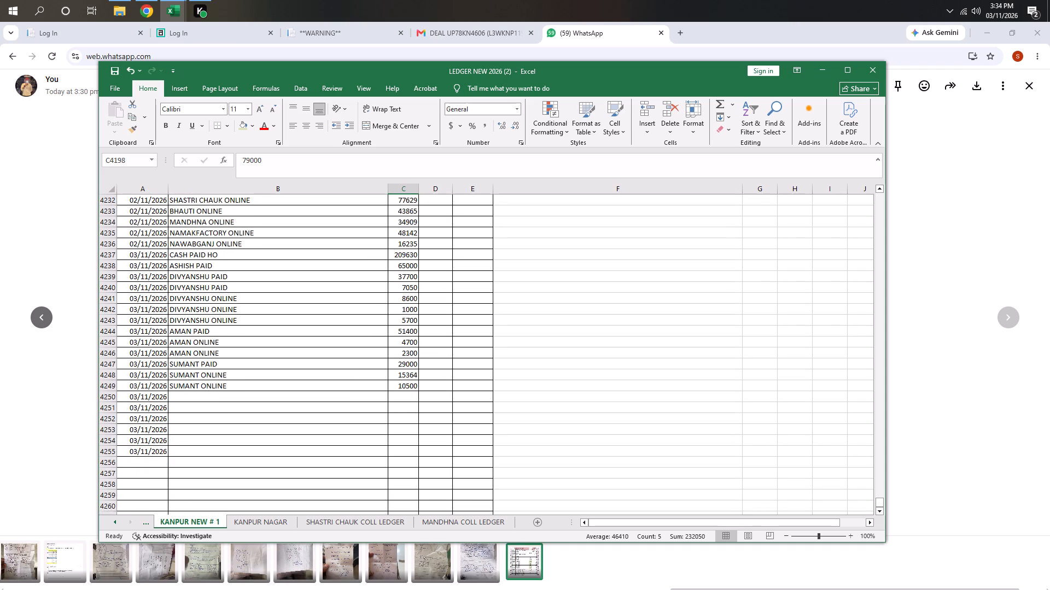
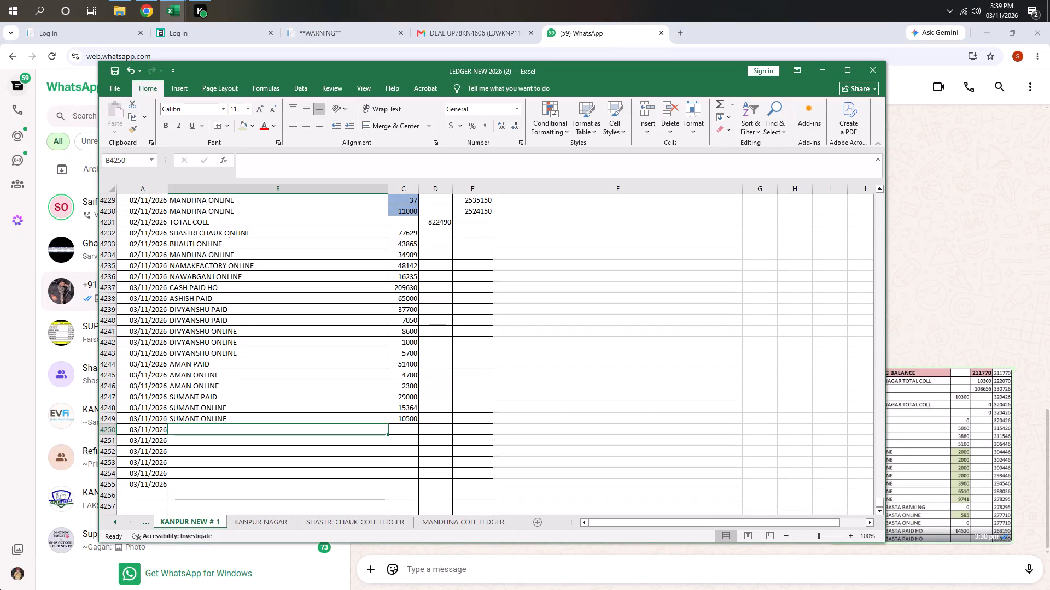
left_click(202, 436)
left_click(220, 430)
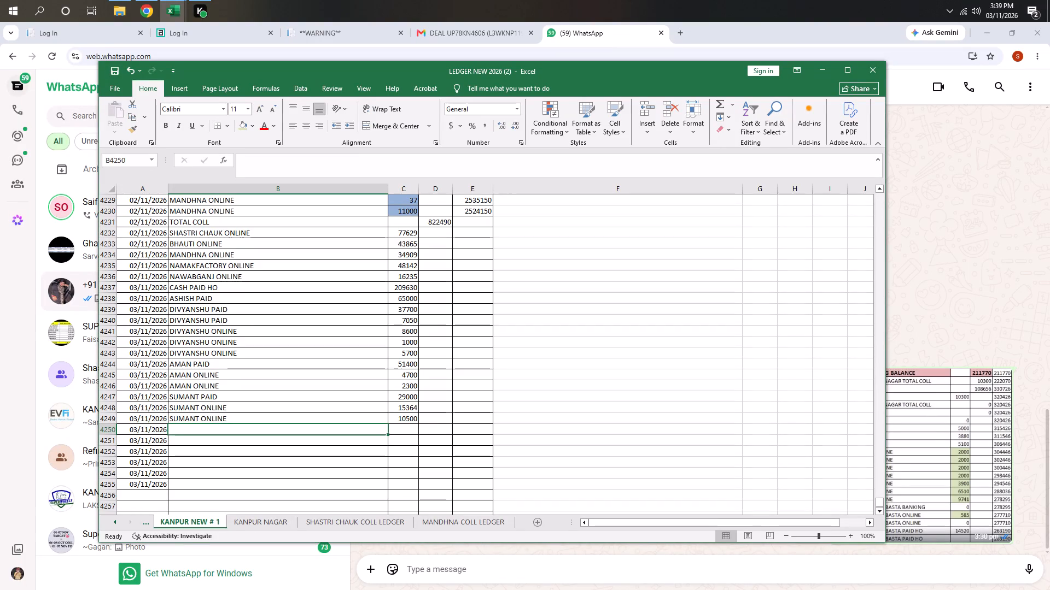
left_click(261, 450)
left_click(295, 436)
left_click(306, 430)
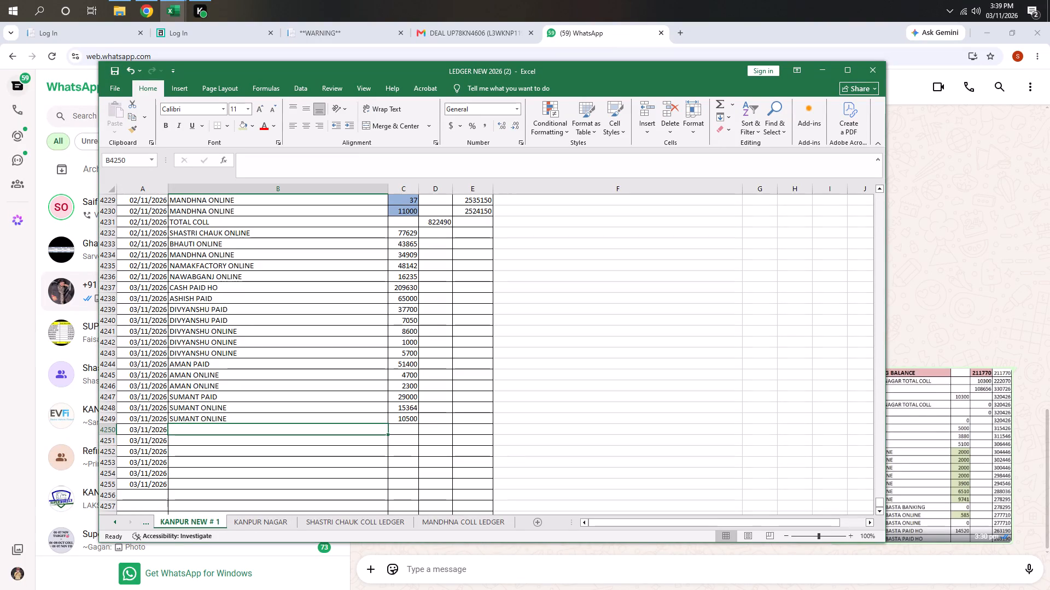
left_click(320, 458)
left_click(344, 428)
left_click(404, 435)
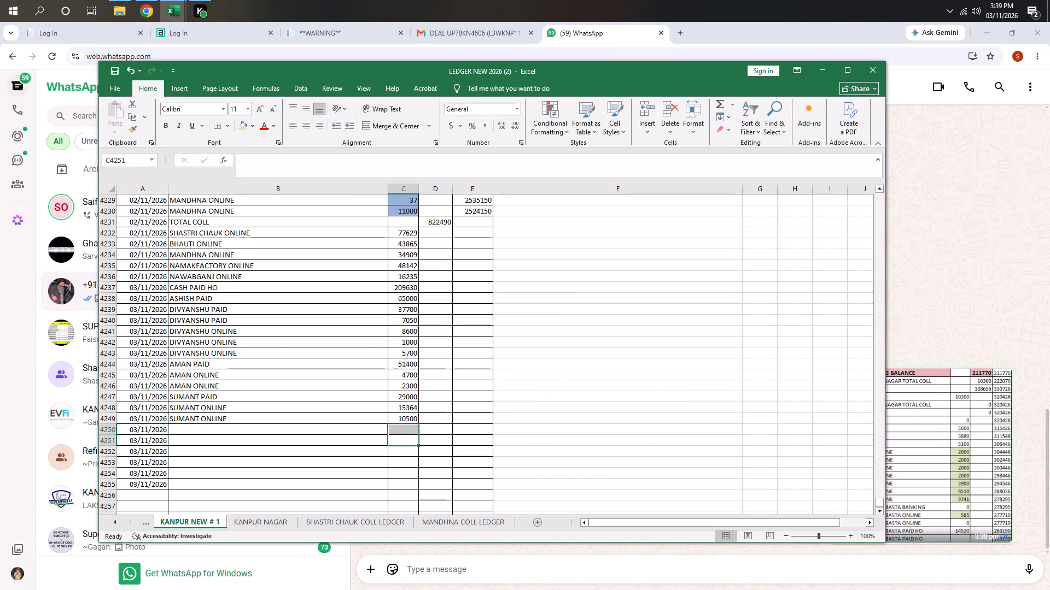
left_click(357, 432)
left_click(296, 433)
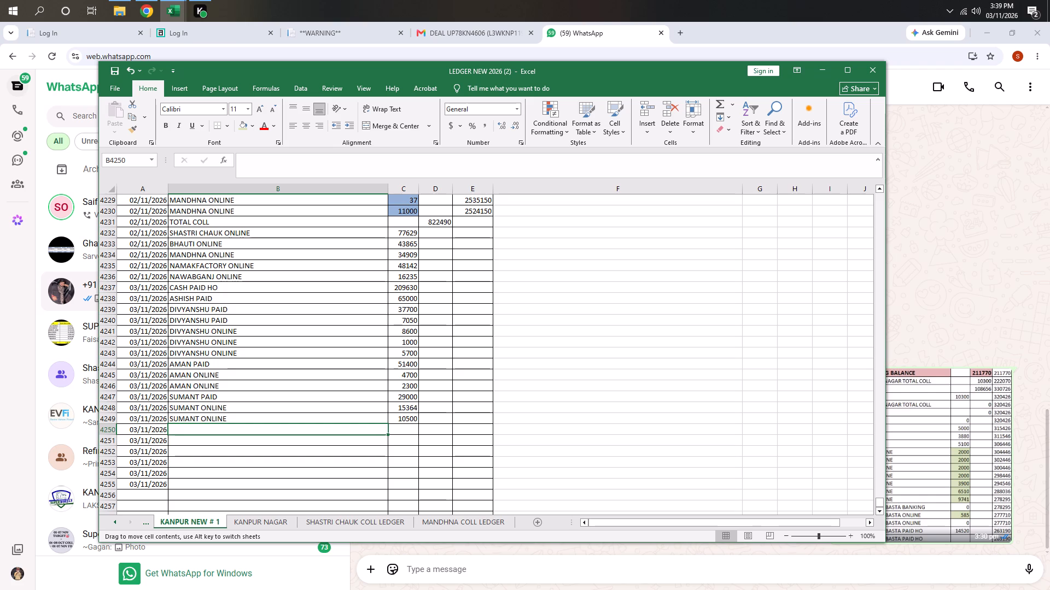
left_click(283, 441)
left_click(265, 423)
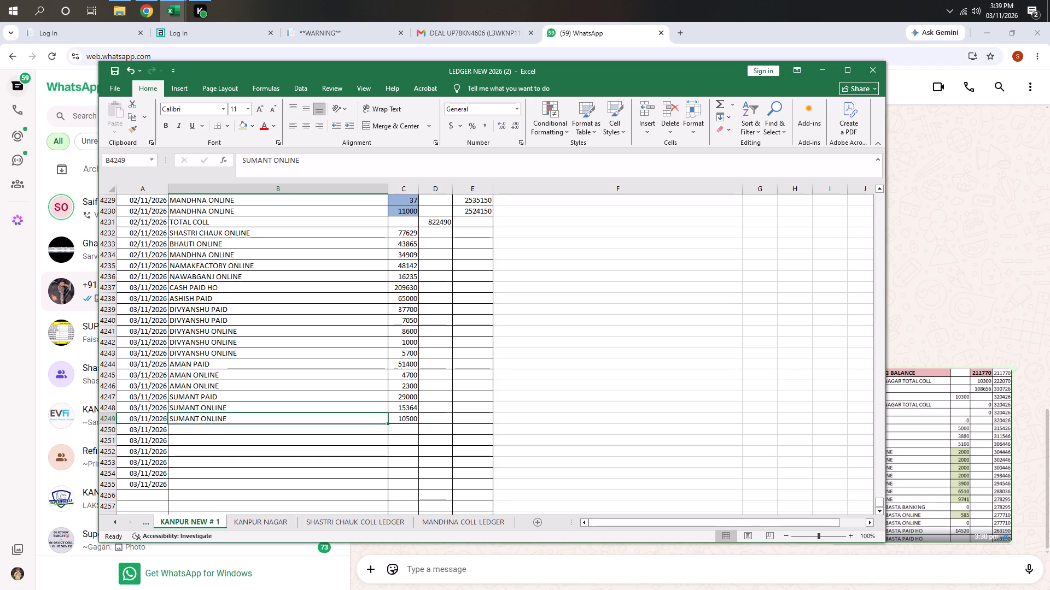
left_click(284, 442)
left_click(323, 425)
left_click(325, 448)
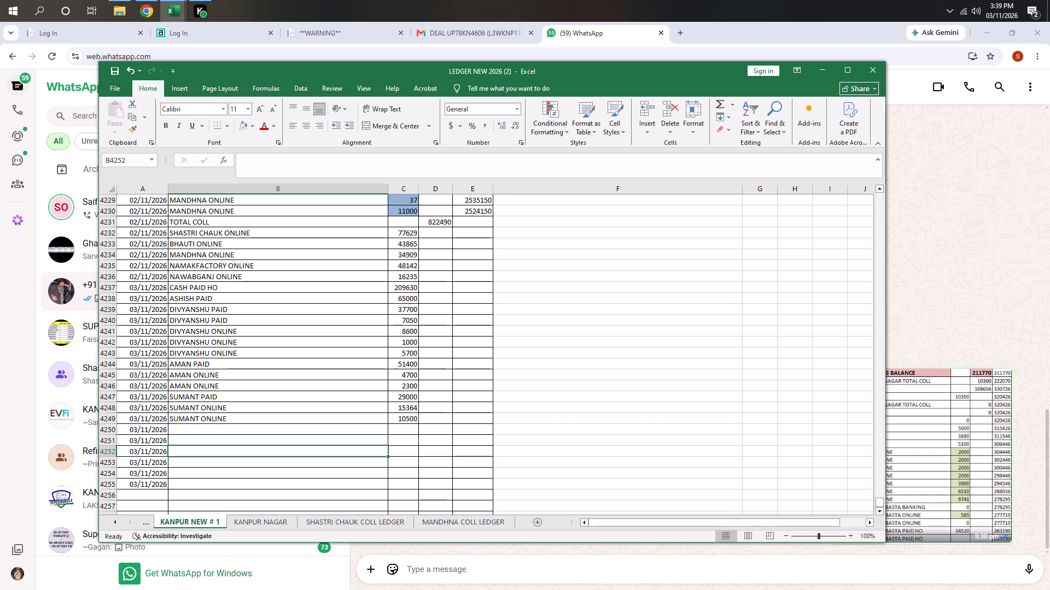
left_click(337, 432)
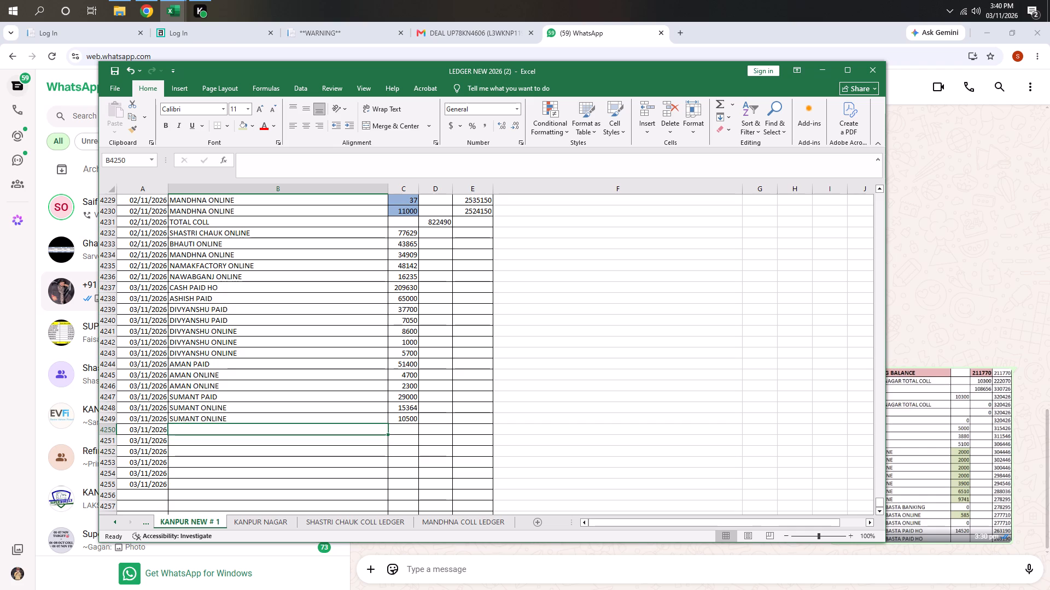
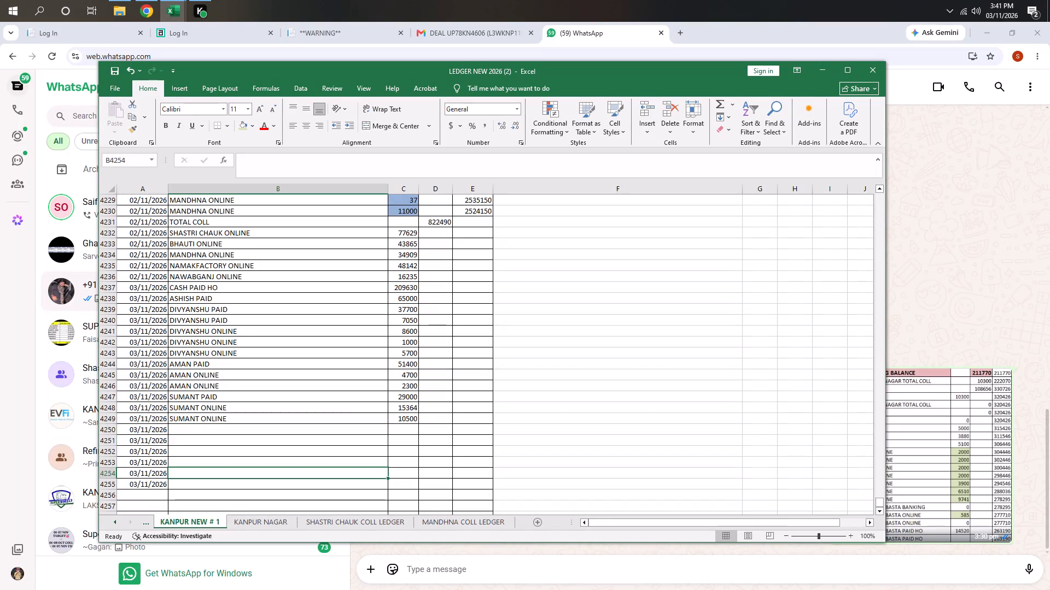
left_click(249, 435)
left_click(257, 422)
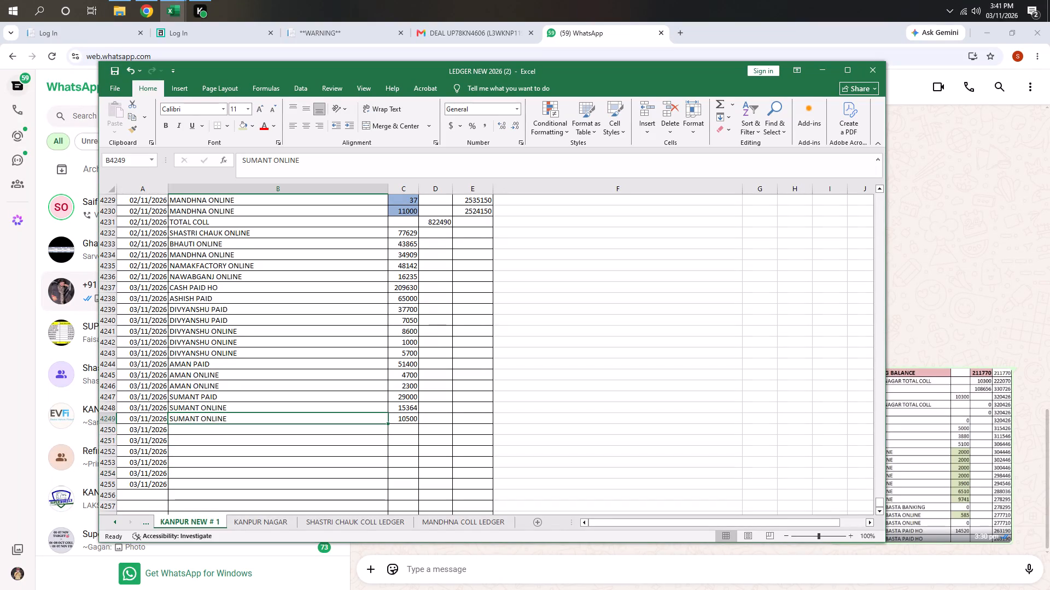
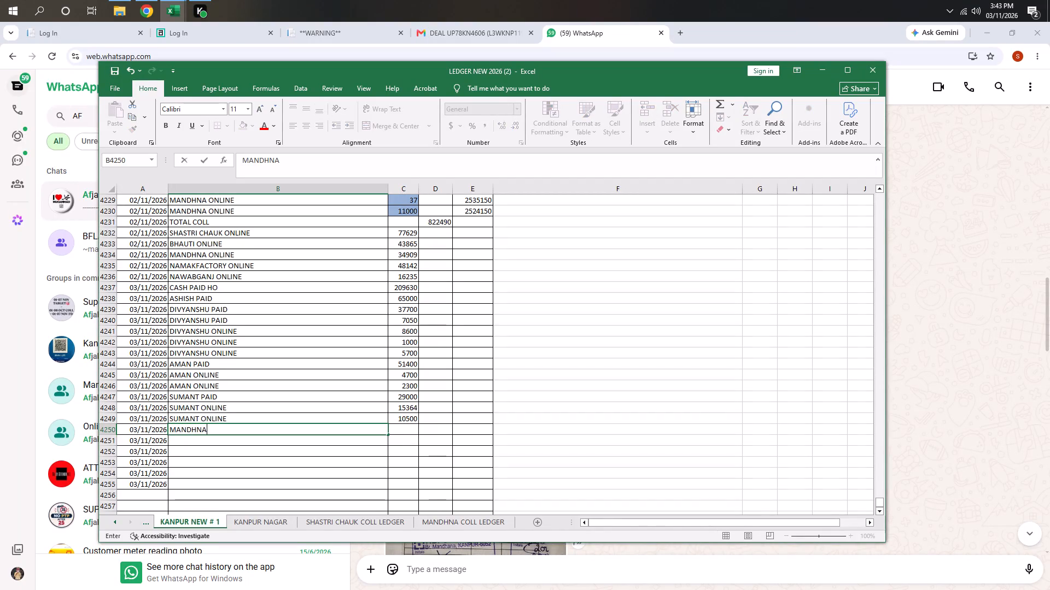
Complete the description in row 4250, the first blank 03/11/2026 entry, as MANDHNA PAID HO.
key("space")
type("PAID")
key("space")
type("HO")
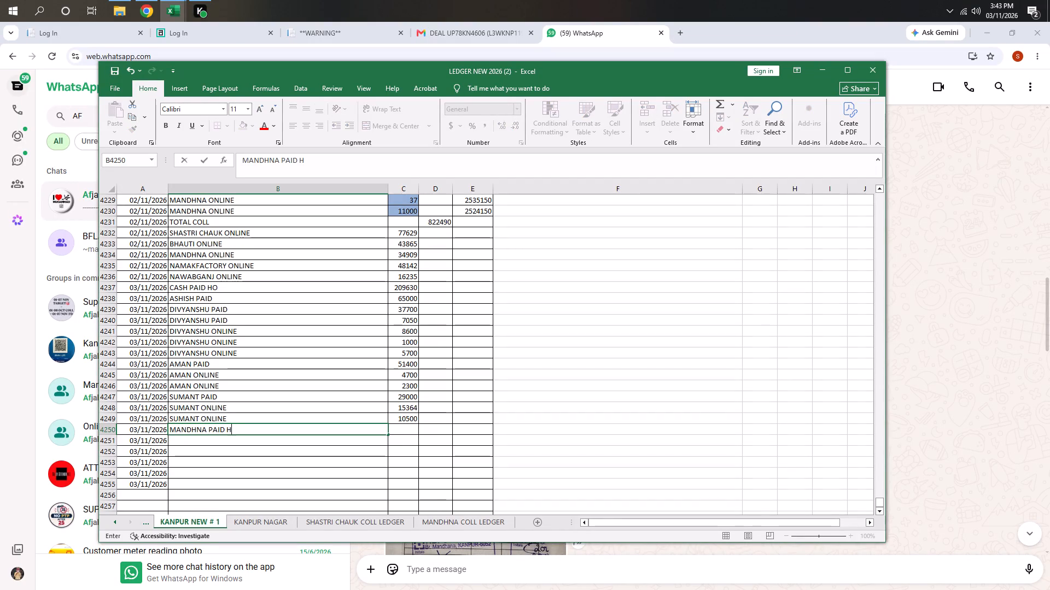
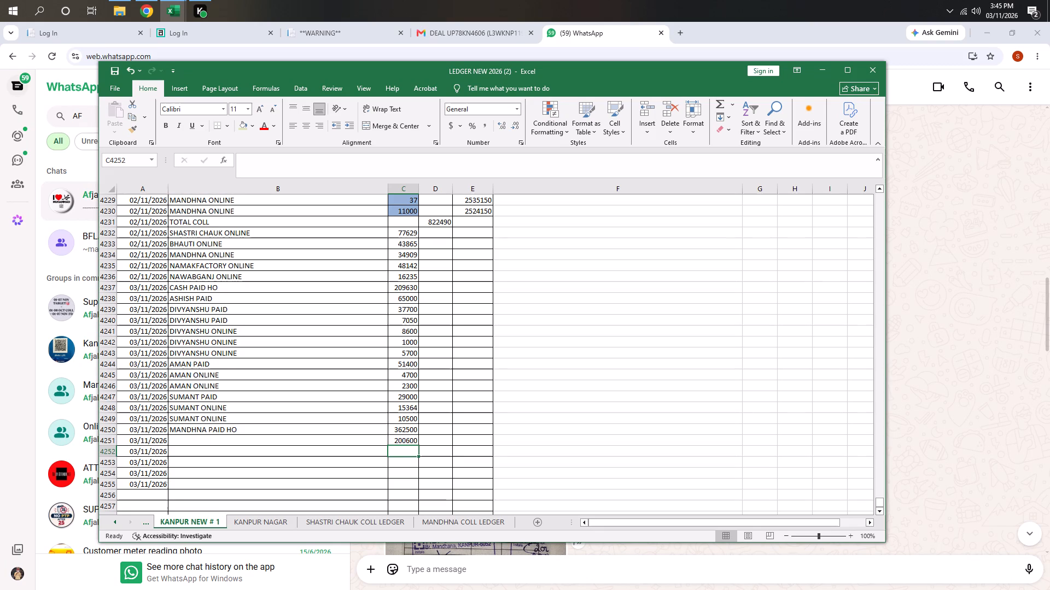
Enter the amounts 2000, 4000, 2181 and 2500 in rows 4252 to 4255 of the 03/11/2026 entries.
key("Down")
key("Up")
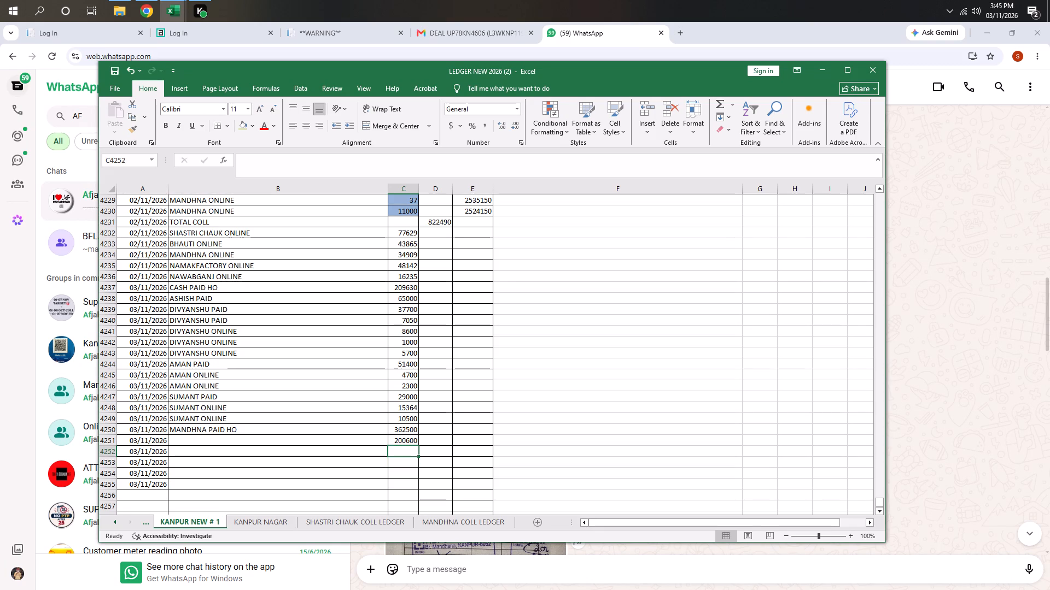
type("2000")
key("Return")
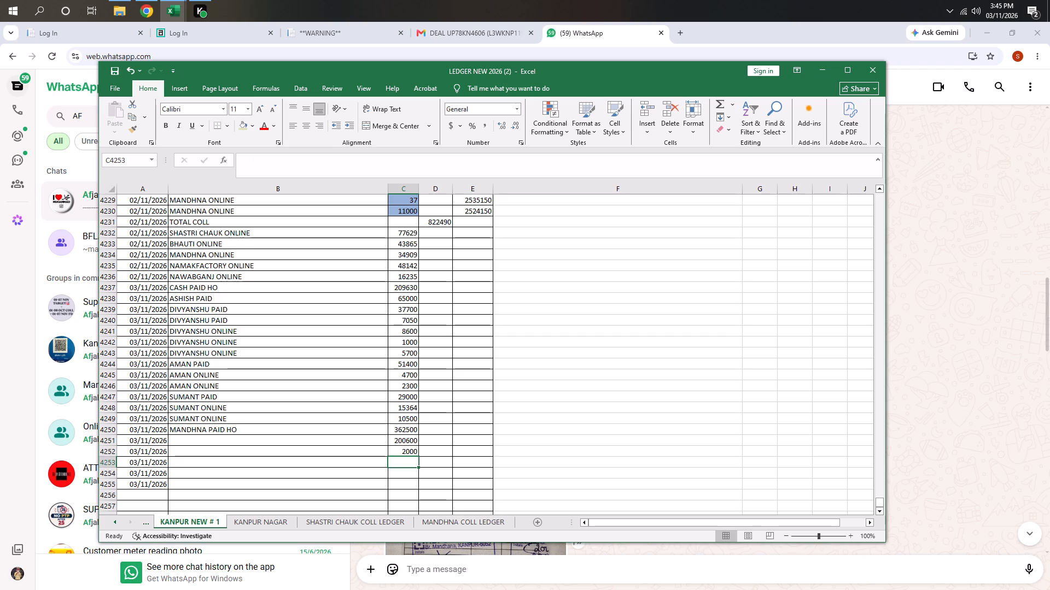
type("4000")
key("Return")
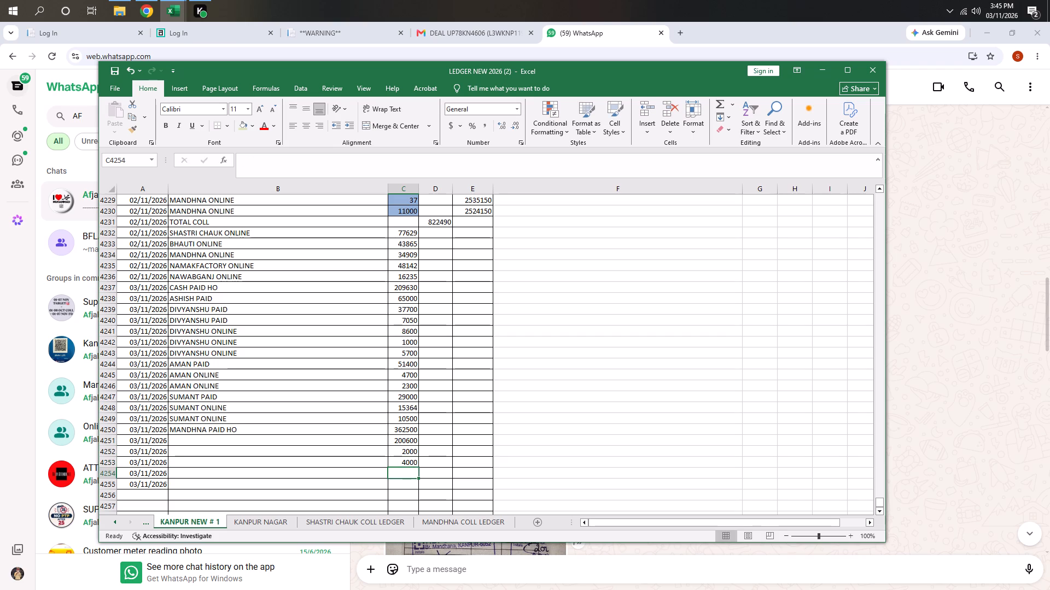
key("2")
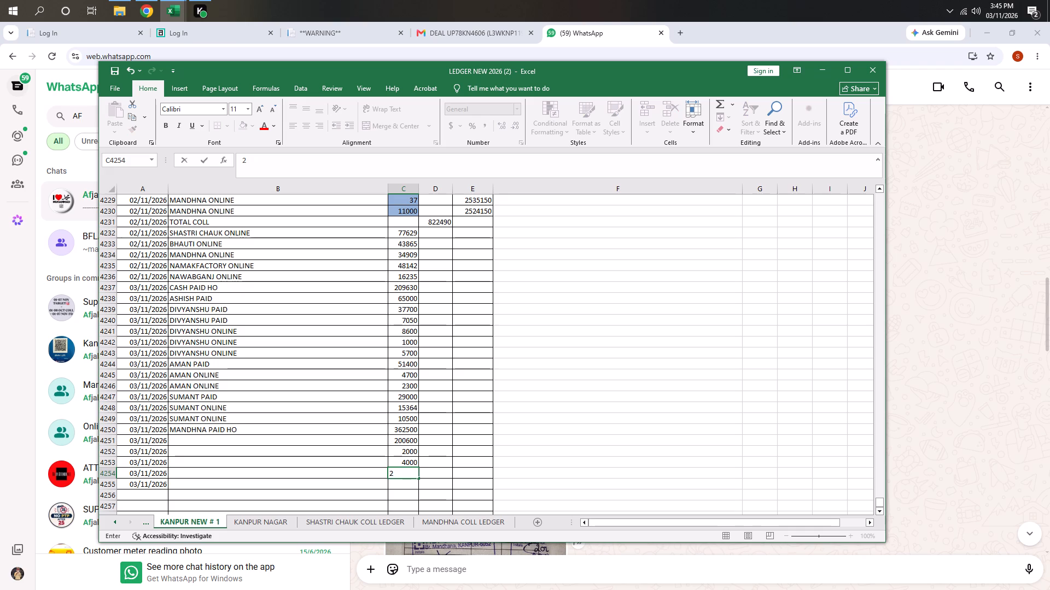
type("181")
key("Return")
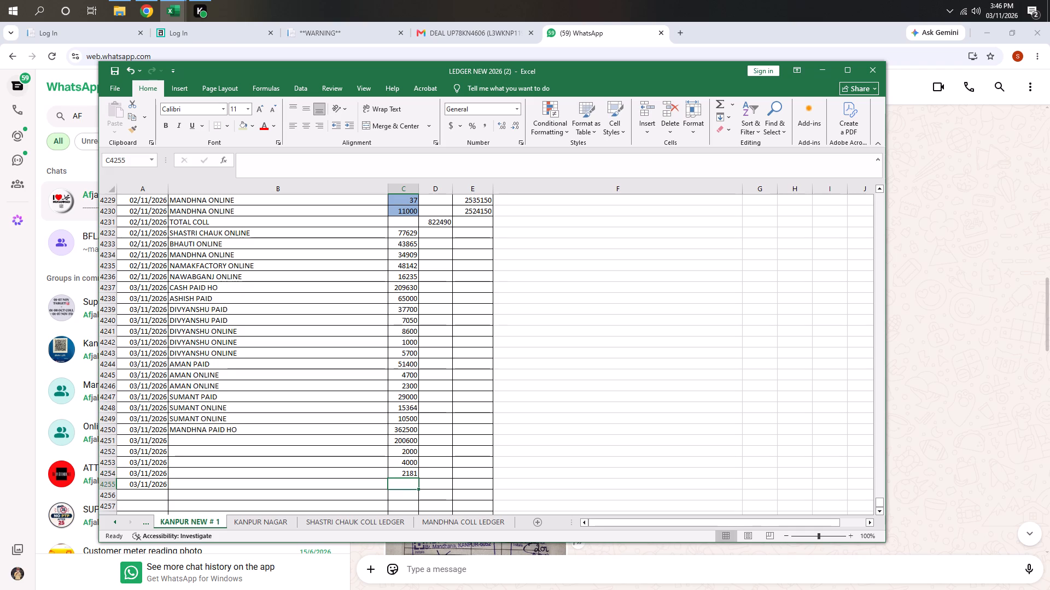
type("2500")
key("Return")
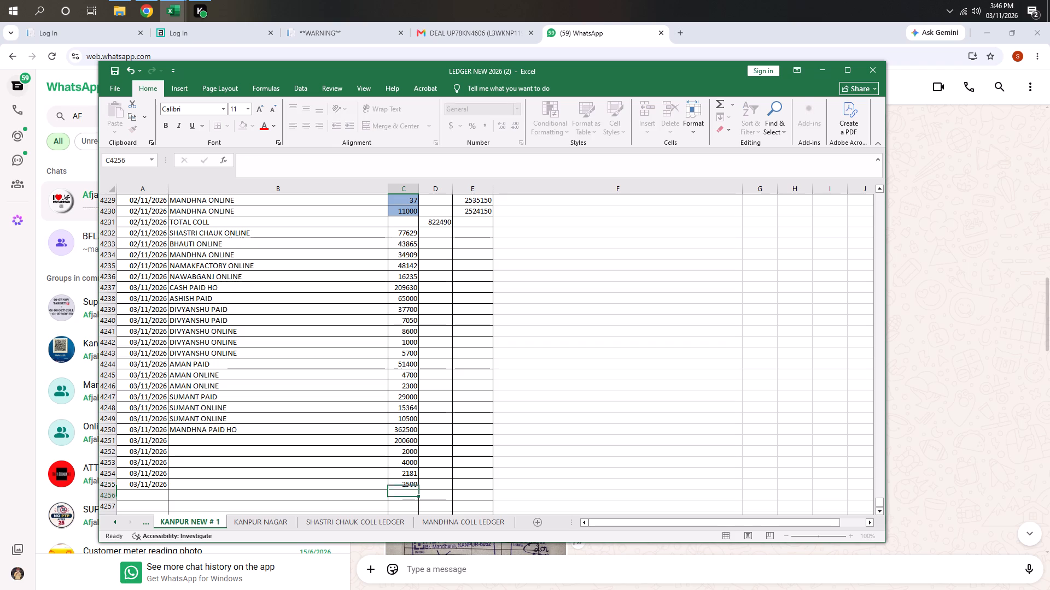
Describe the 200600 entry in row 4251 as MANDHNA BANKING.
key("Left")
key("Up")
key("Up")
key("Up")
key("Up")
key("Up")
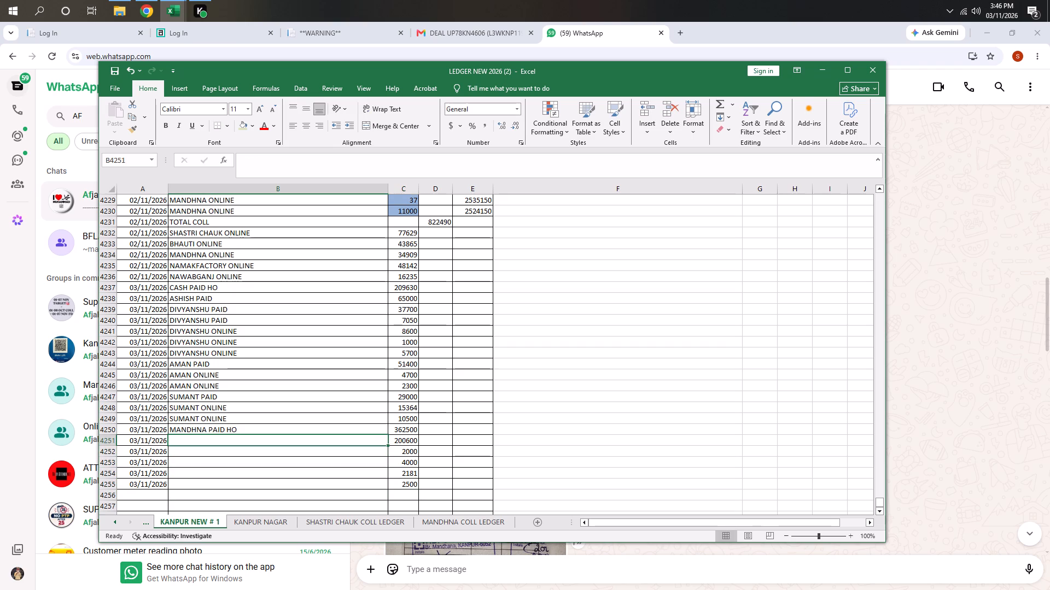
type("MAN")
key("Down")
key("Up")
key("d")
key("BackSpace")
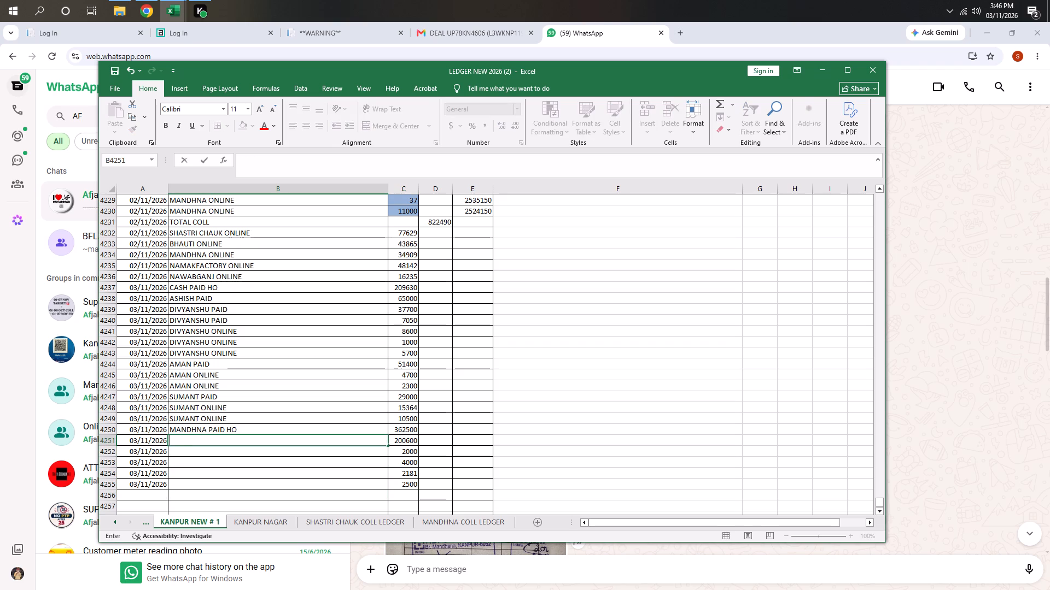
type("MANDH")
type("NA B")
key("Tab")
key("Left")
Enter MANDHNA ONLINE as the description in row 4252 and fill it down through row 4255.
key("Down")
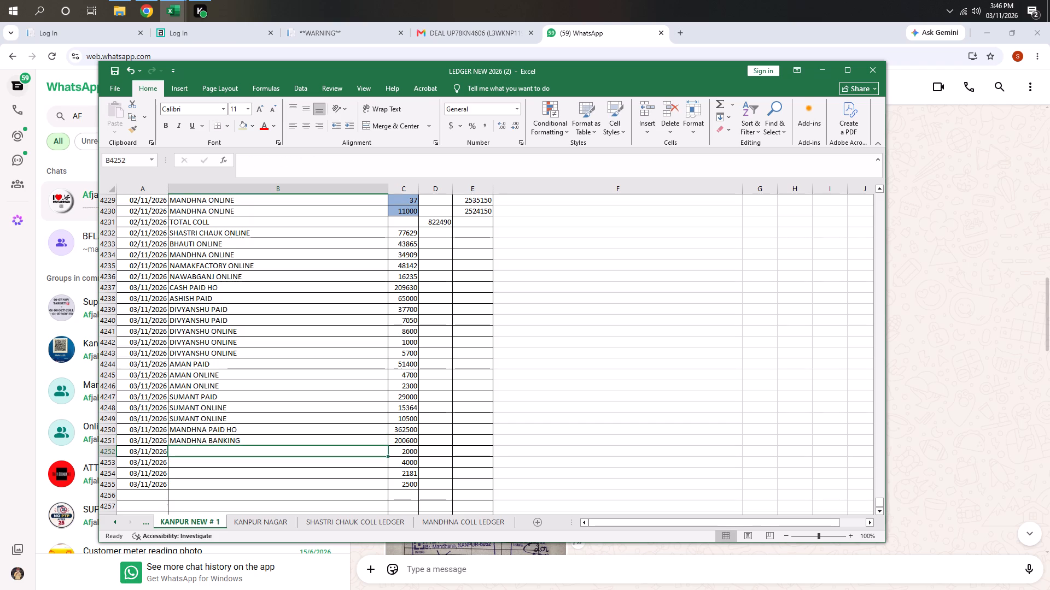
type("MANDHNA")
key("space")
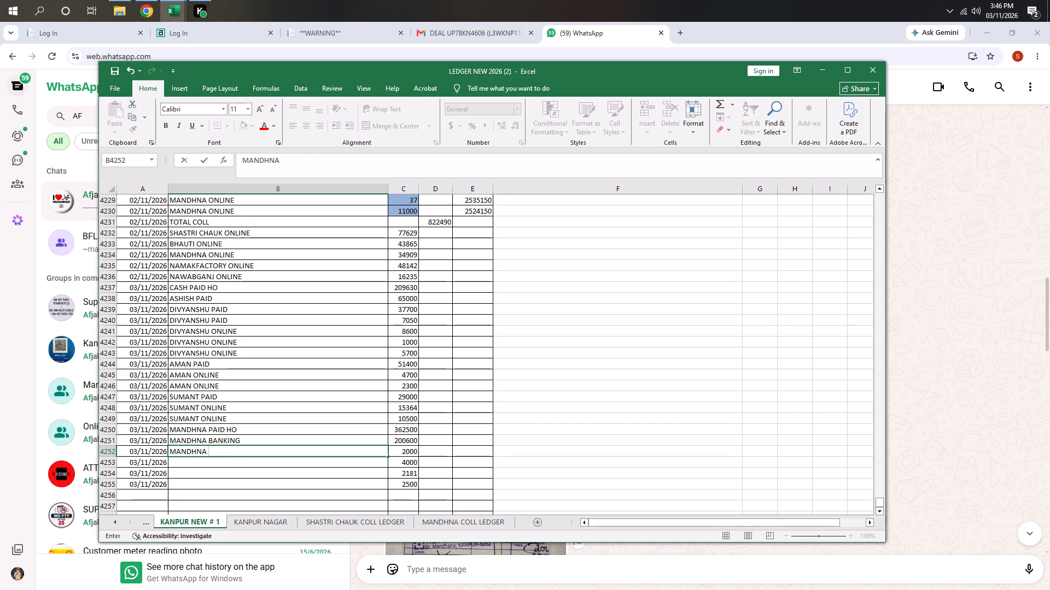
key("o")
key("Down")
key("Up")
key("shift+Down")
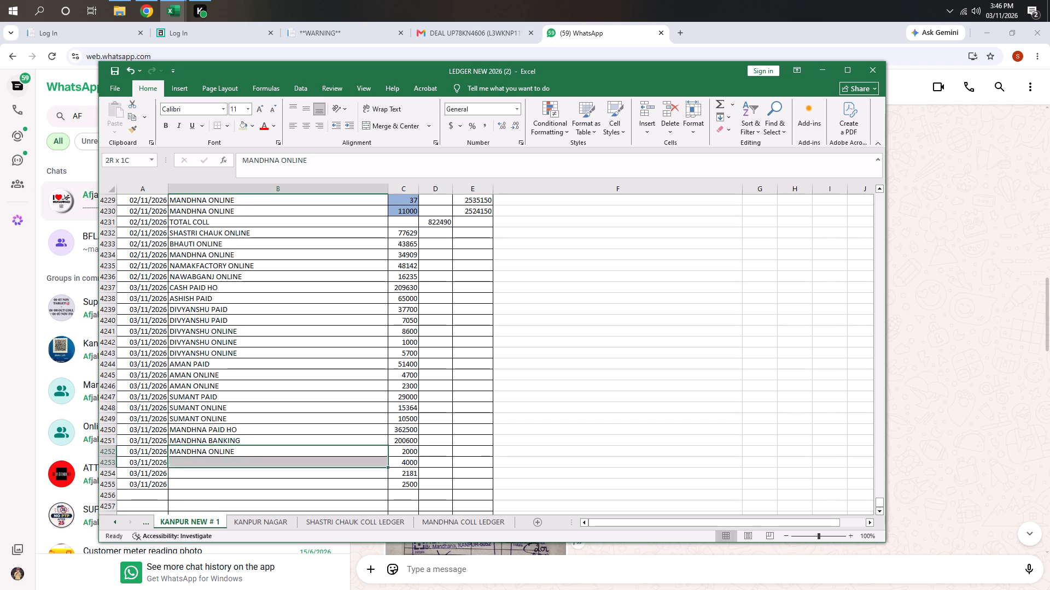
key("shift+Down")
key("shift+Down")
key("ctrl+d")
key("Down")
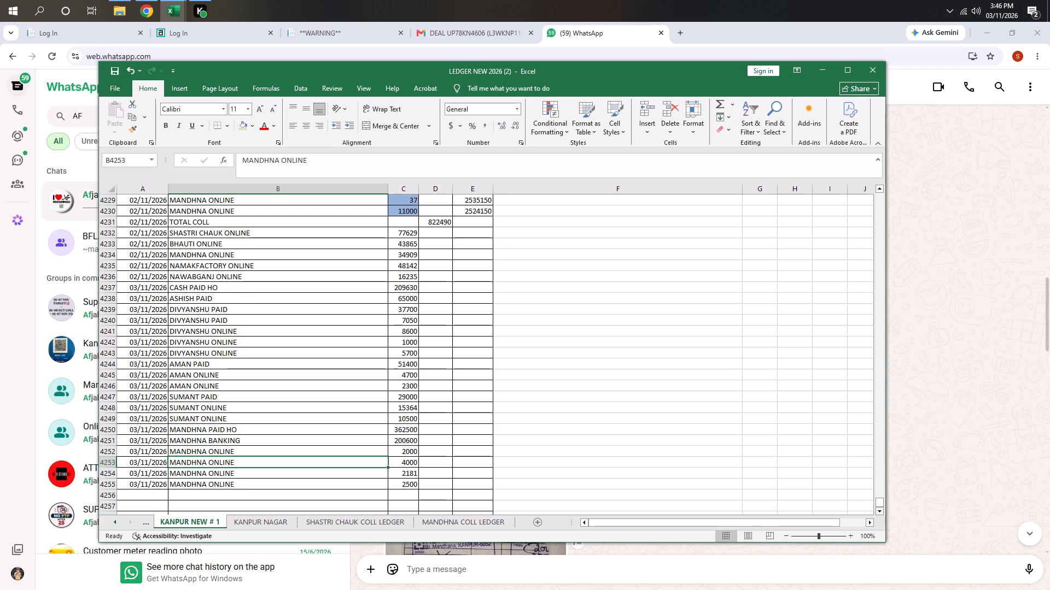
Add a BHAUTI BANKING entry of 58030 dated 03/11/2026 in row 4256, and save the workbook.
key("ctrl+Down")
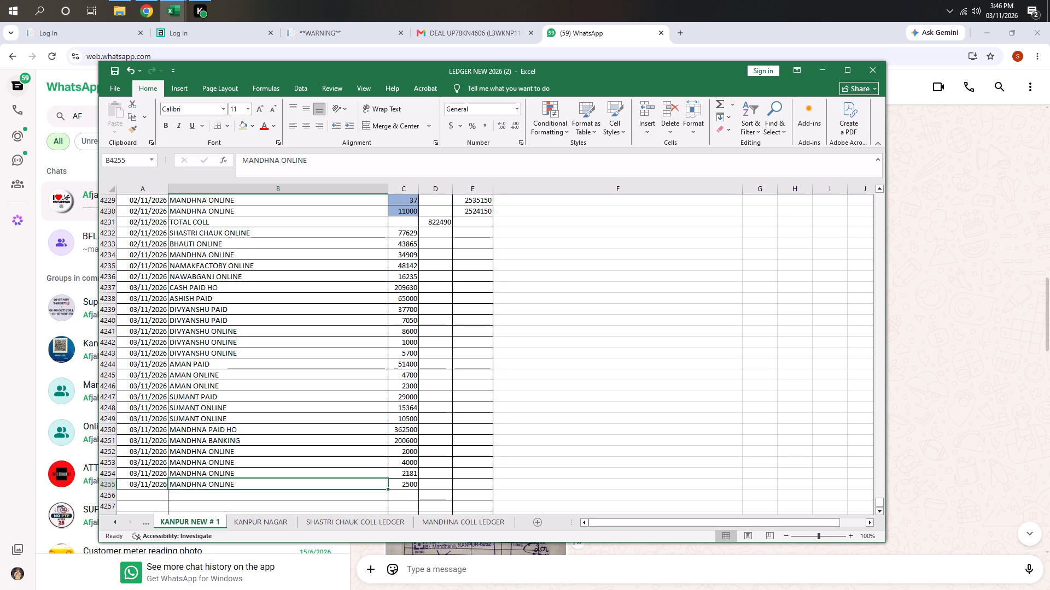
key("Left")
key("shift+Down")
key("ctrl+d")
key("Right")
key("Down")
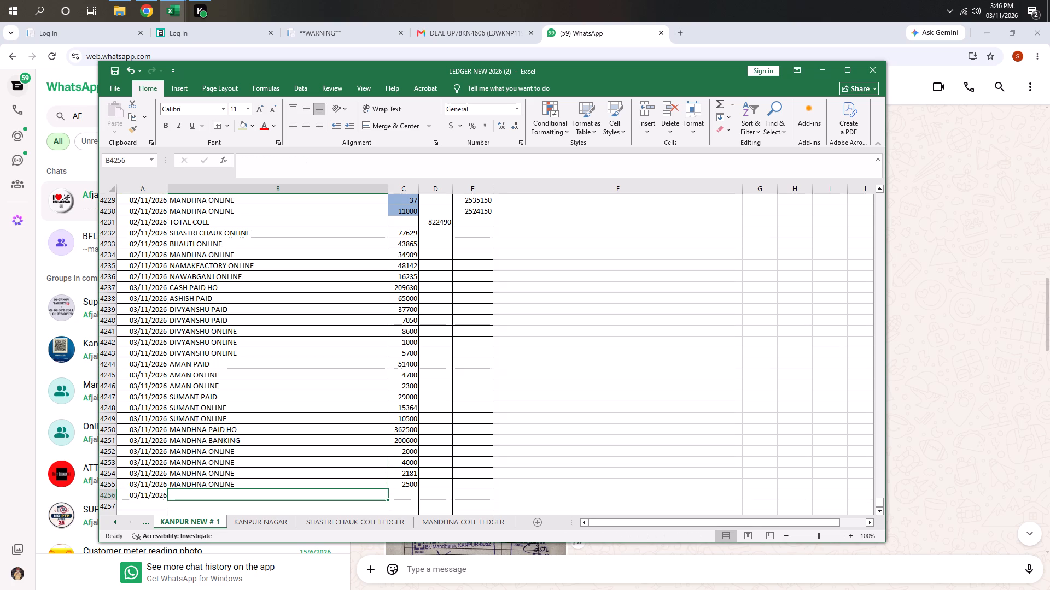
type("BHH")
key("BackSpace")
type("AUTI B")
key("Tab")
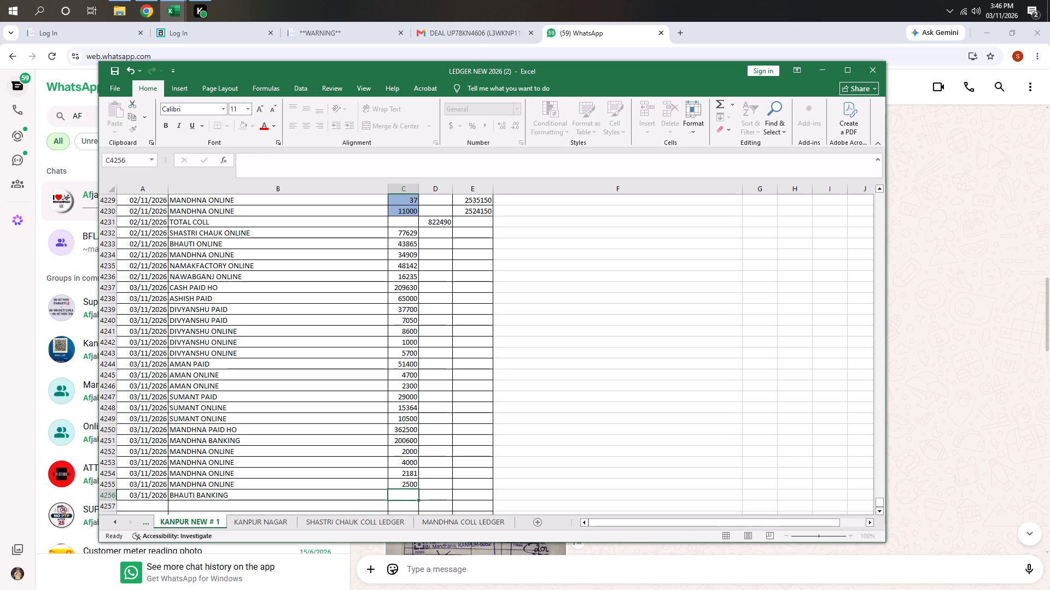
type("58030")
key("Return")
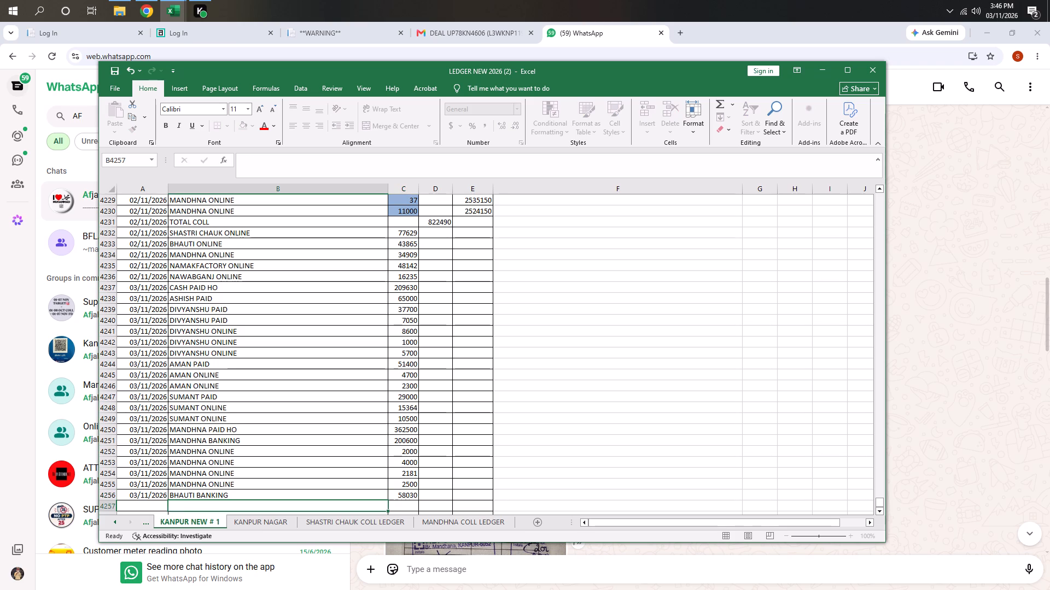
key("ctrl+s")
Extend the running balance formula in column E from row 4230 down through the BHAUTI BANKING entry in row 4256.
scroll(288, 407, "down", 2)
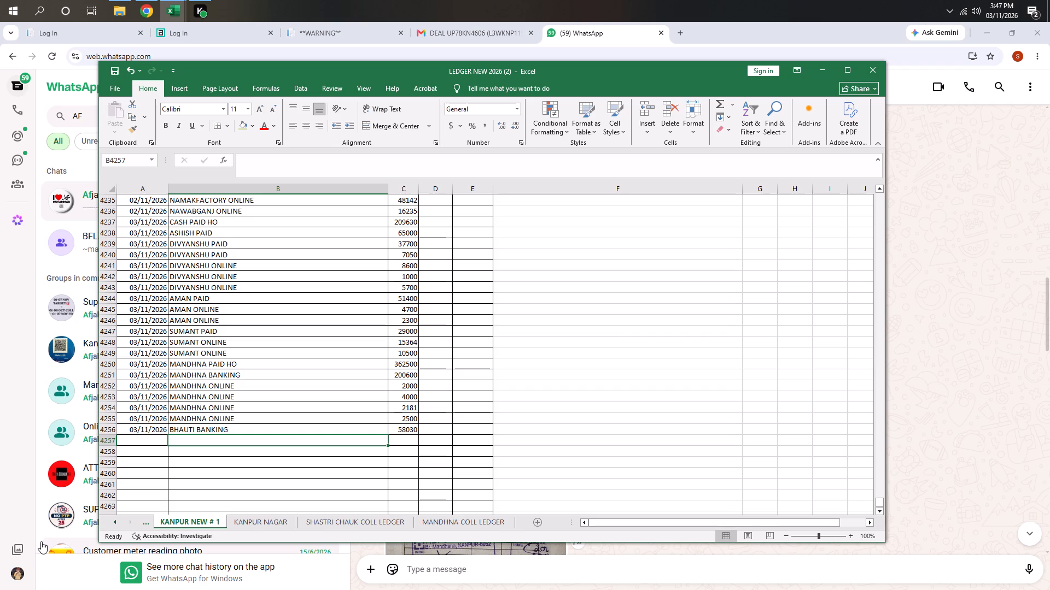
scroll(125, 589, "down", 2)
scroll(249, 433, "down", 3)
scroll(249, 433, "up", 8)
scroll(380, 382, "up", 1)
left_click(482, 345)
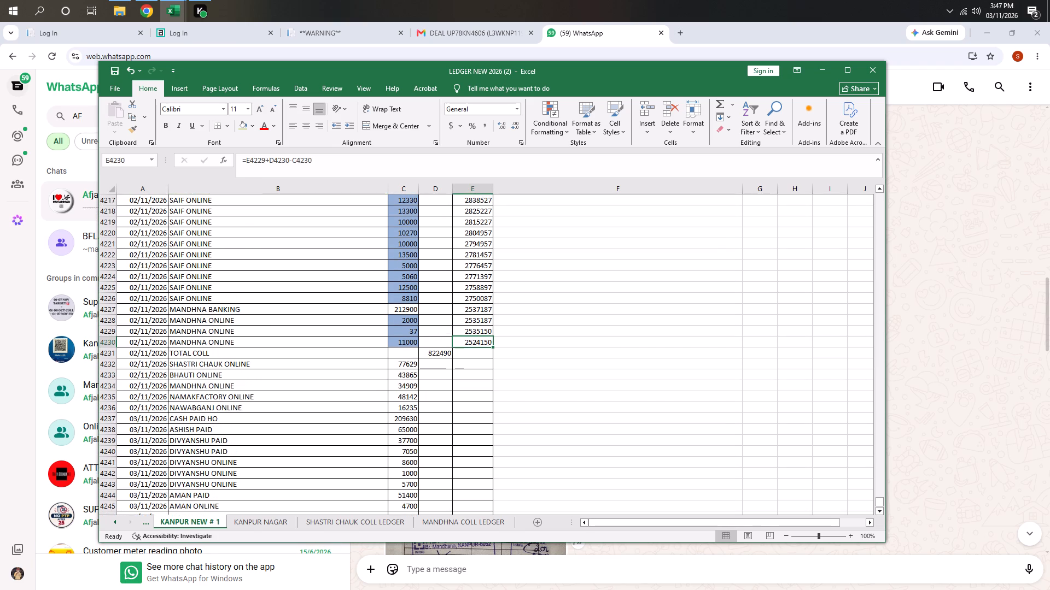
left_click(337, 412)
left_click(351, 417)
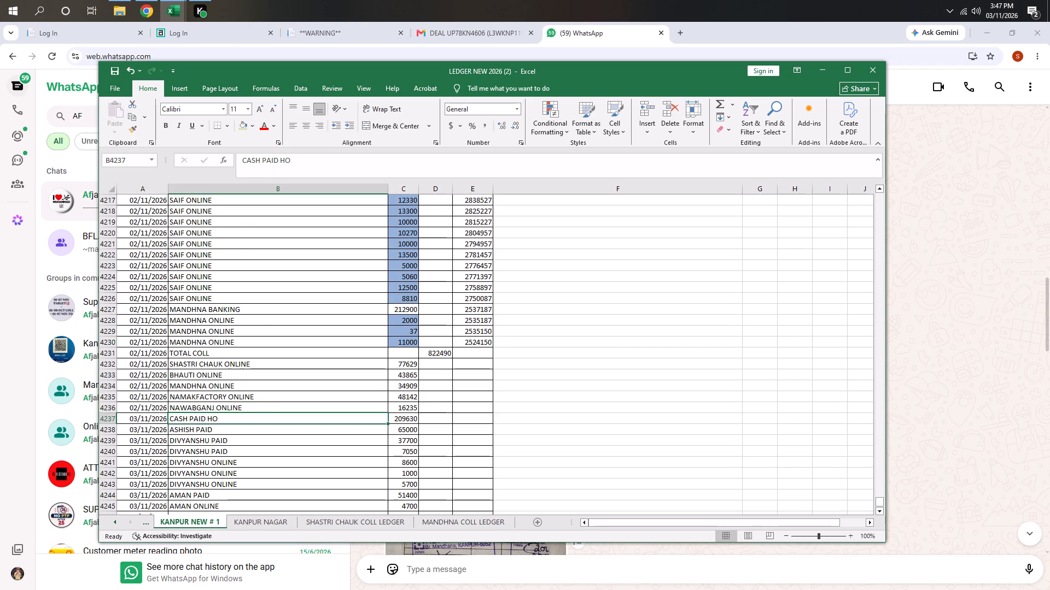
left_click(486, 334)
left_click(489, 344)
left_click_drag(493, 349, 483, 411)
scroll(460, 376, "down", 3)
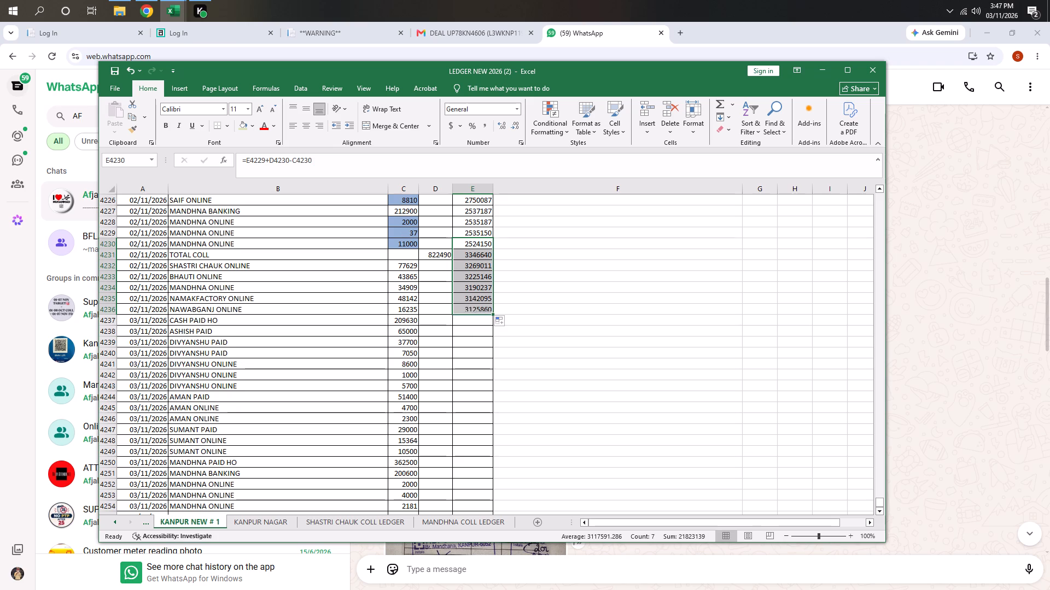
left_click_drag(493, 316, 476, 416)
scroll(460, 396, "down", 3)
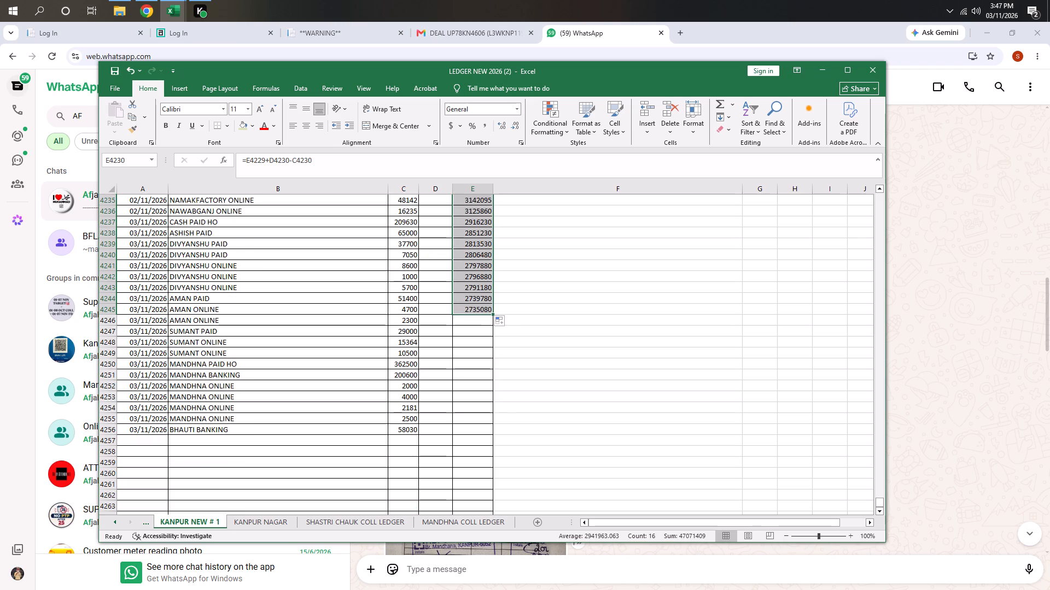
left_click_drag(493, 315, 466, 437)
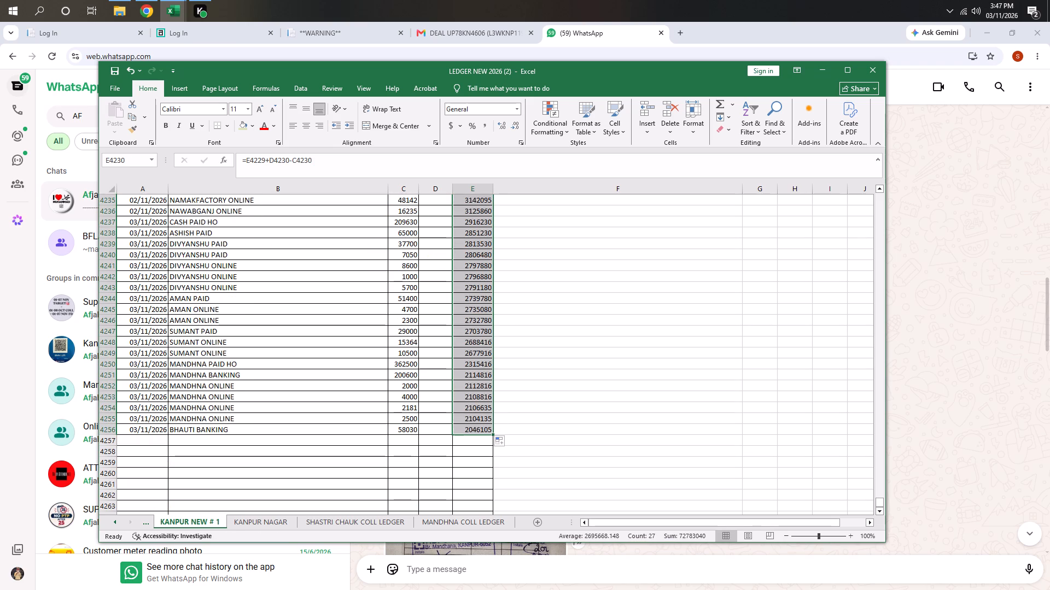
scroll(279, 415, "up", 1)
scroll(281, 414, "down", 2)
scroll(281, 414, "up", 3)
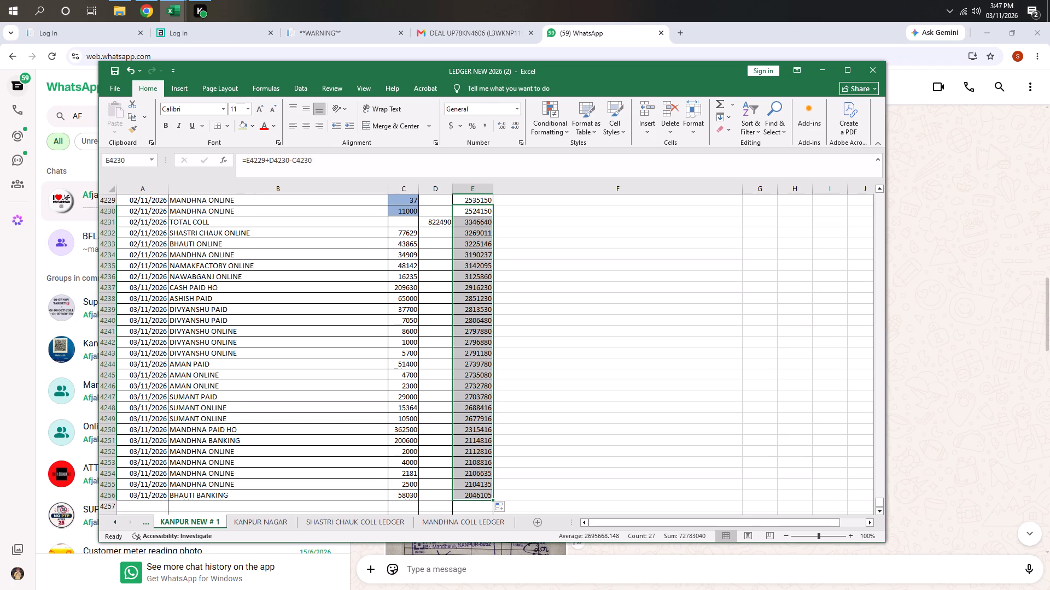
scroll(283, 412, "down", 3)
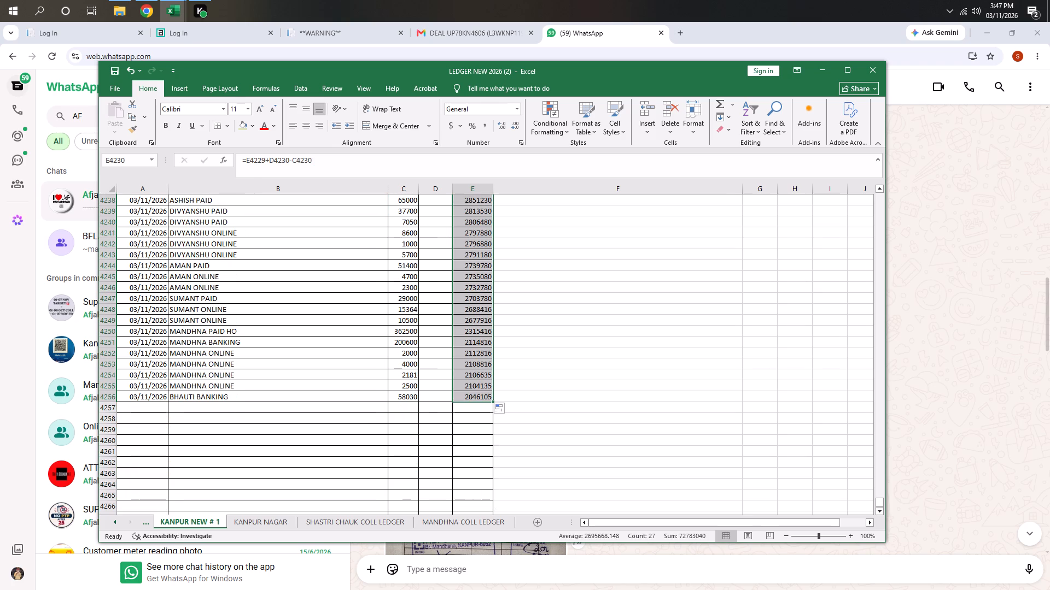
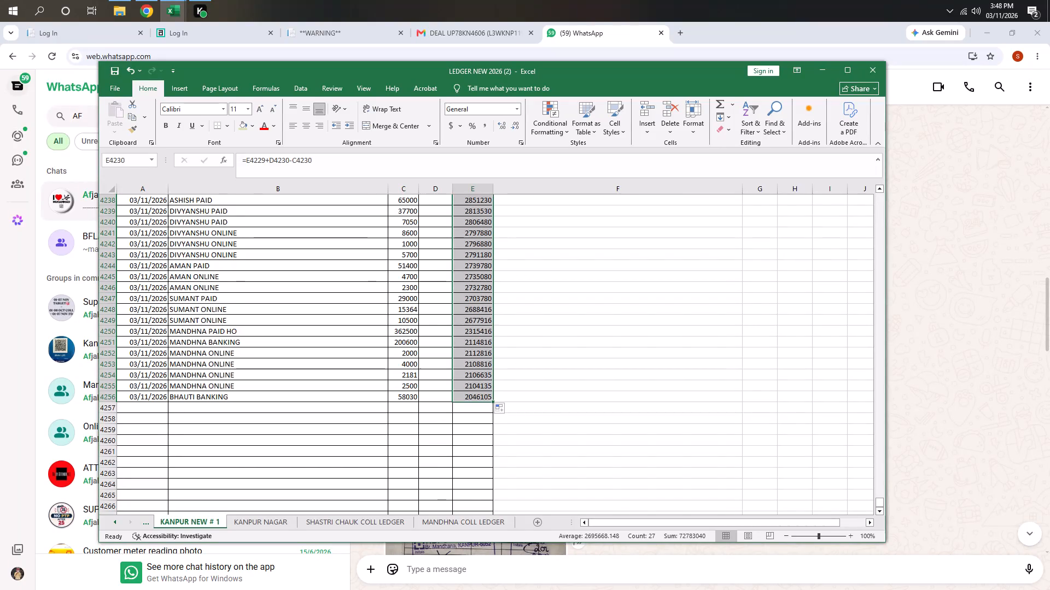
Switch to the KANPUR NAGAR ledger sheet and go to the empty description cell in row 998.
left_click(246, 525)
left_click(233, 421)
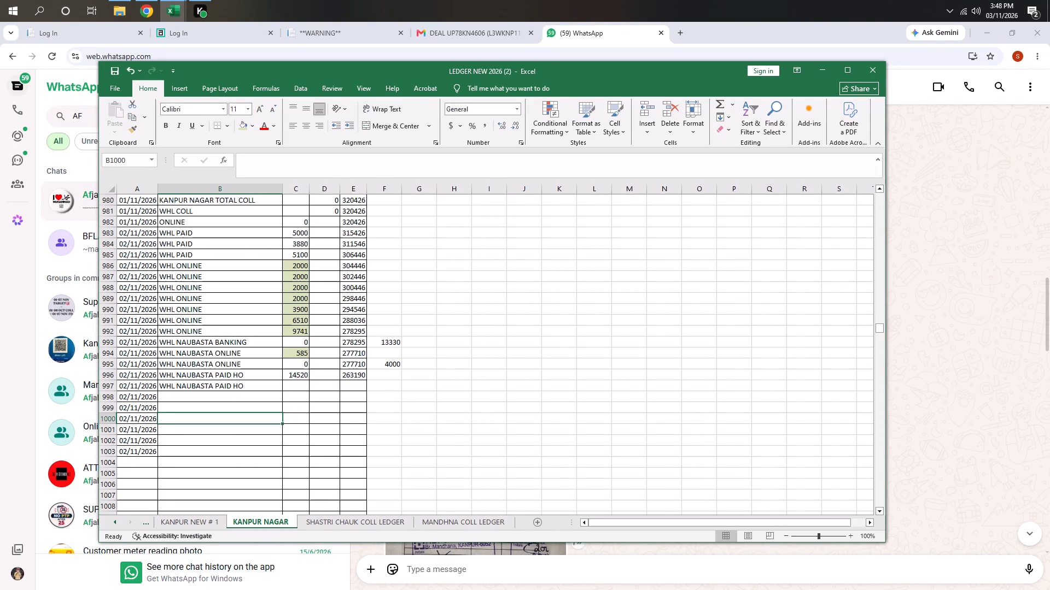
left_click(208, 396)
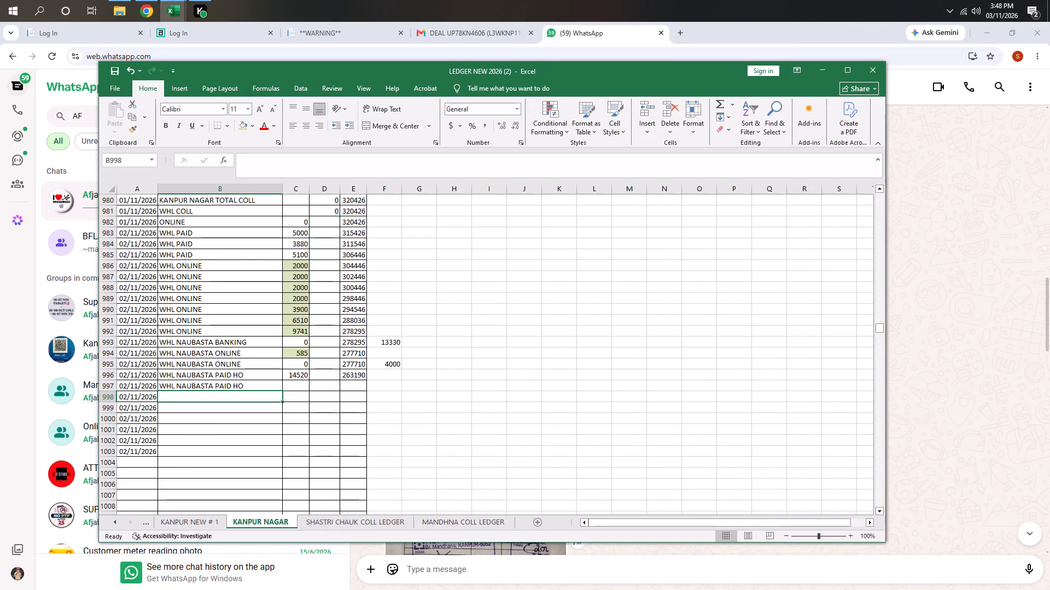
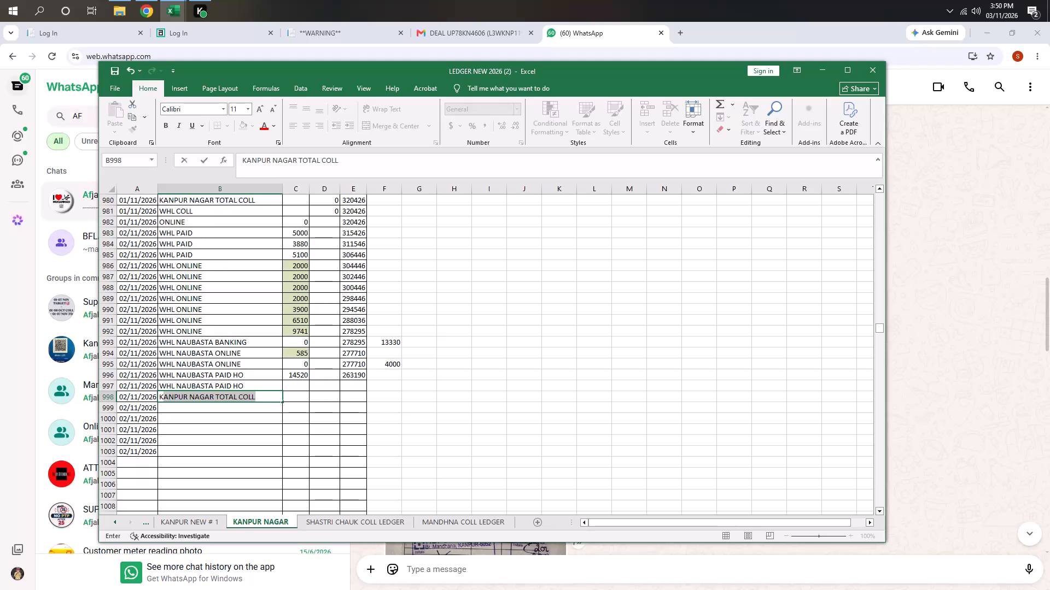
Enter KANPUR NAGAR TOTAL COLL as the description in row 998.
key("Tab")
key("Right")
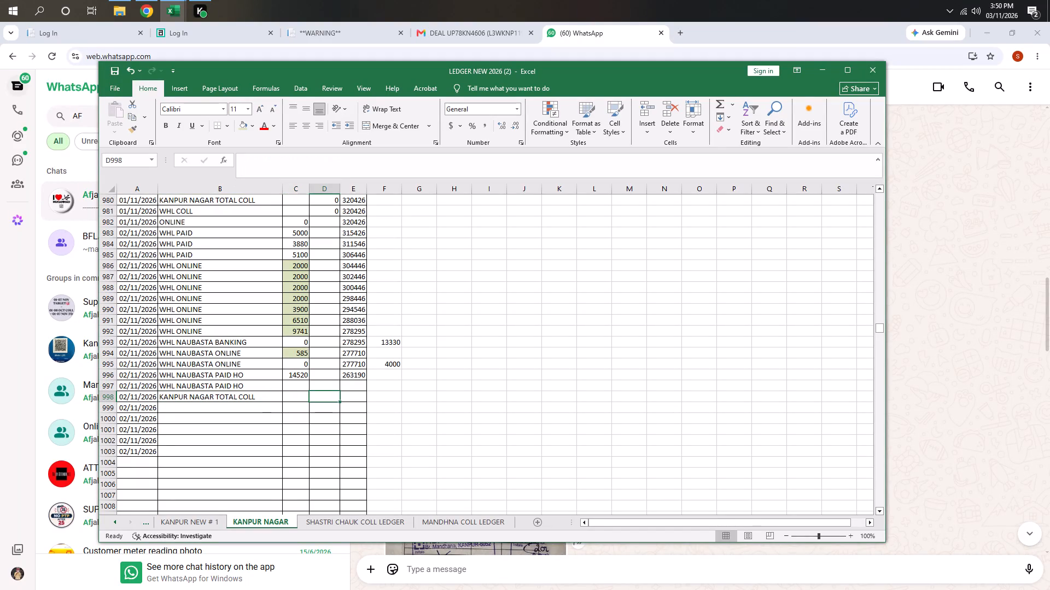
Clear the extra WHL NAUBASTA PAID HO description from row 997.
key("Left")
key("Up")
key("Left")
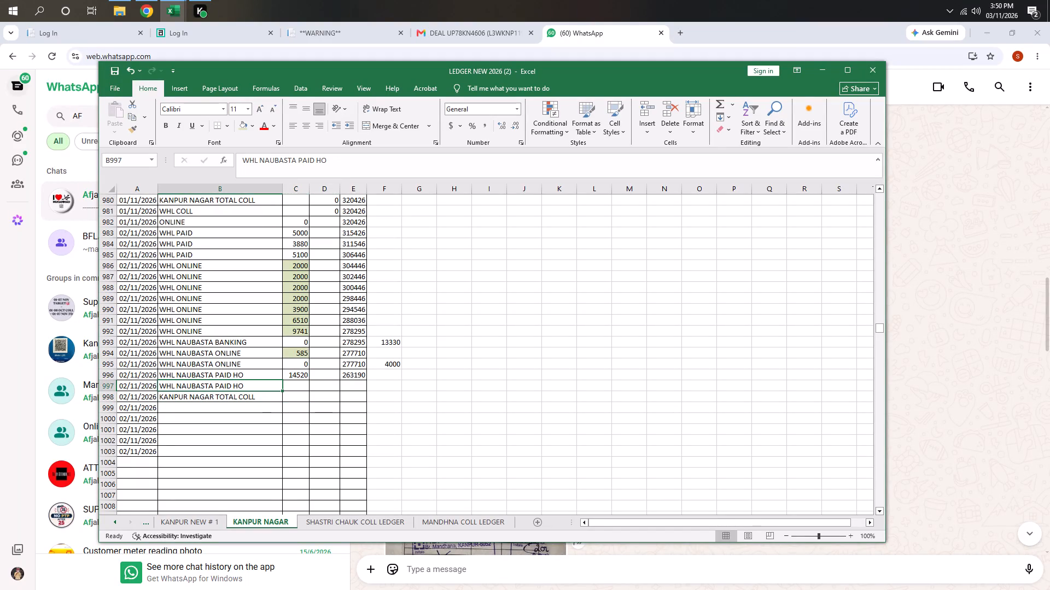
key("Delete")
key("Up")
key("Down")
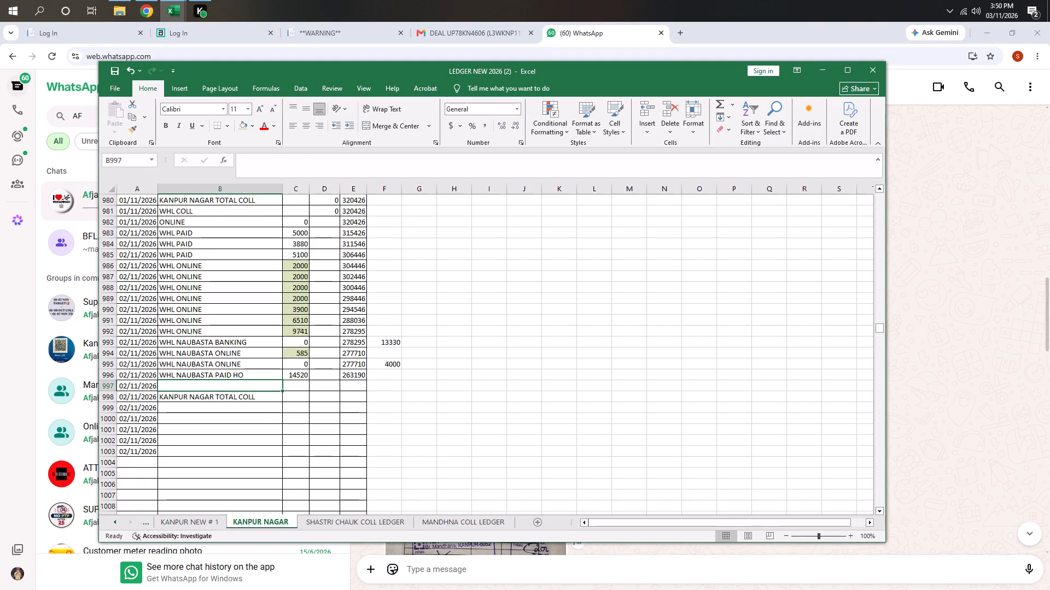
Move the KANPUR NAGAR TOTAL COLL description from row 998 up to row 997.
key("Down")
key("ctrl+c")
key("ctrl+Up")
key("Down")
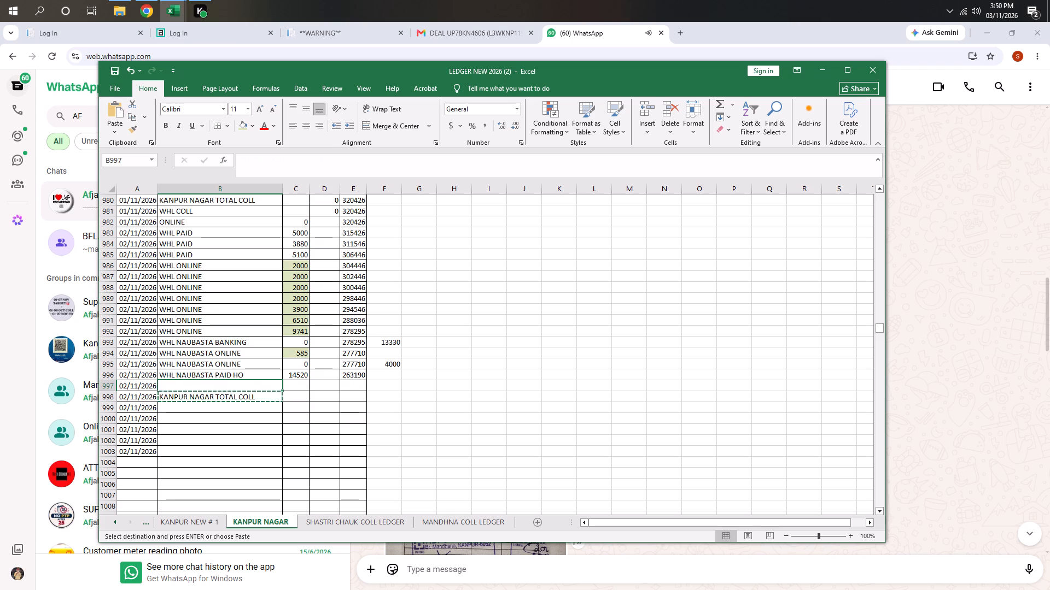
key("ctrl+v")
key("Down")
key("Delete")
Enter 0 in column D of the KANPUR NAGAR TOTAL COLL entry in row 997.
key("Right")
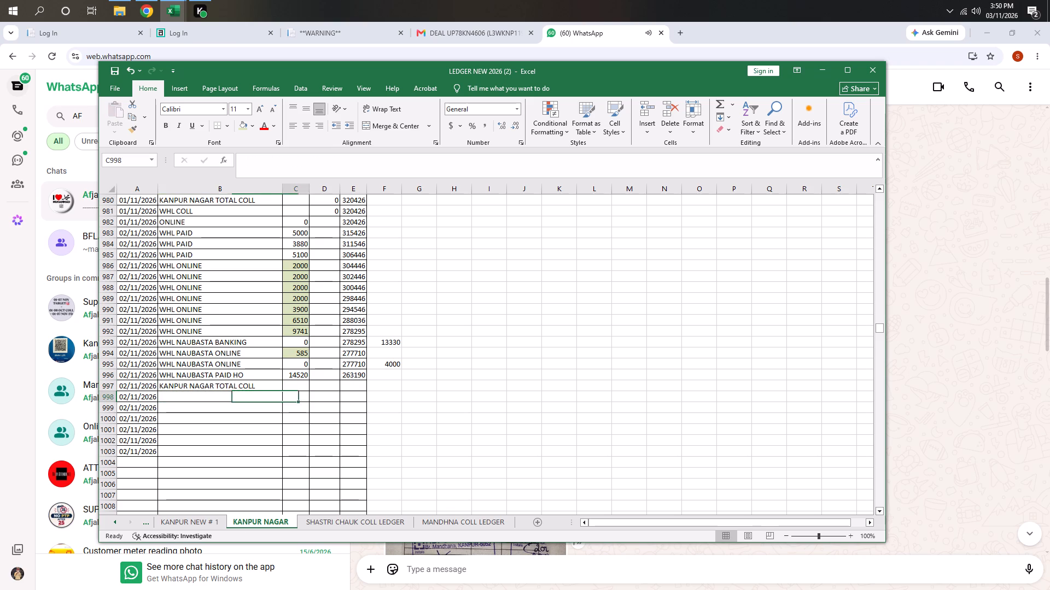
key("Right")
key("Up")
key("Left")
key("Right")
key("0")
key("Down")
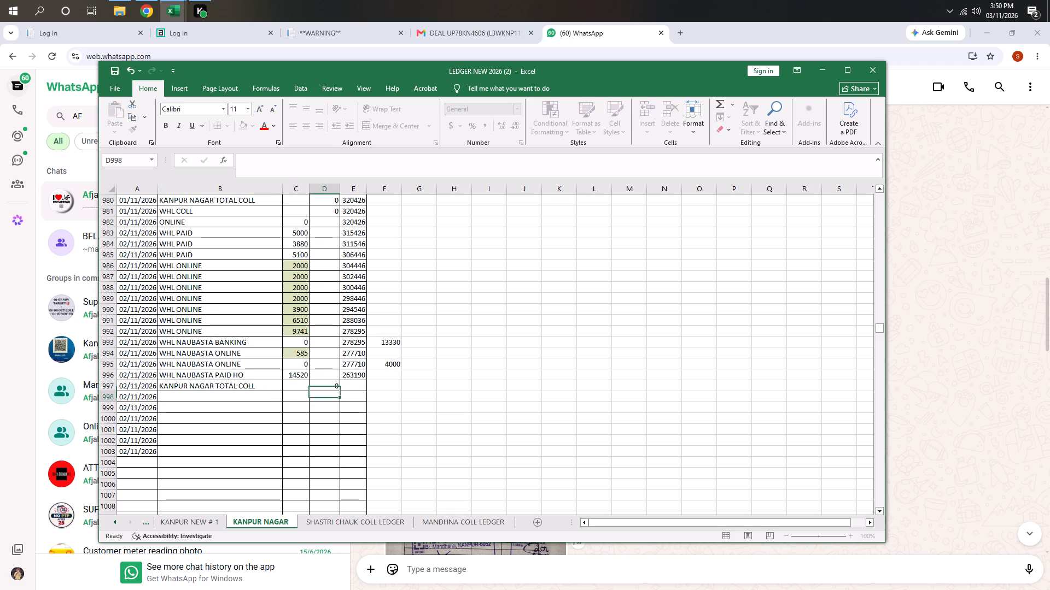
Go to the empty description cell in row 998.
key("Down")
key("Left")
key("Up")
key("Left")
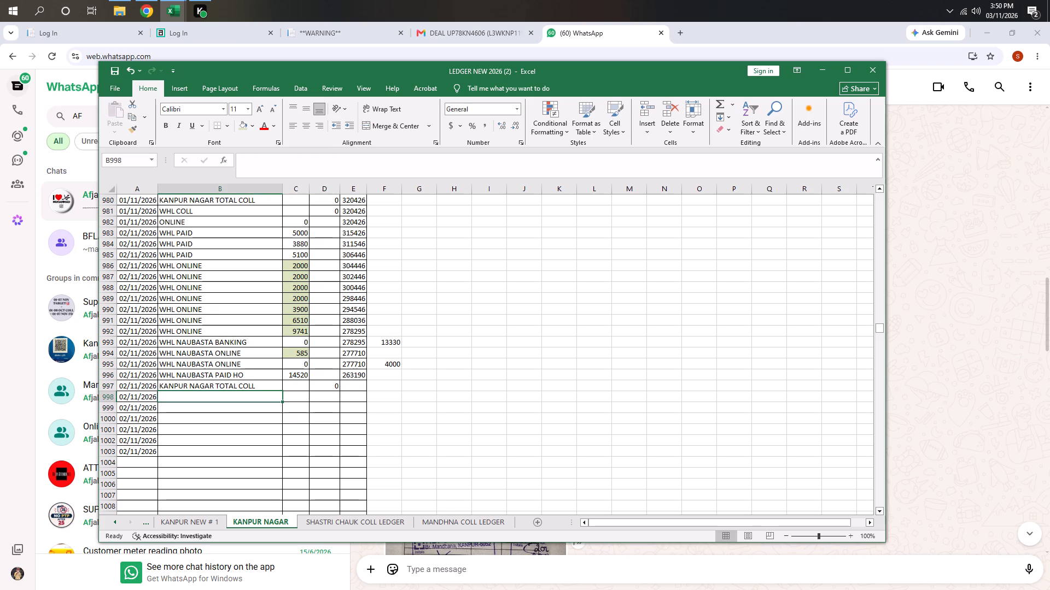
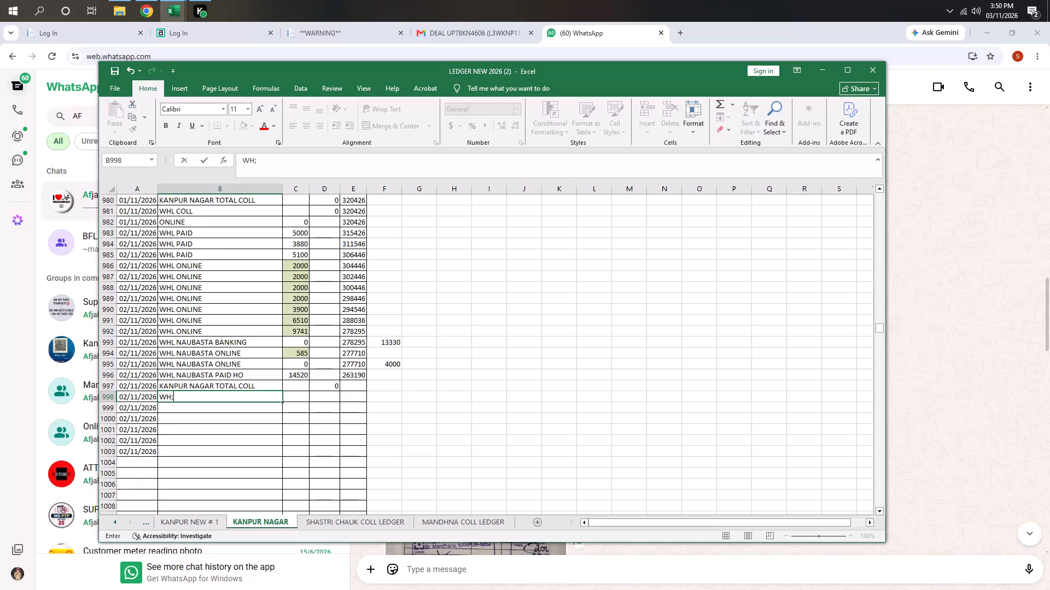
Enter WHL COLL as the description in row 998 of the KANPUR NAGAR sheet.
key("equal")
key("BackSpace")
key("BackSpace")
type("LC")
key("space")
key("backslash")
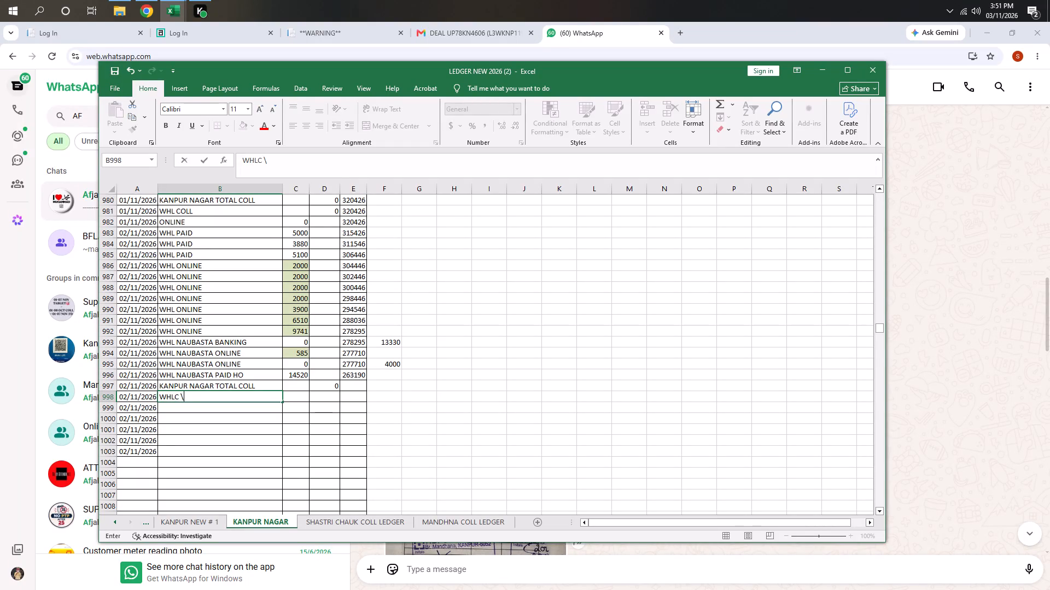
key("BackSpace")
key("BackSpace")
key("BackSpace")
key("c")
key("BackSpace")
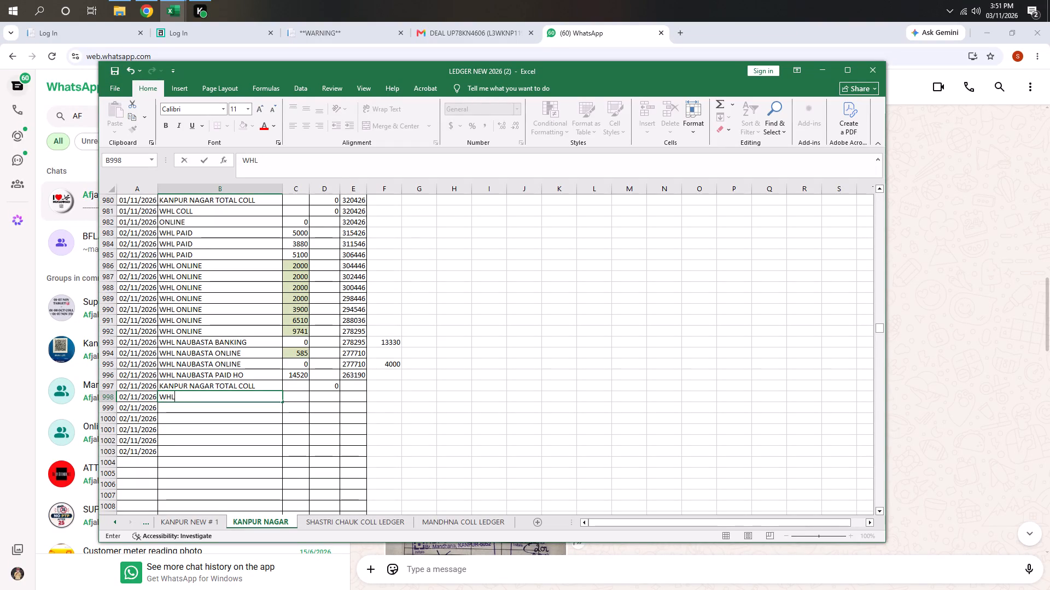
key("space")
type("C")
key("Tab")
Enter 37980 in column D of the WHL COLL entry in row 998.
key("Tab")
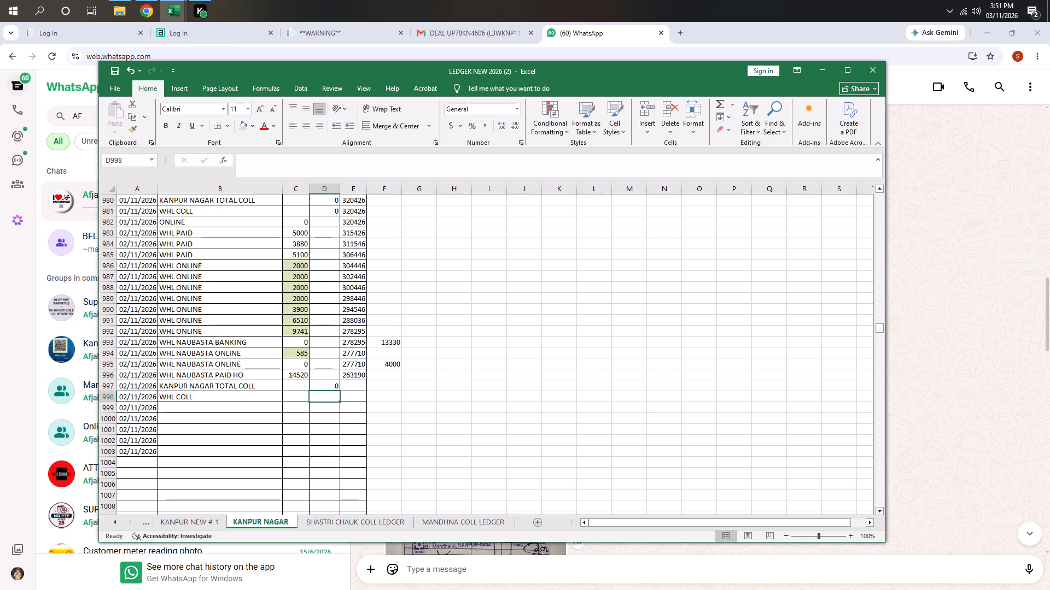
key("Left")
key("Right")
key("Left")
key("Right")
type("37980")
key("Return")
Add an ONLINE entry in row 999 with 0 in column C.
key("Left")
key("Left")
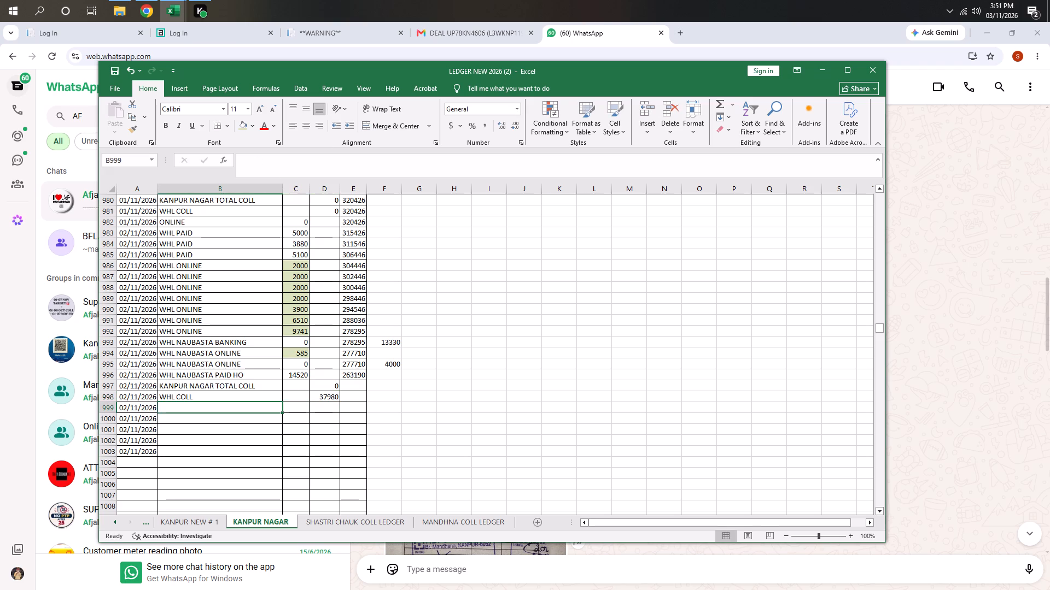
key("o")
key("Tab")
key("Left")
type("ON")
key("Tab")
key("0")
key("Down")
key("Left")
key("Left")
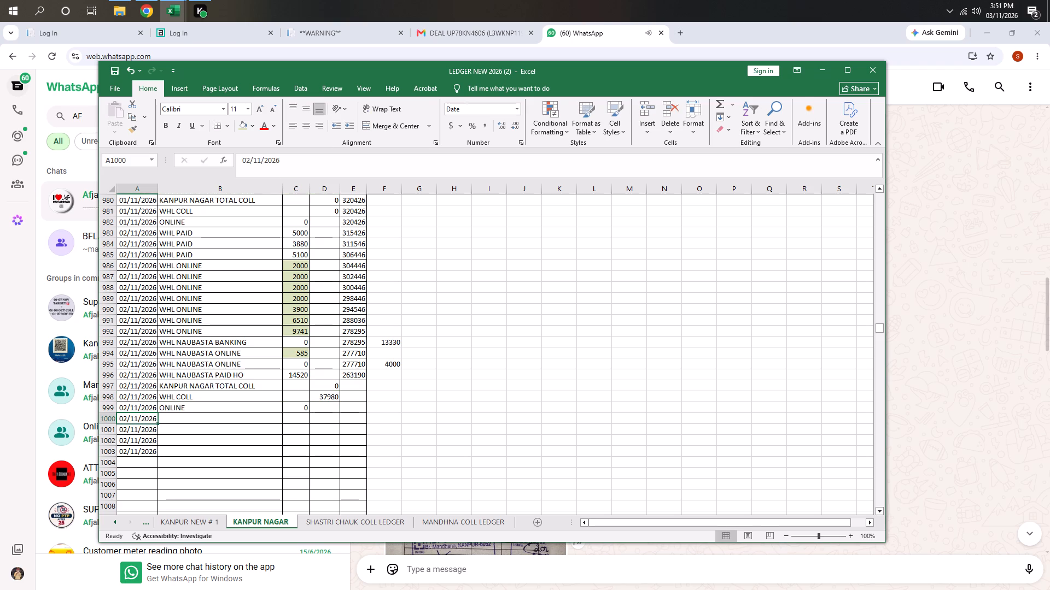
key("Right")
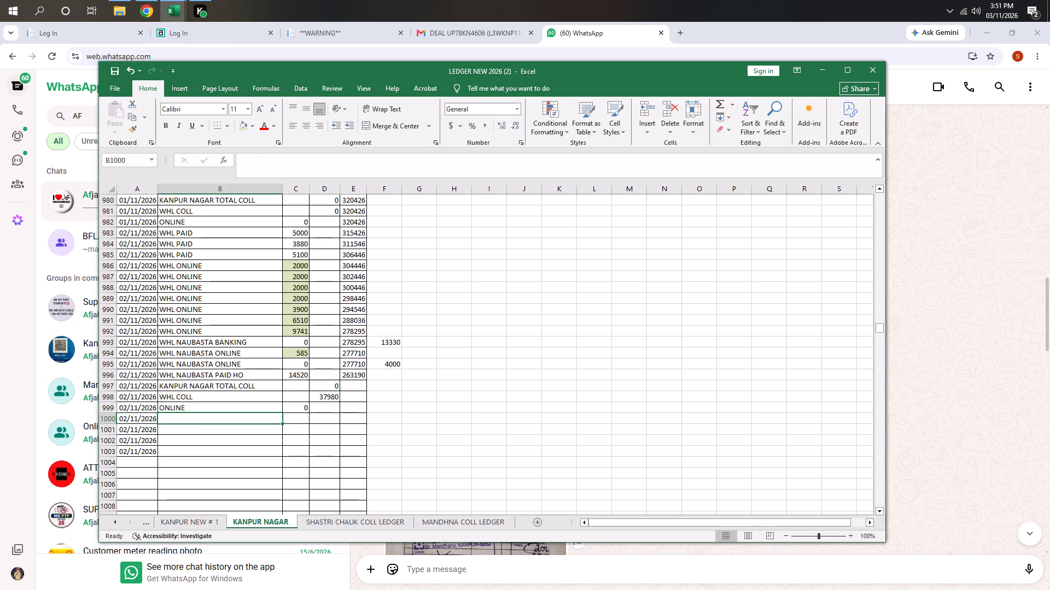
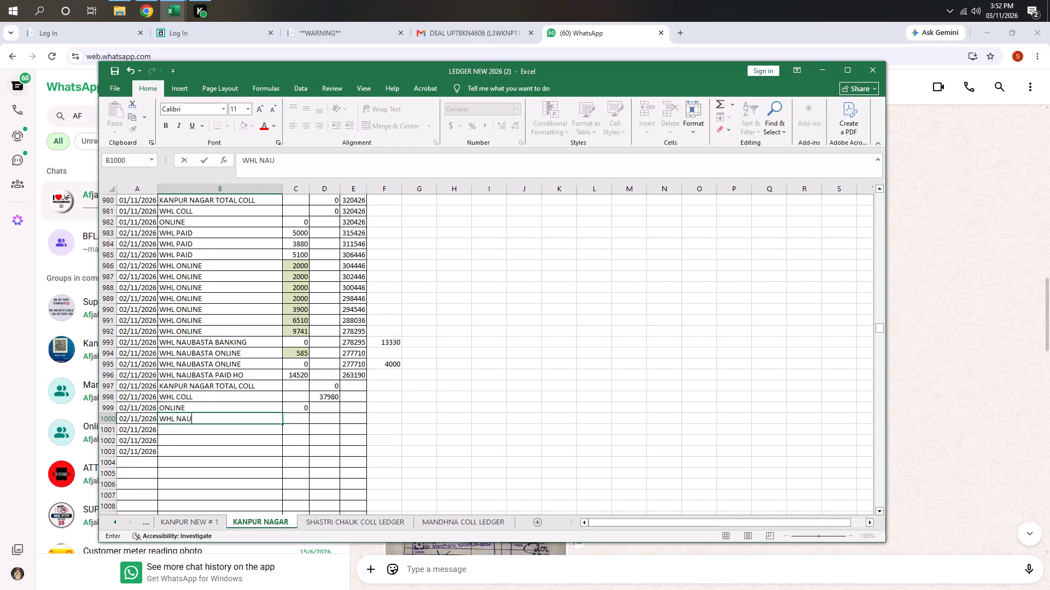
Complete row 1000 as a WHL NAUBASTA BANKING entry with 26780 in column C.
type("BASTA")
key("space")
key("b")
key("Tab")
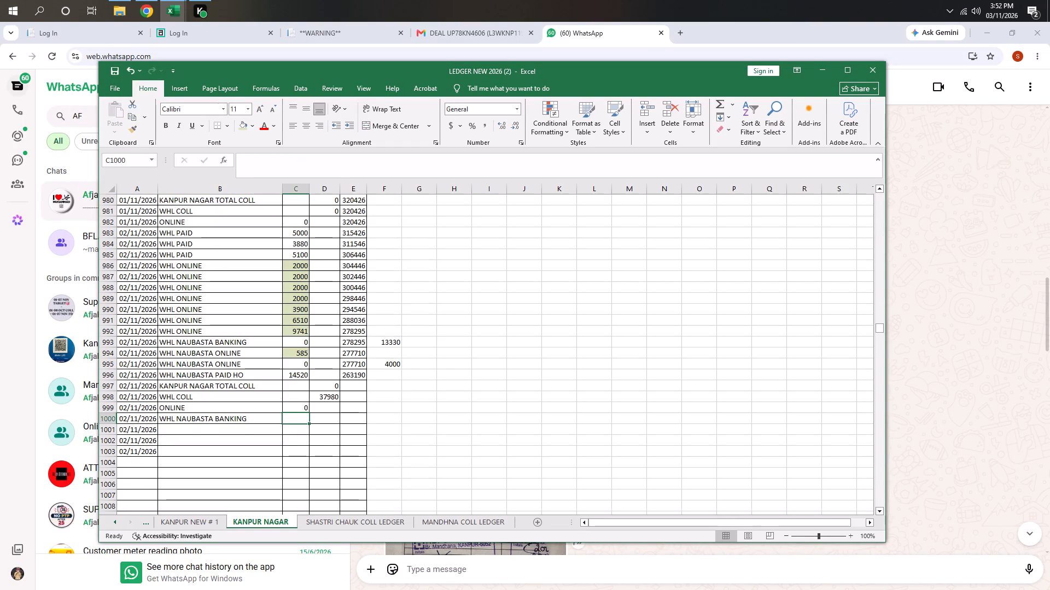
type("26780")
key("Return")
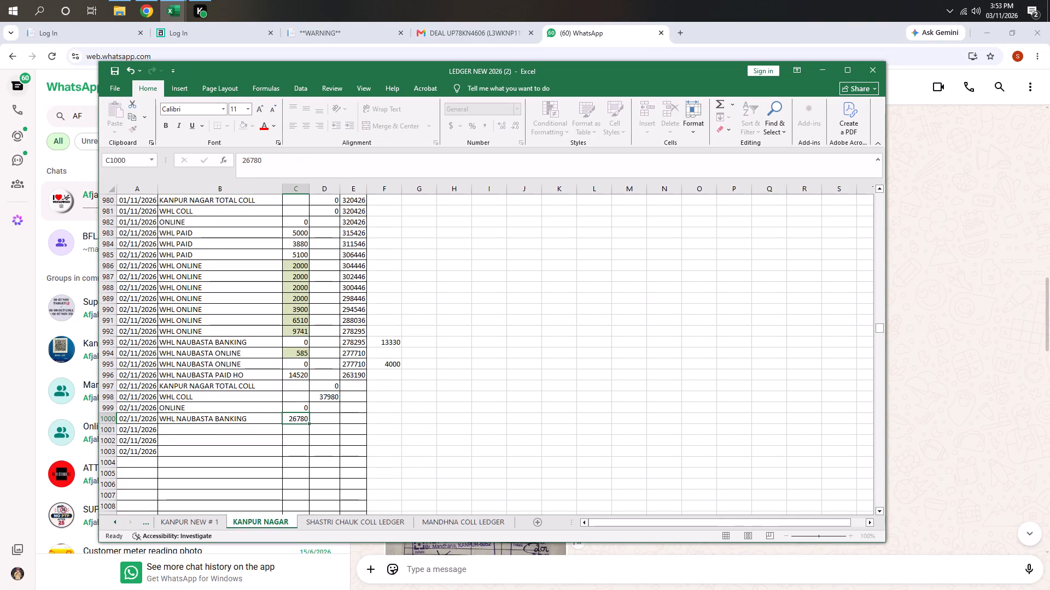
Add a second WHL NAUBASTA BANKING entry in row 1001 with 13330 in column C, copying the description from the row above.
key("Right")
type("13330")
key("Return")
key("Left")
key("Up")
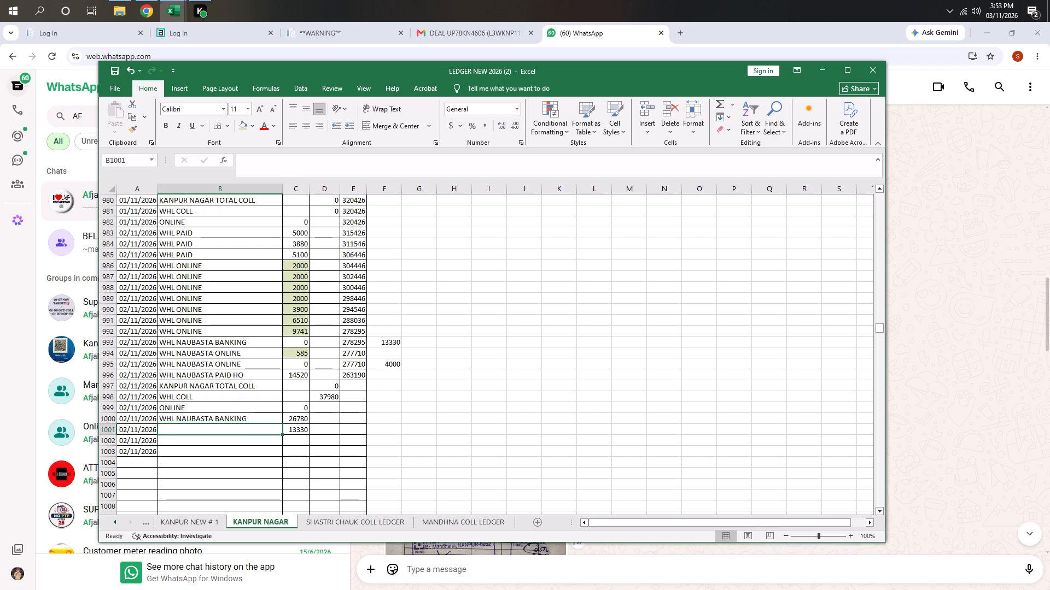
key("shift+Up")
key("ctrl+d")
key("Down")
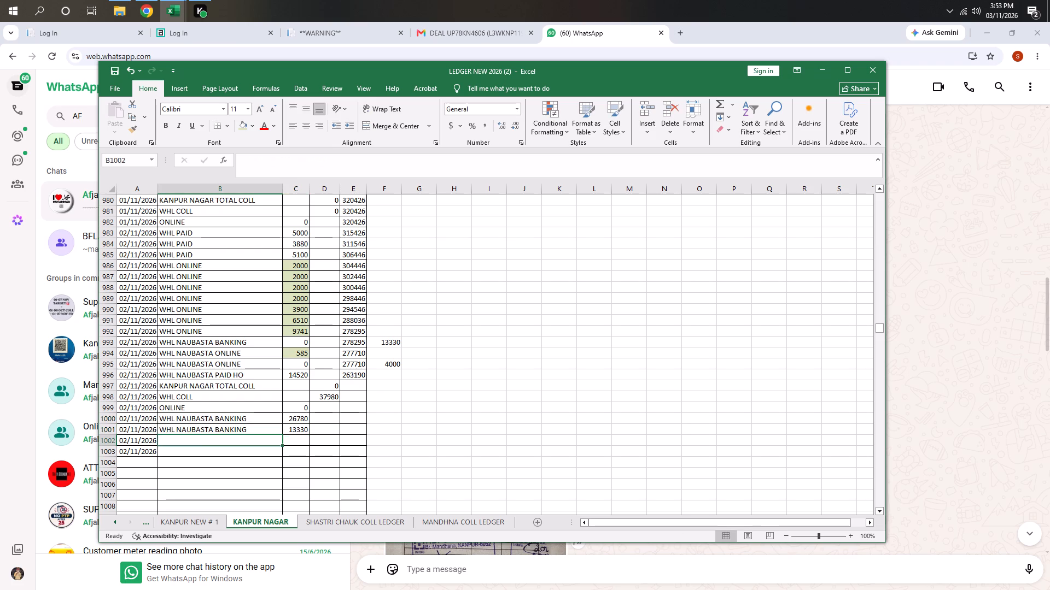
Add a WHL NAUBASTA ONLINE entry in row 1002 with 4000 in column C.
key("Down")
key("Up")
key("Down")
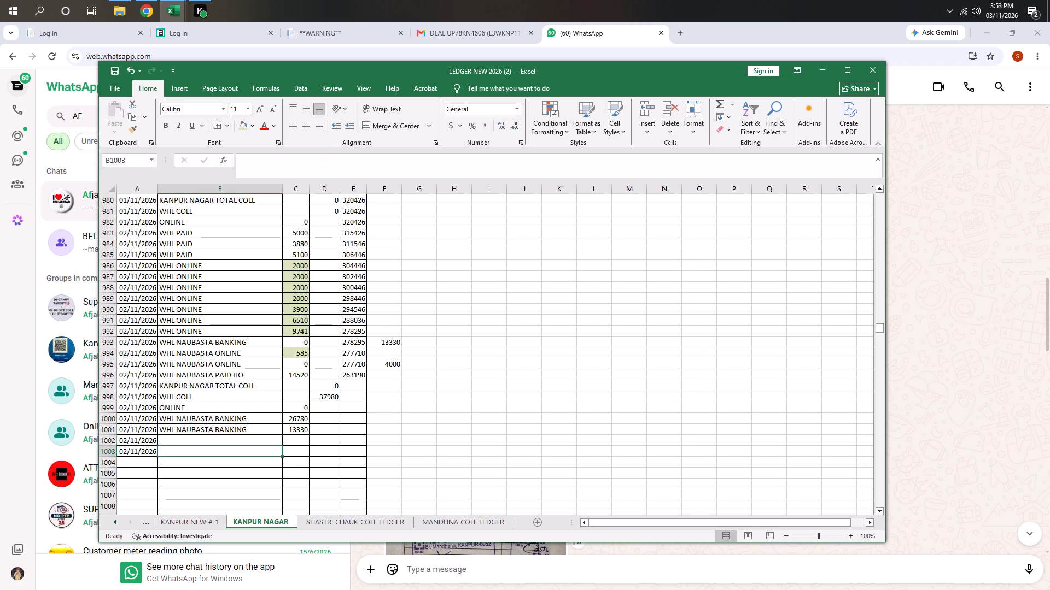
key("Up")
type("WHL NAUBASTA")
key("space")
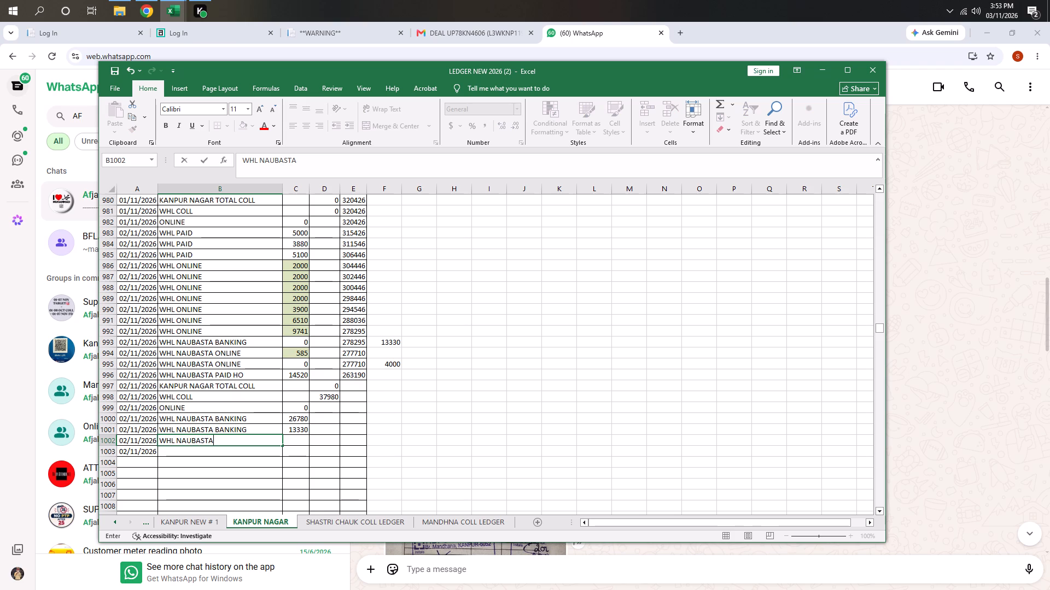
key("o")
key("Tab")
key("5")
key("BackSpace")
type("4000")
key("Return")
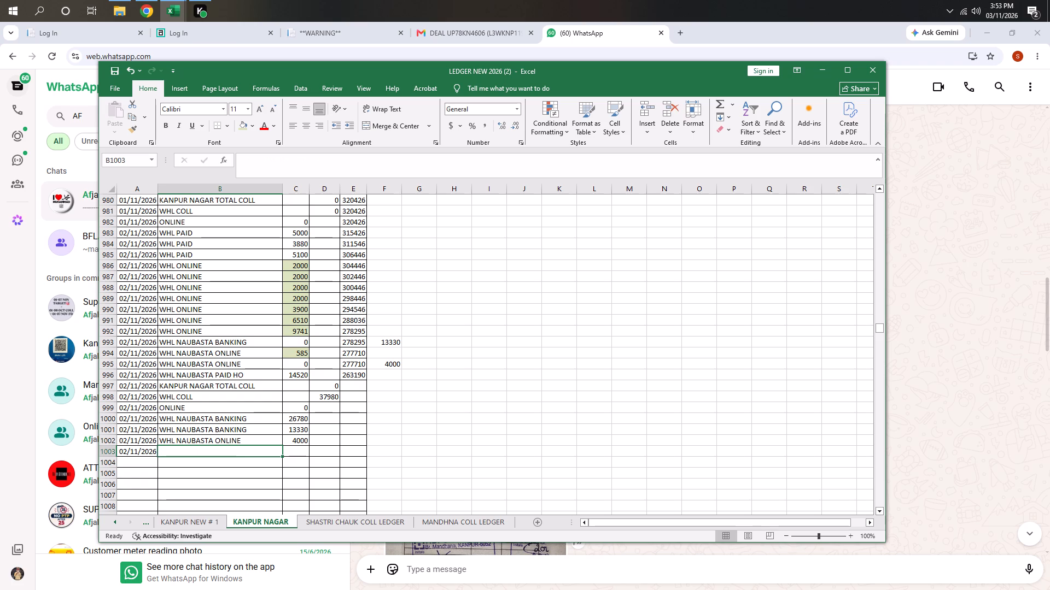
Add a WHL NAUBASTA PAID HO entry in row 1003 with 8600 in column C.
type("WHL NA")
type("UBASTA PAI")
key("Tab")
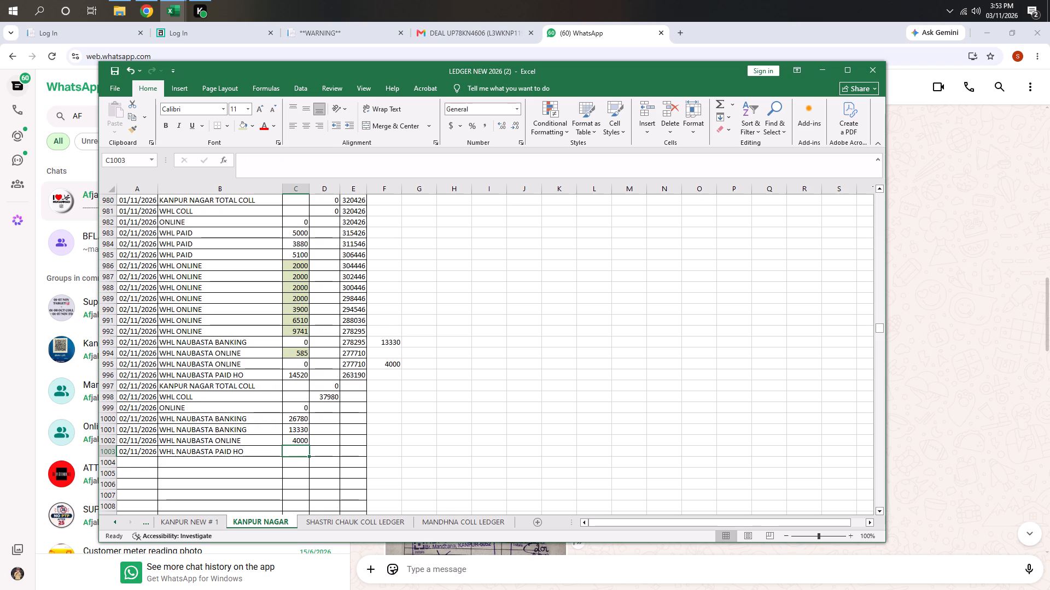
type("8600")
key("Return")
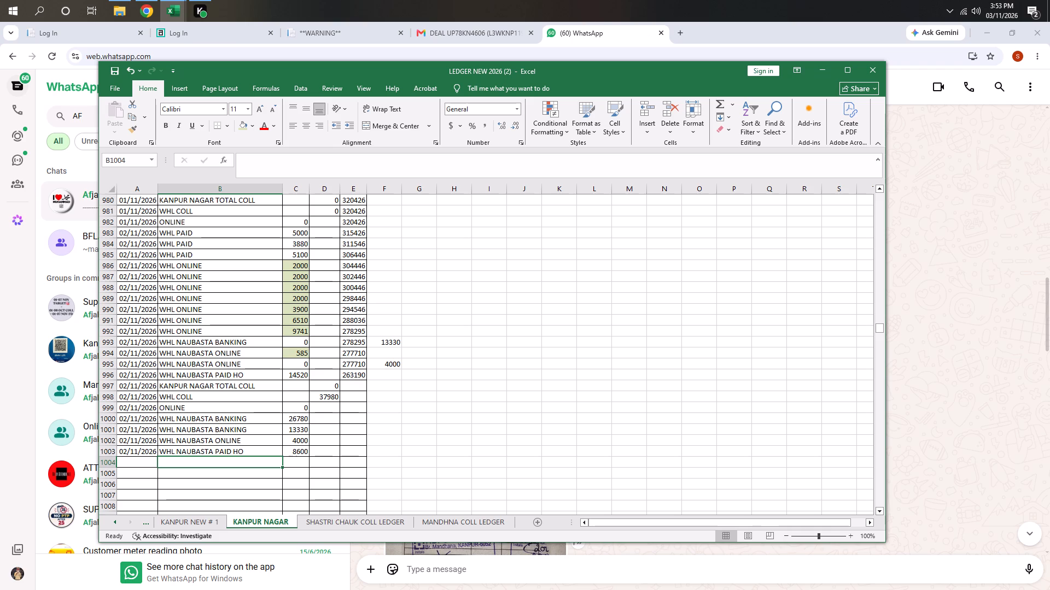
Select the WHL NAUBASTA banking and online amounts in C1000:C1002.
left_click_drag(291, 420, 293, 436)
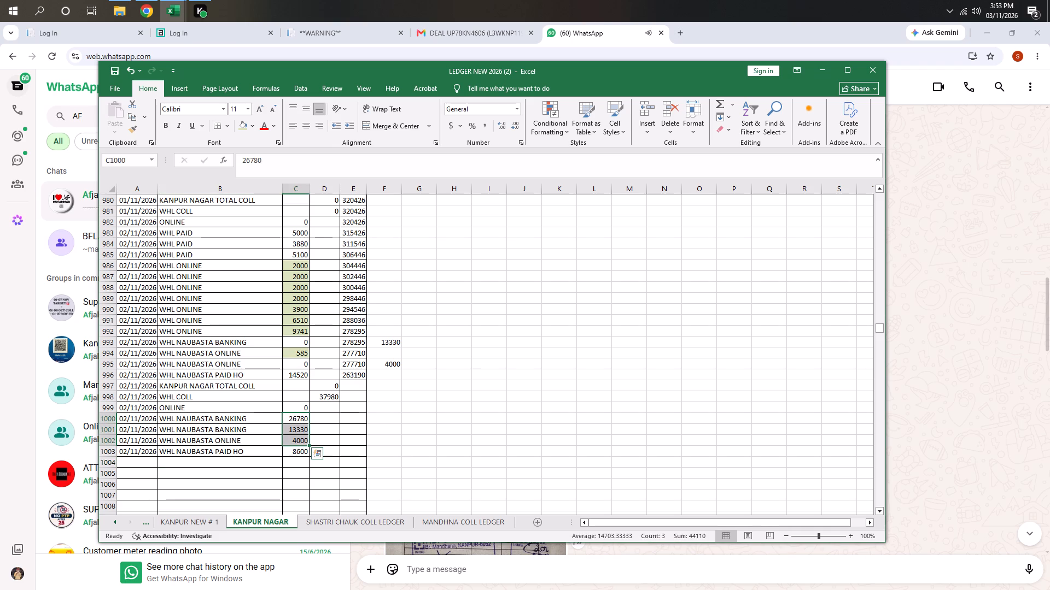
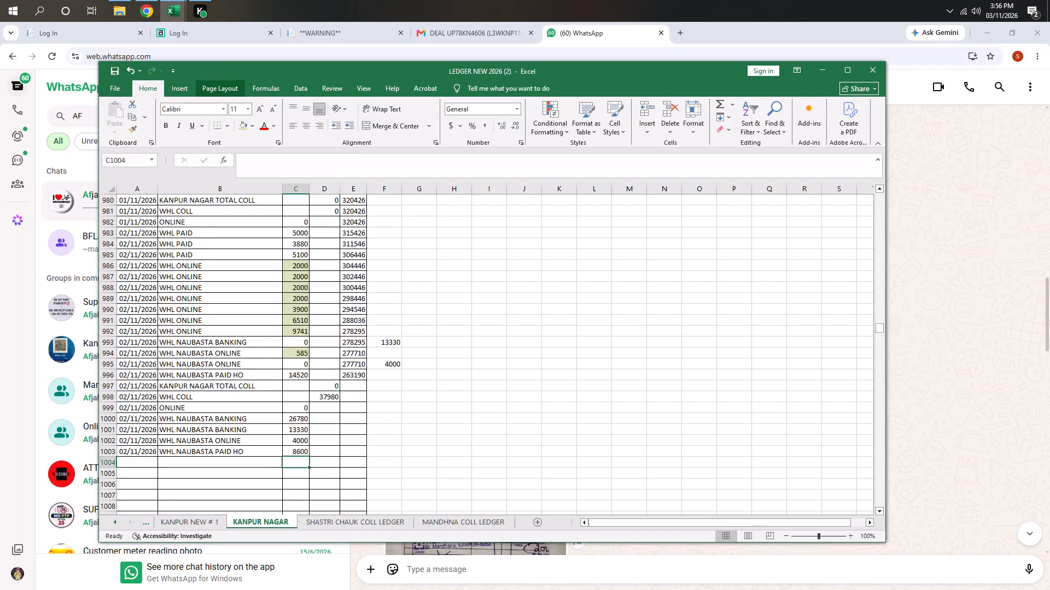
Select the last filled running-balance formula, in cell E996 of the 02/11/2026 WHL NAUBASTA PAID HO row.
scroll(297, 367, "down", 2)
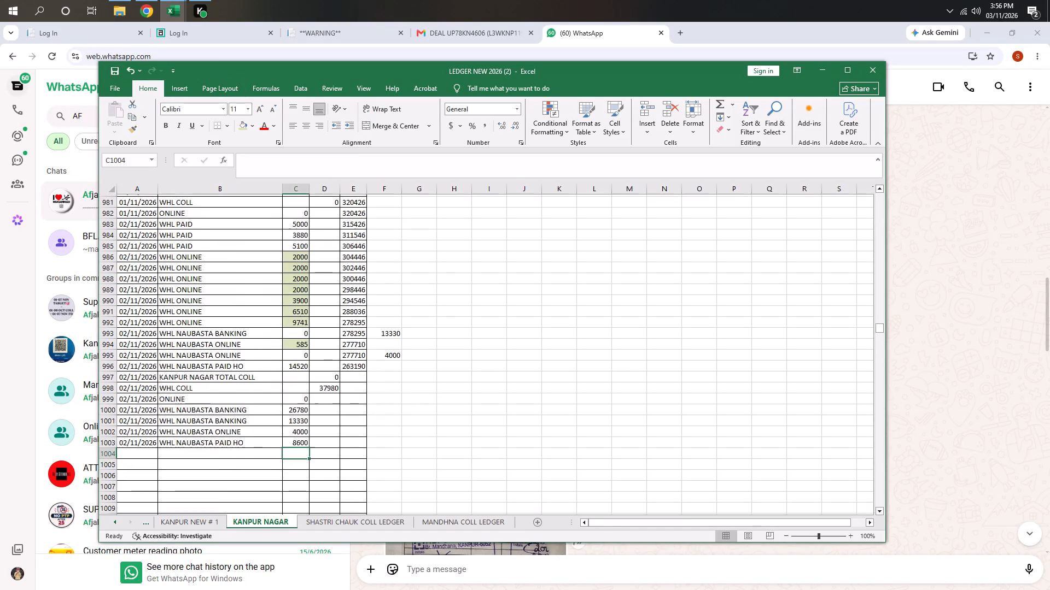
left_click(356, 312)
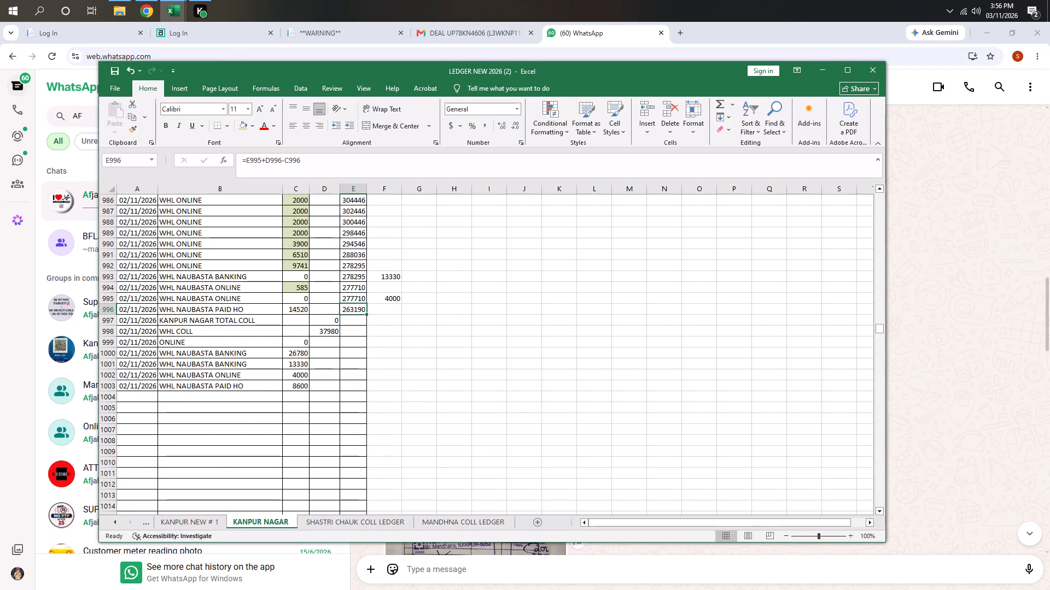
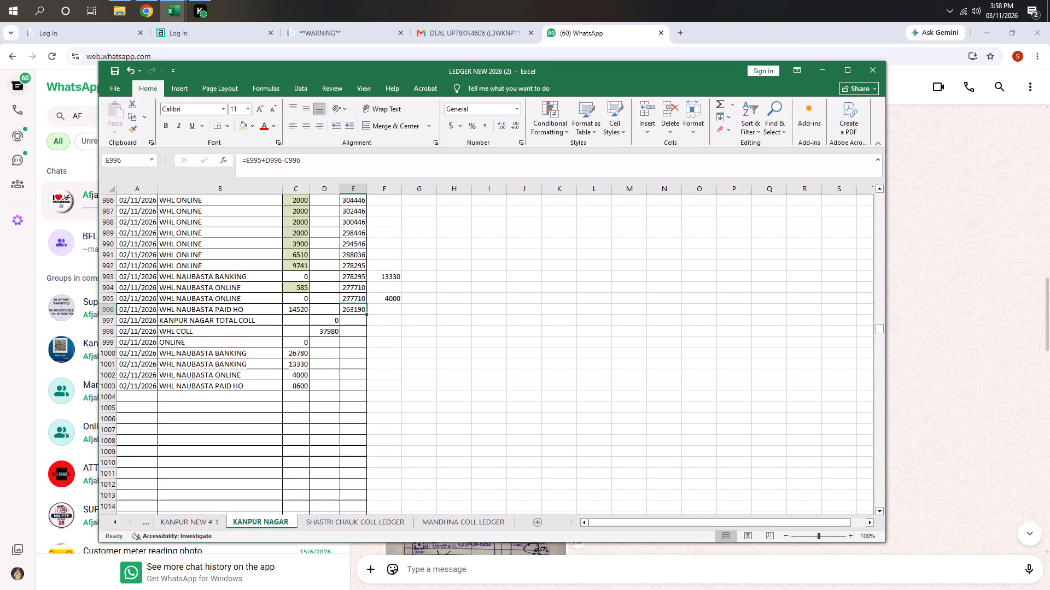
Fill the running-balance formula from E996 down through E1003, covering the remaining 02/11/2026 rows of the KANPUR NAGAR sheet.
left_click_drag(365, 313, 354, 391)
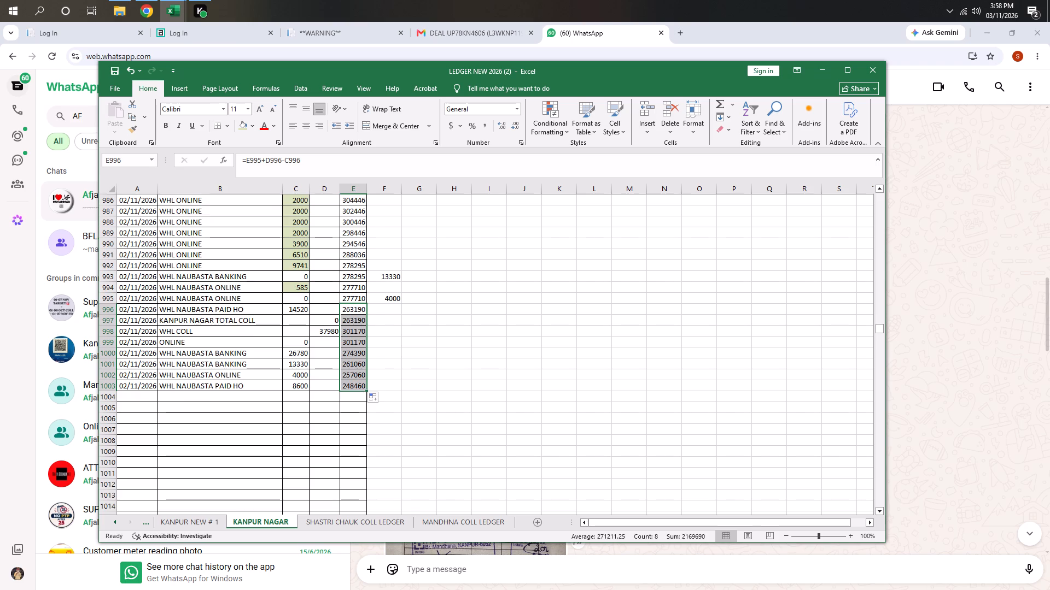
Review the 01/11/2026 and 02/11/2026 KANPUR NAGAR entries and balances, checking the WHL NAUBASTA BANKING and ONLINE amounts in C993 and C995.
scroll(275, 403, "up", 3)
scroll(275, 403, "down", 4)
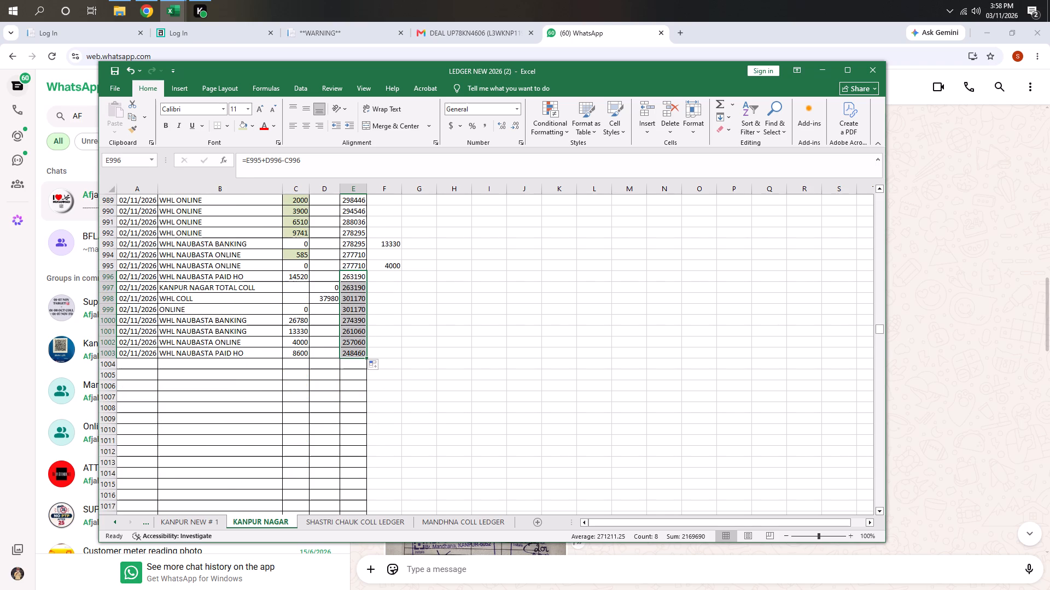
scroll(265, 452, "up", 2)
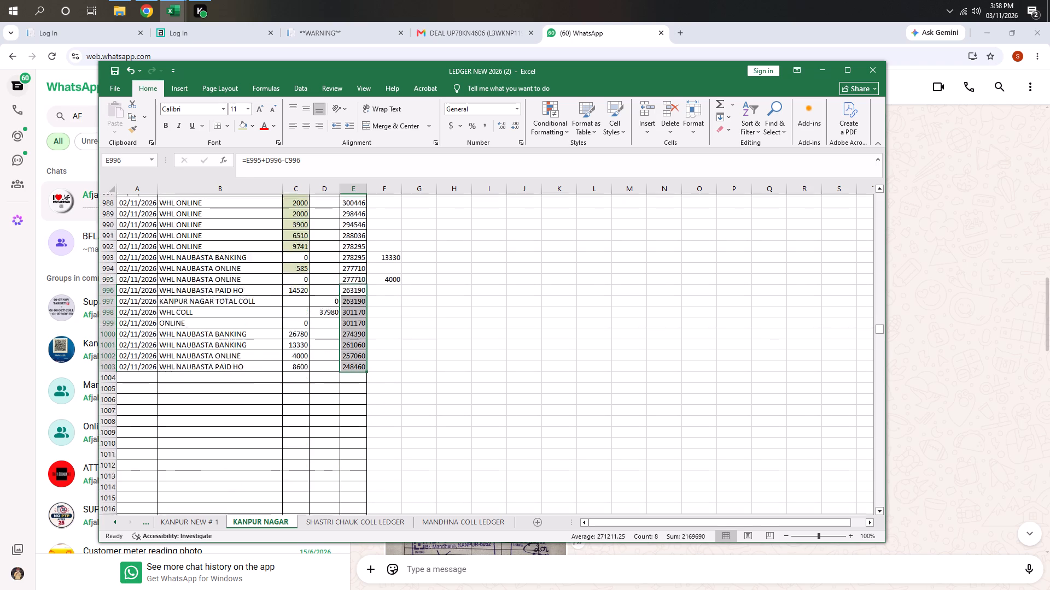
scroll(265, 452, "up", 2)
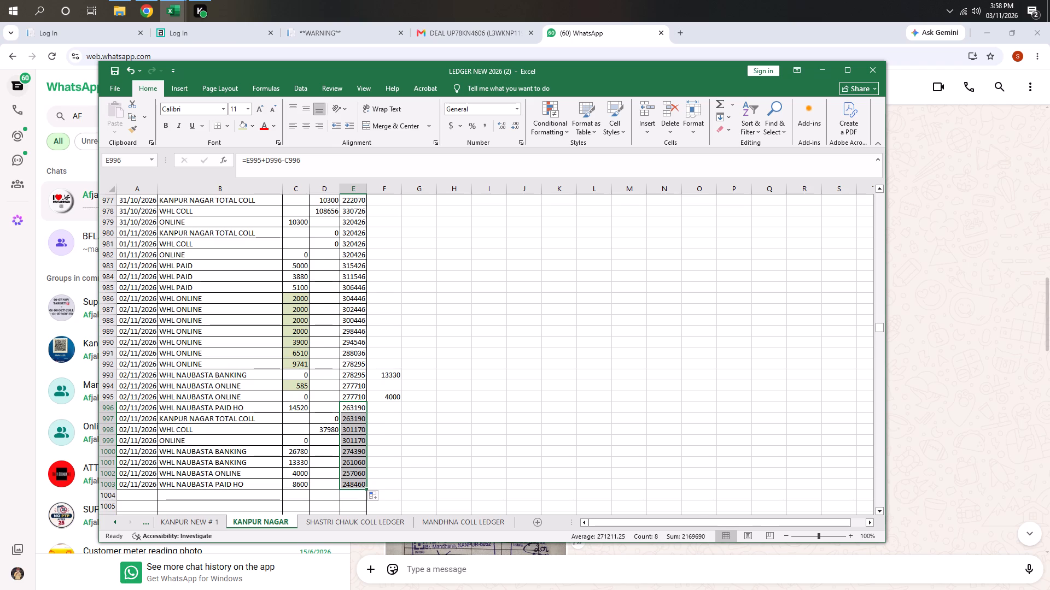
left_click(244, 247)
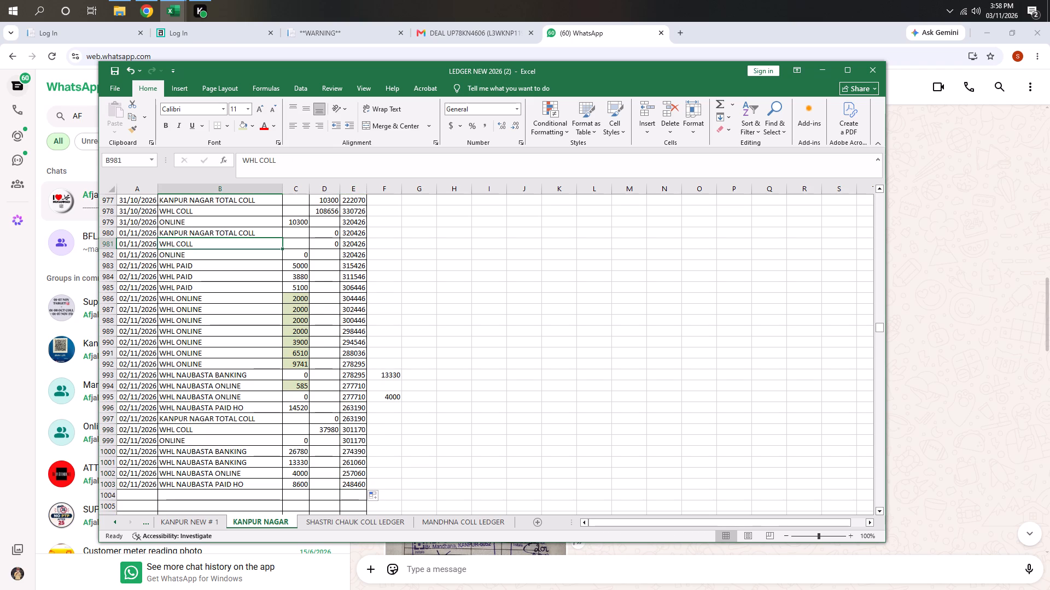
left_click(303, 375)
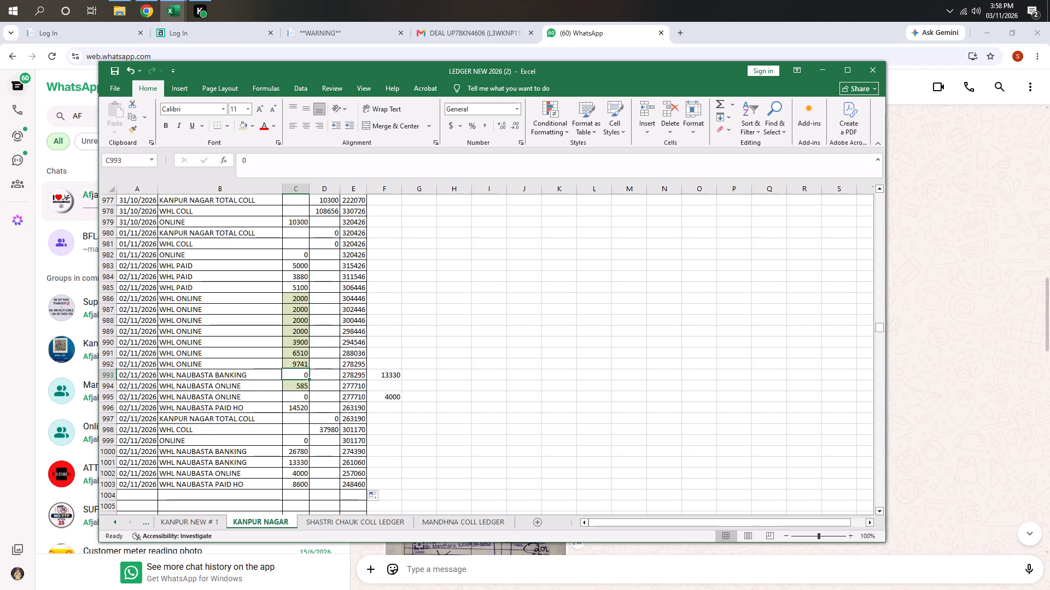
left_click(370, 376)
left_click(306, 396)
scroll(270, 412, "down", 2)
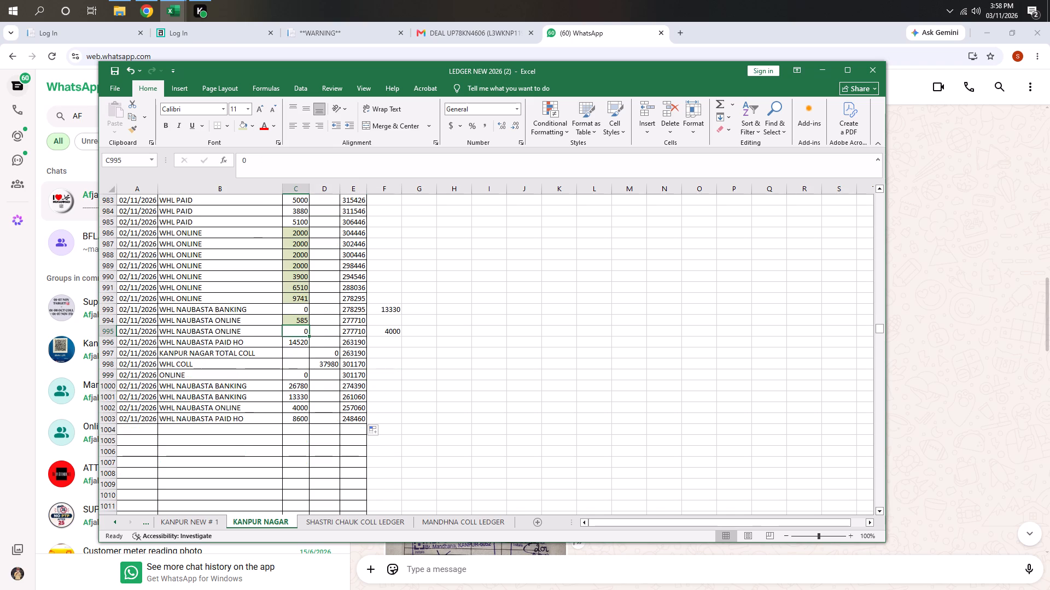
scroll(276, 411, "up", 1)
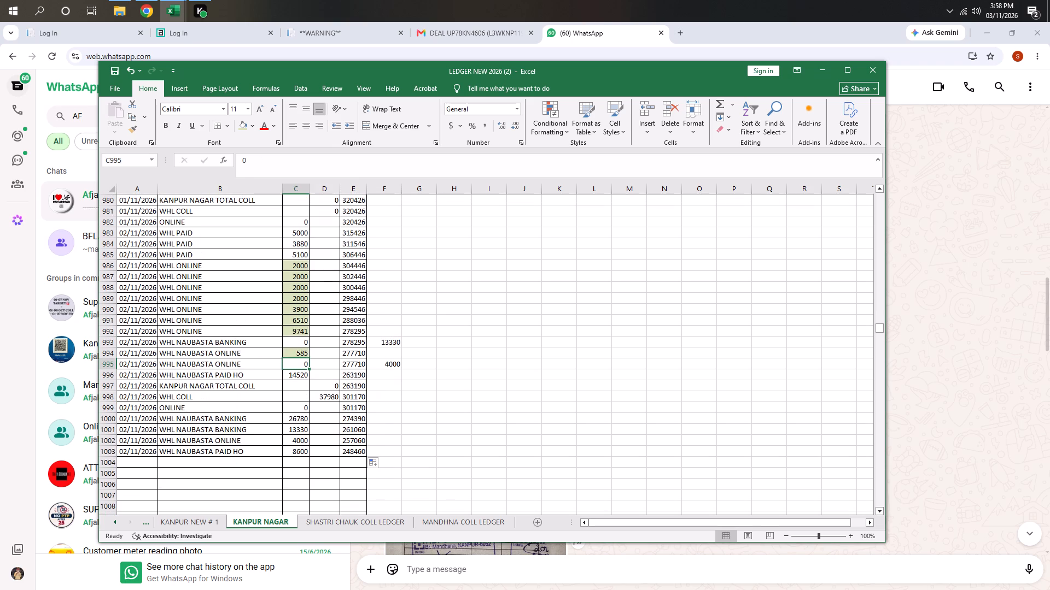
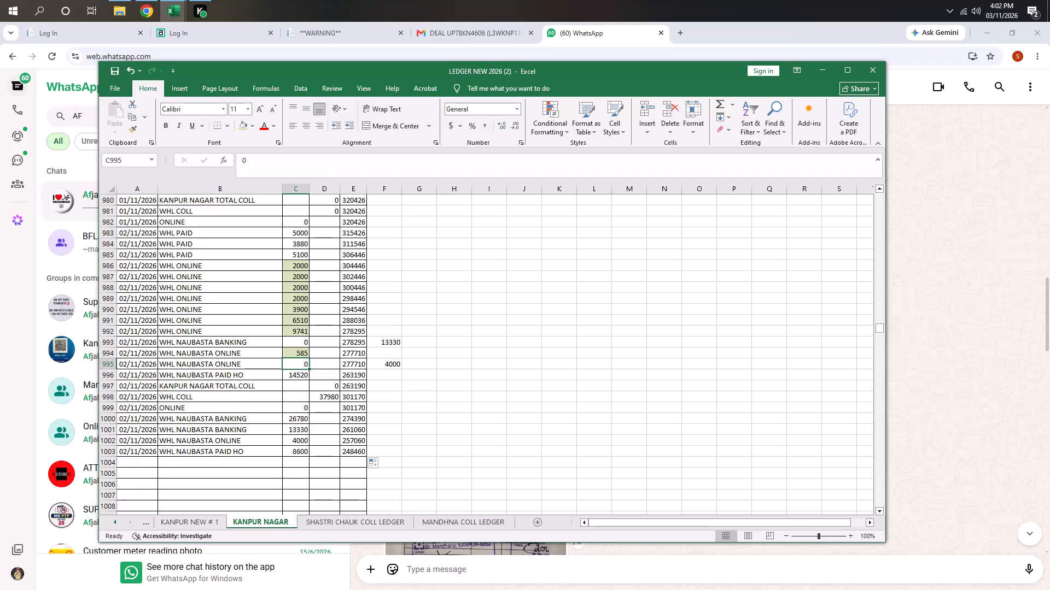
Save the LEDGER NEW 2026 (2) workbook with the updated KANPUR NAGAR entries.
key("ctrl+s")
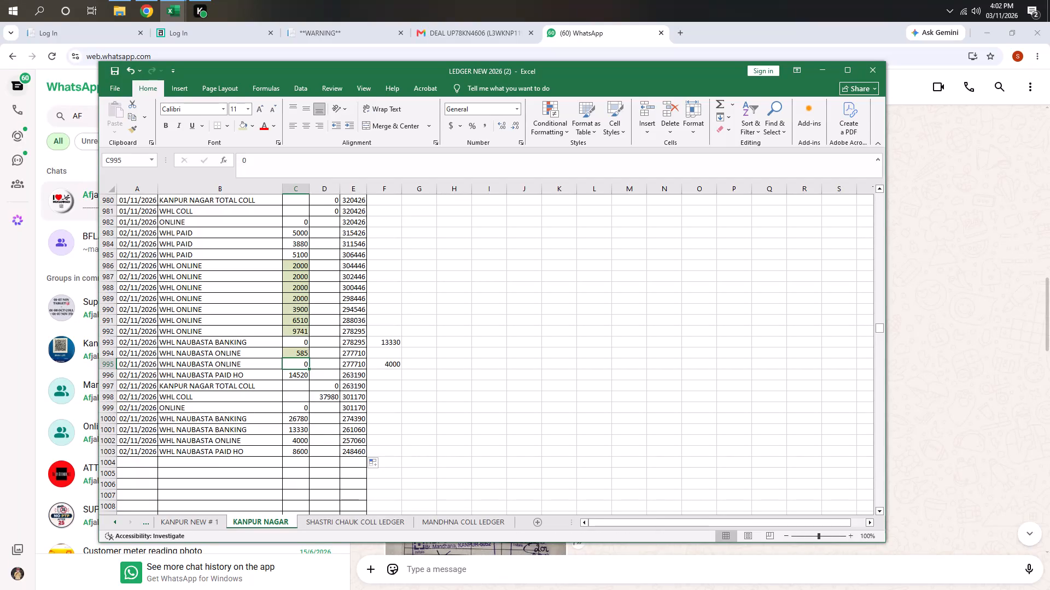